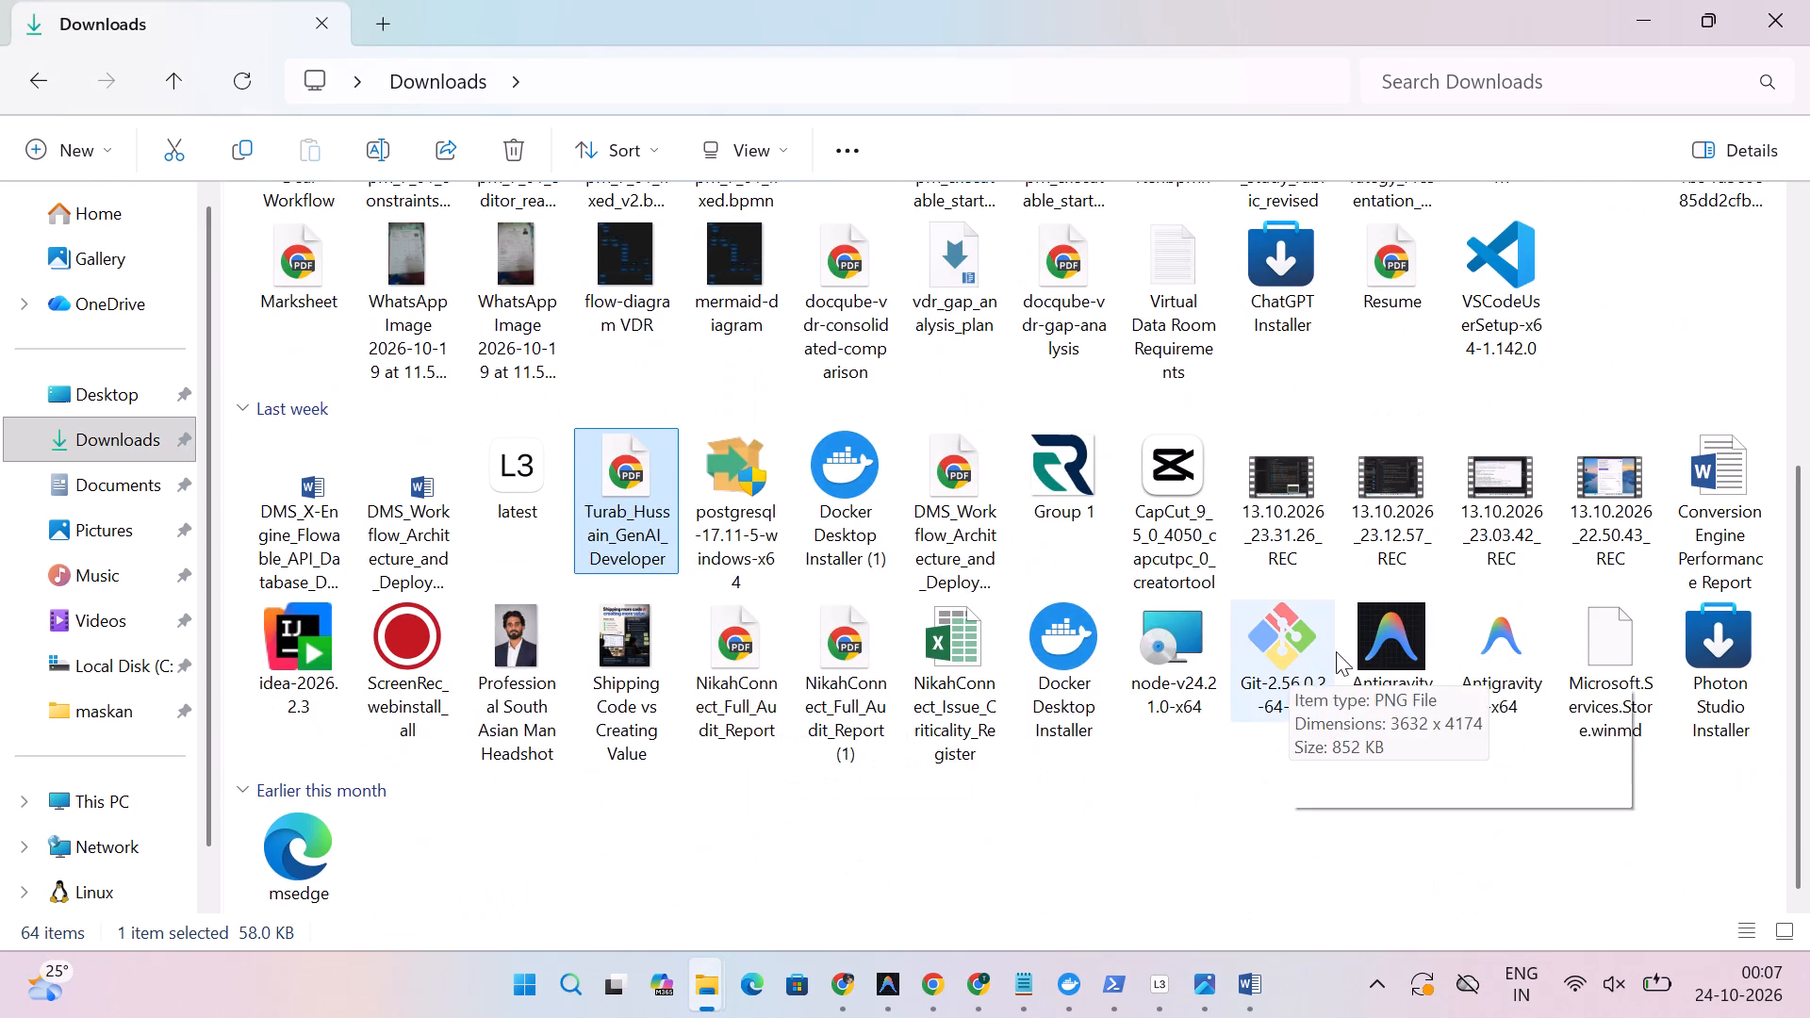
scroll(1489, 555, down, 2)
double_click(1479, 509)
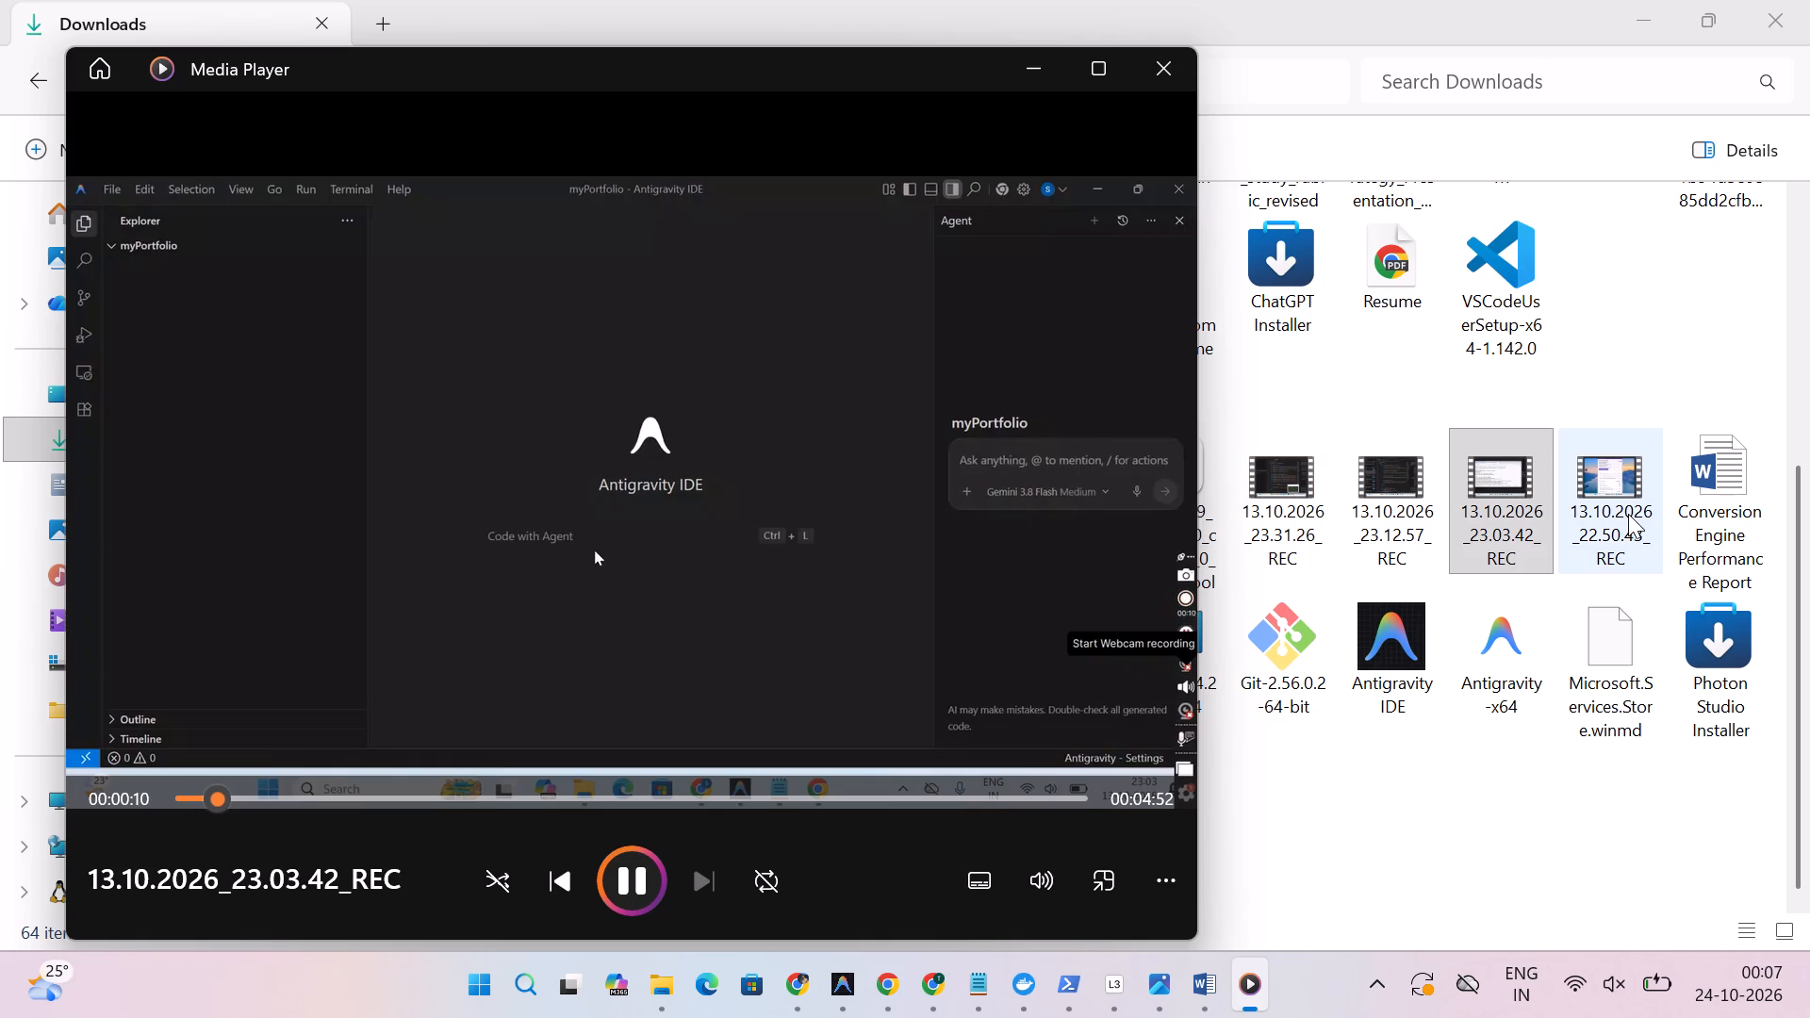
Play the recording 13.10.2026_22.50.43_REC, skipping forward through its first minute to review it, and return to the Downloads folder.
double_click(1628, 514)
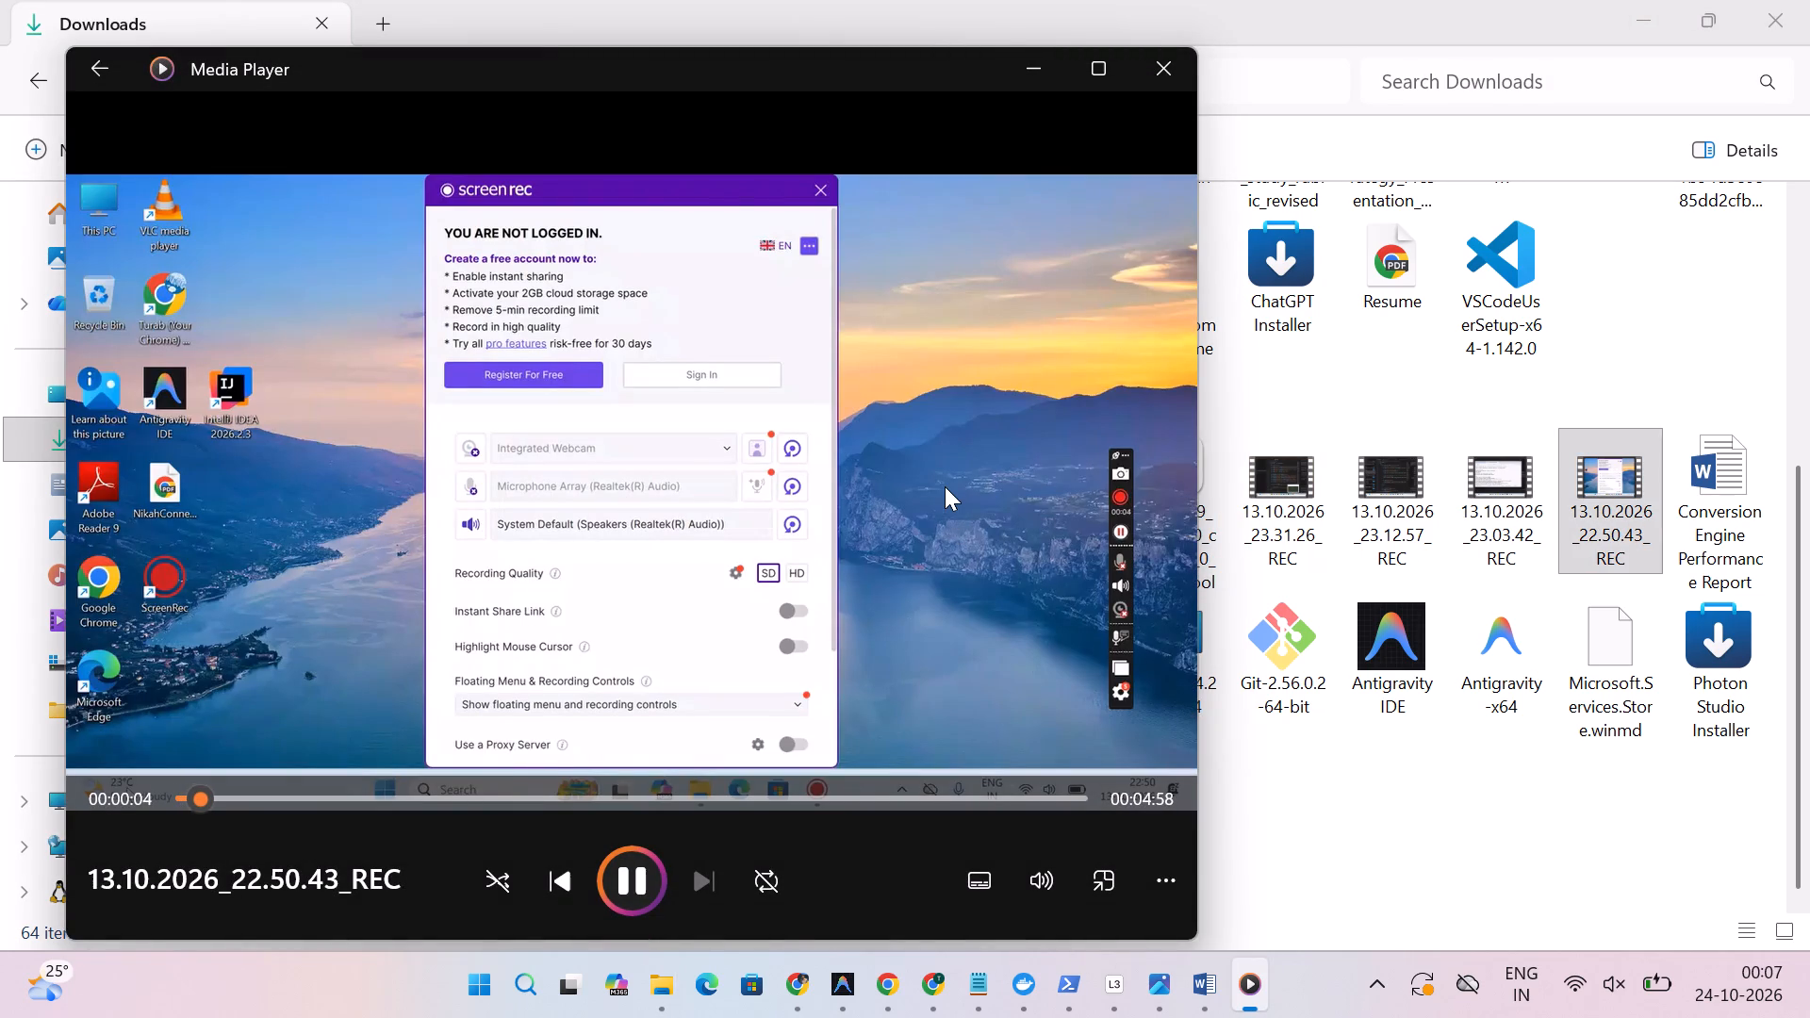
click(241, 800)
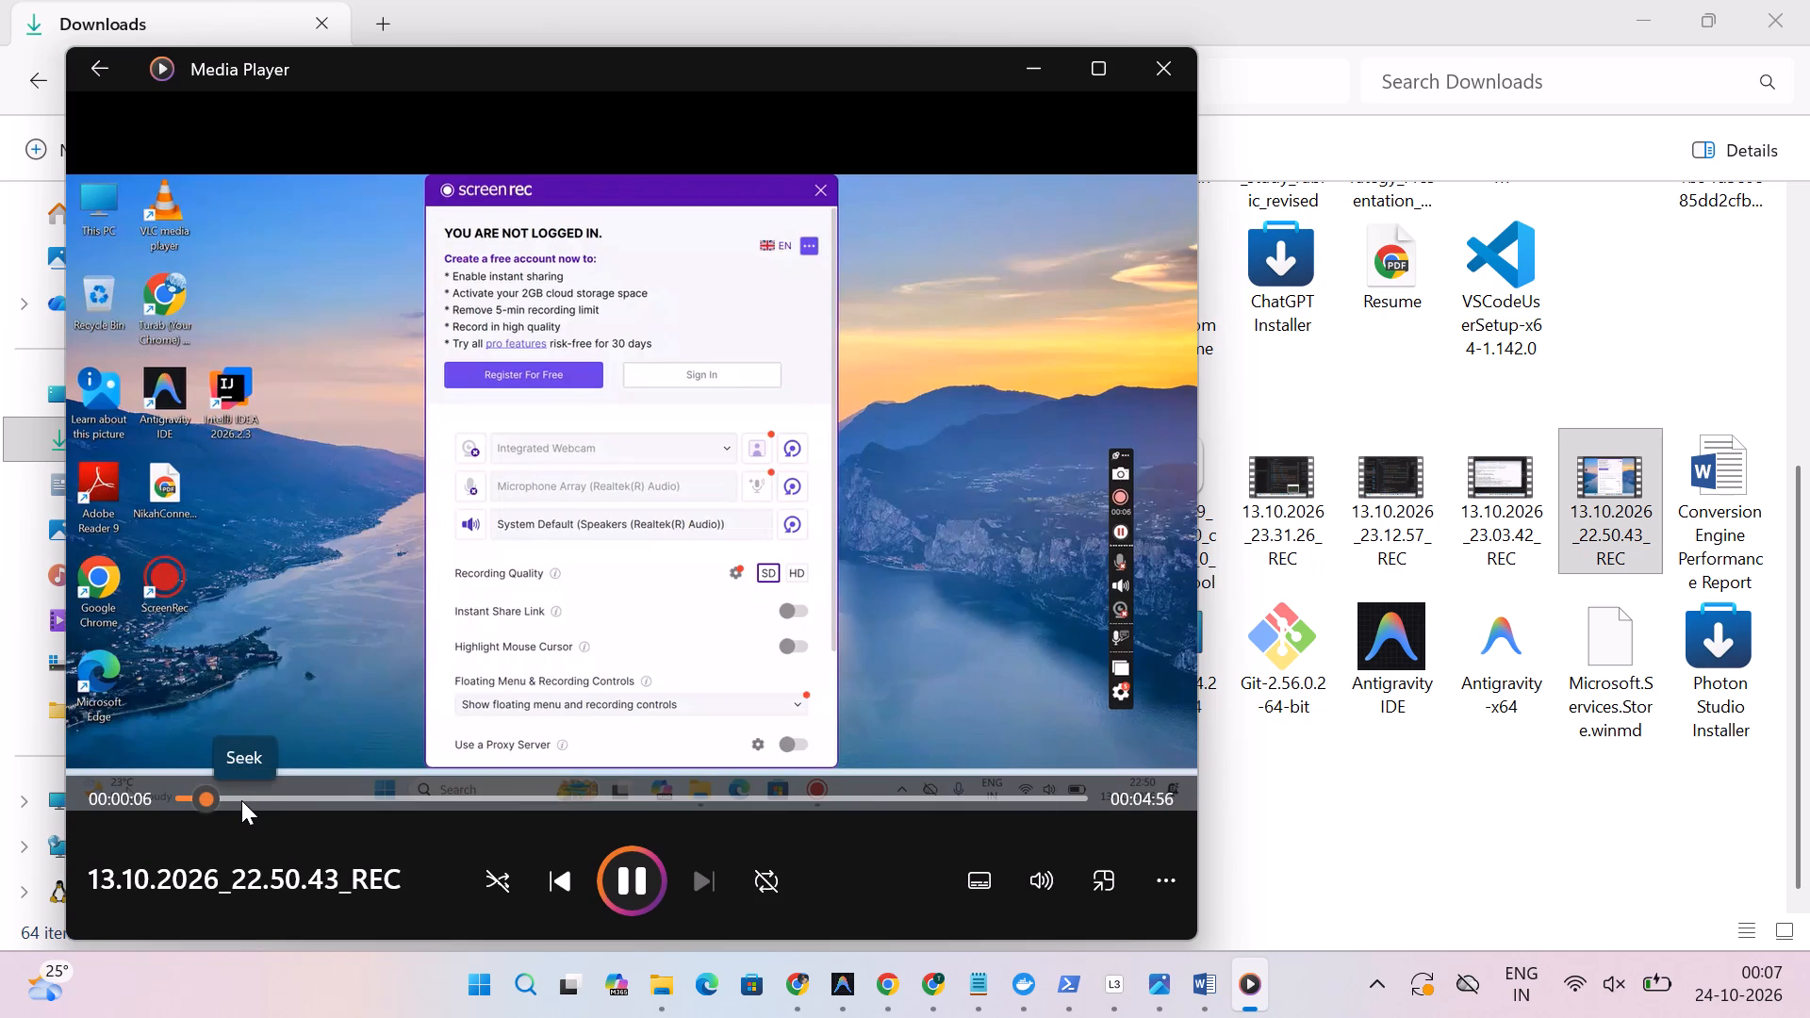
click(289, 798)
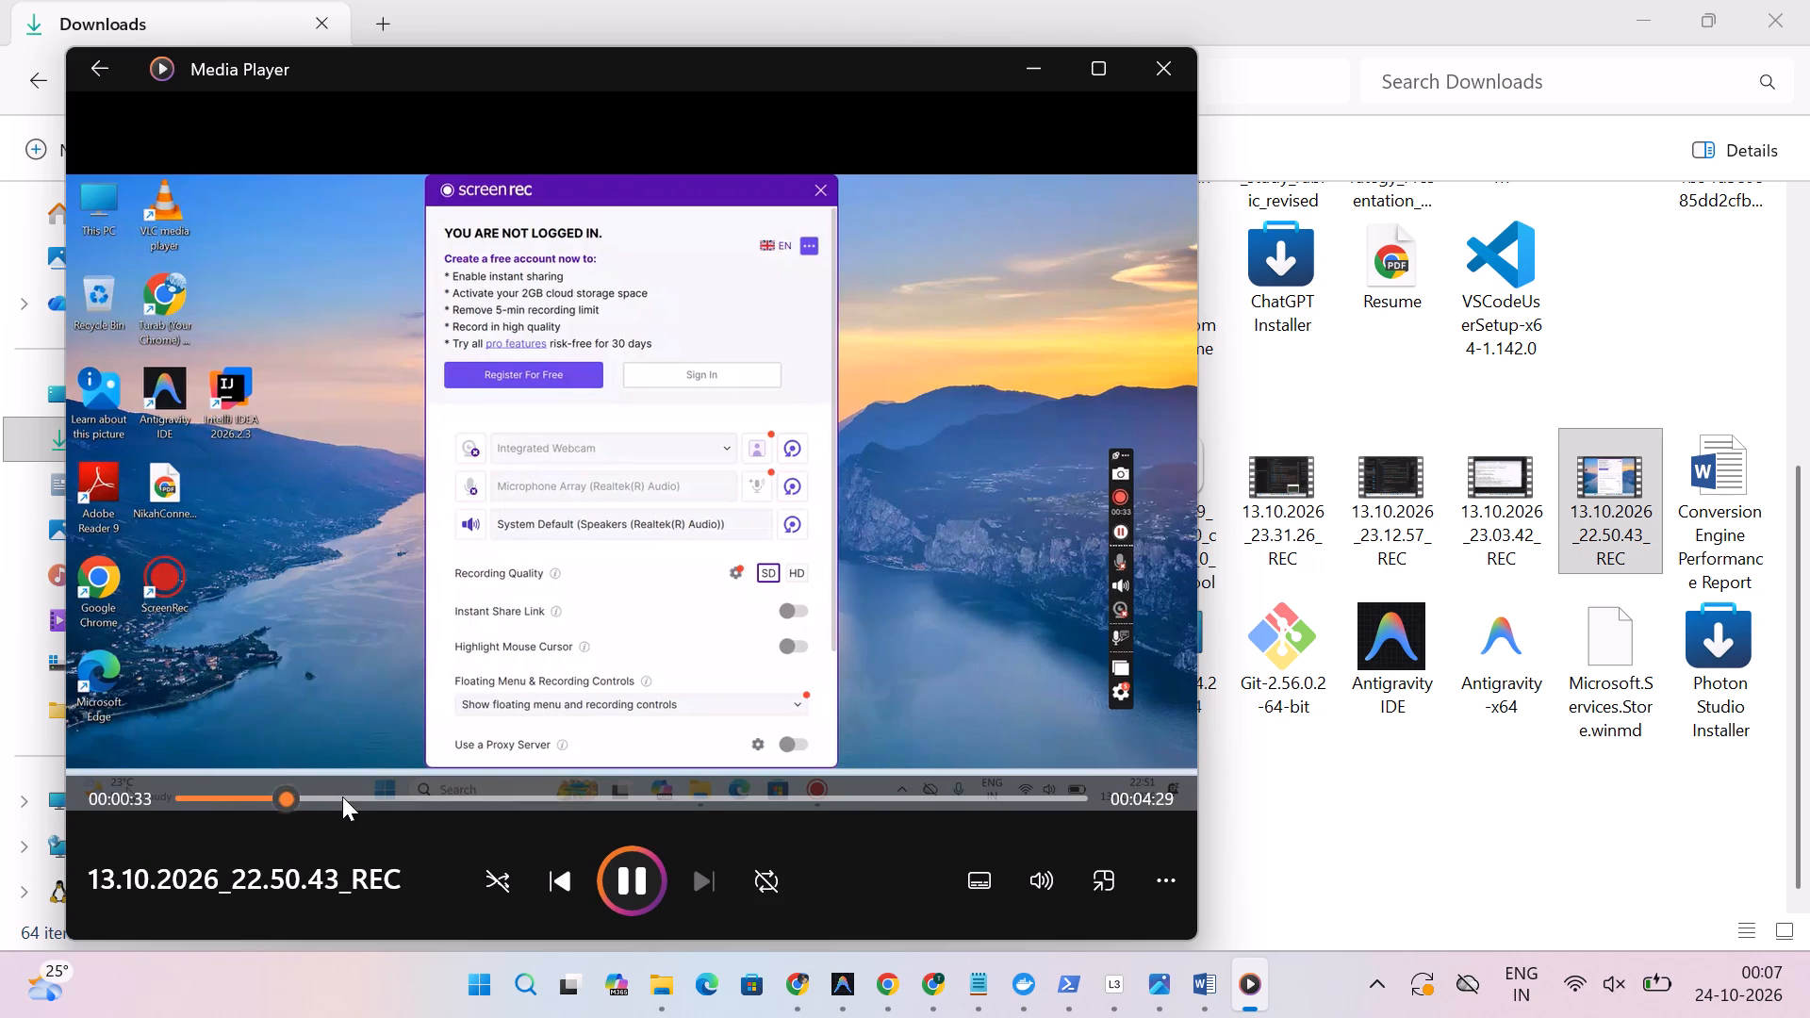
click(342, 796)
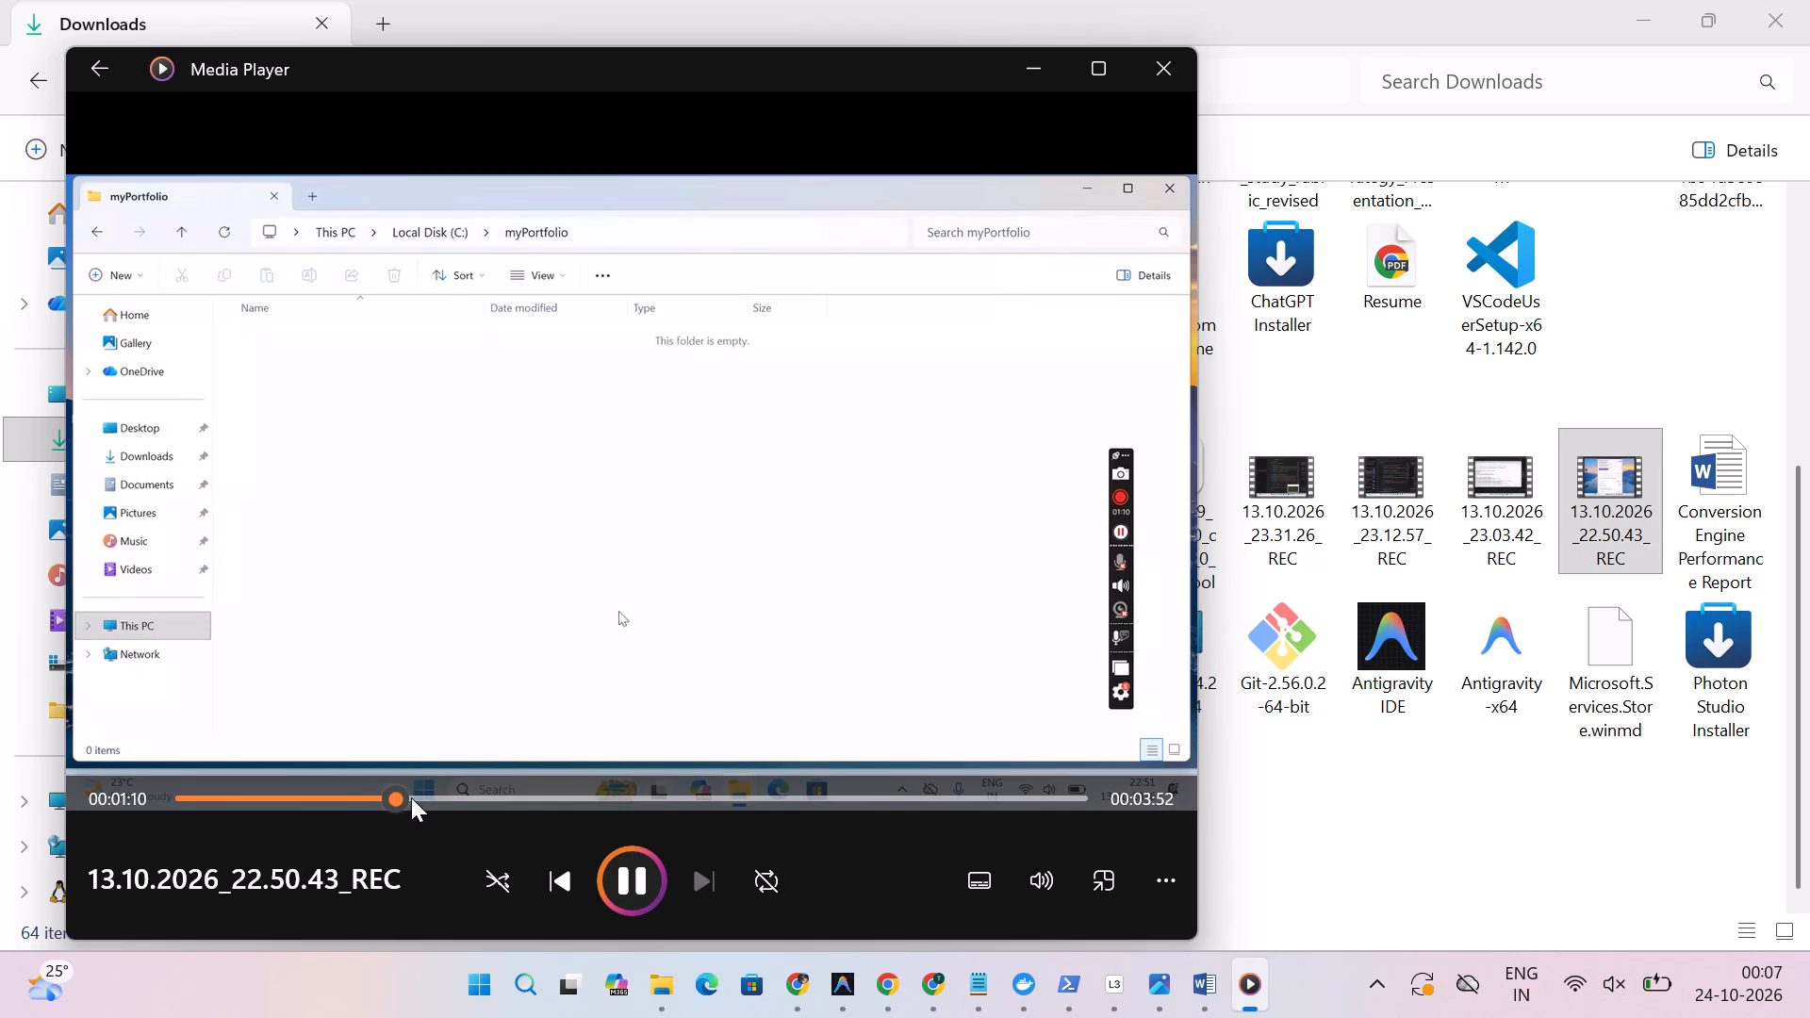
click(1553, 846)
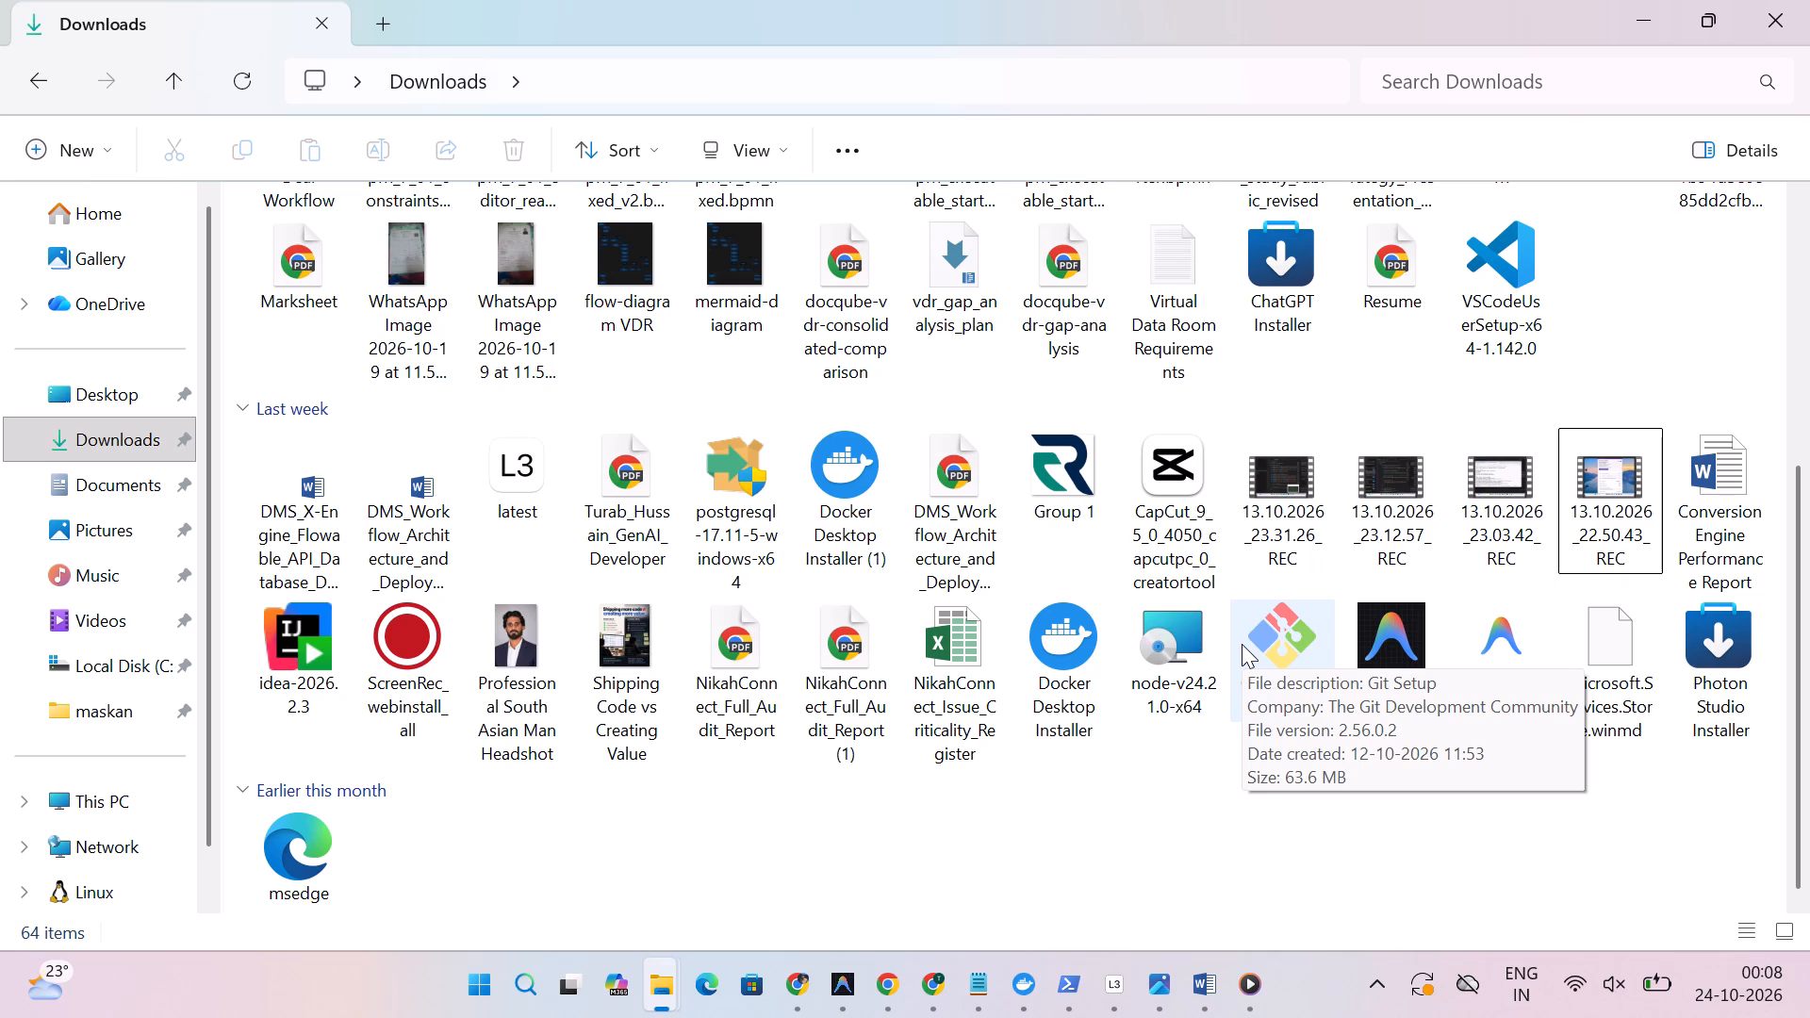
Switch to the Loggy3 window showing the recording sessions.
click(1111, 967)
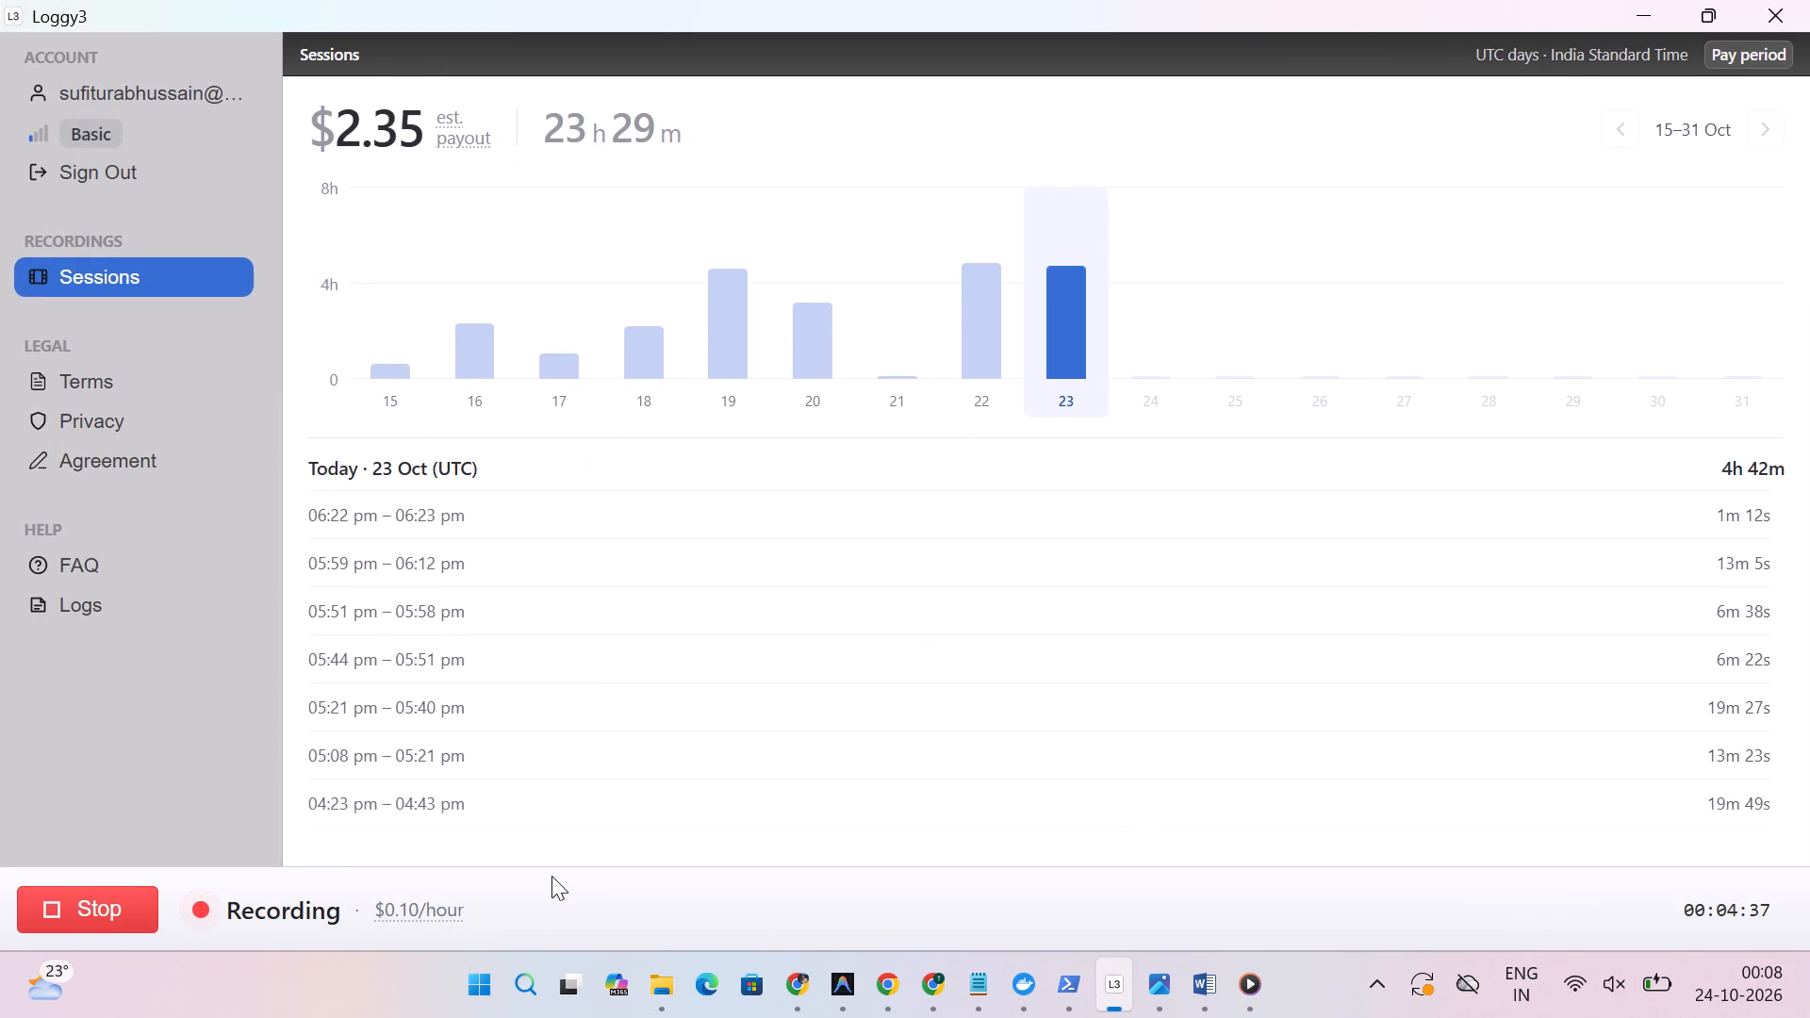
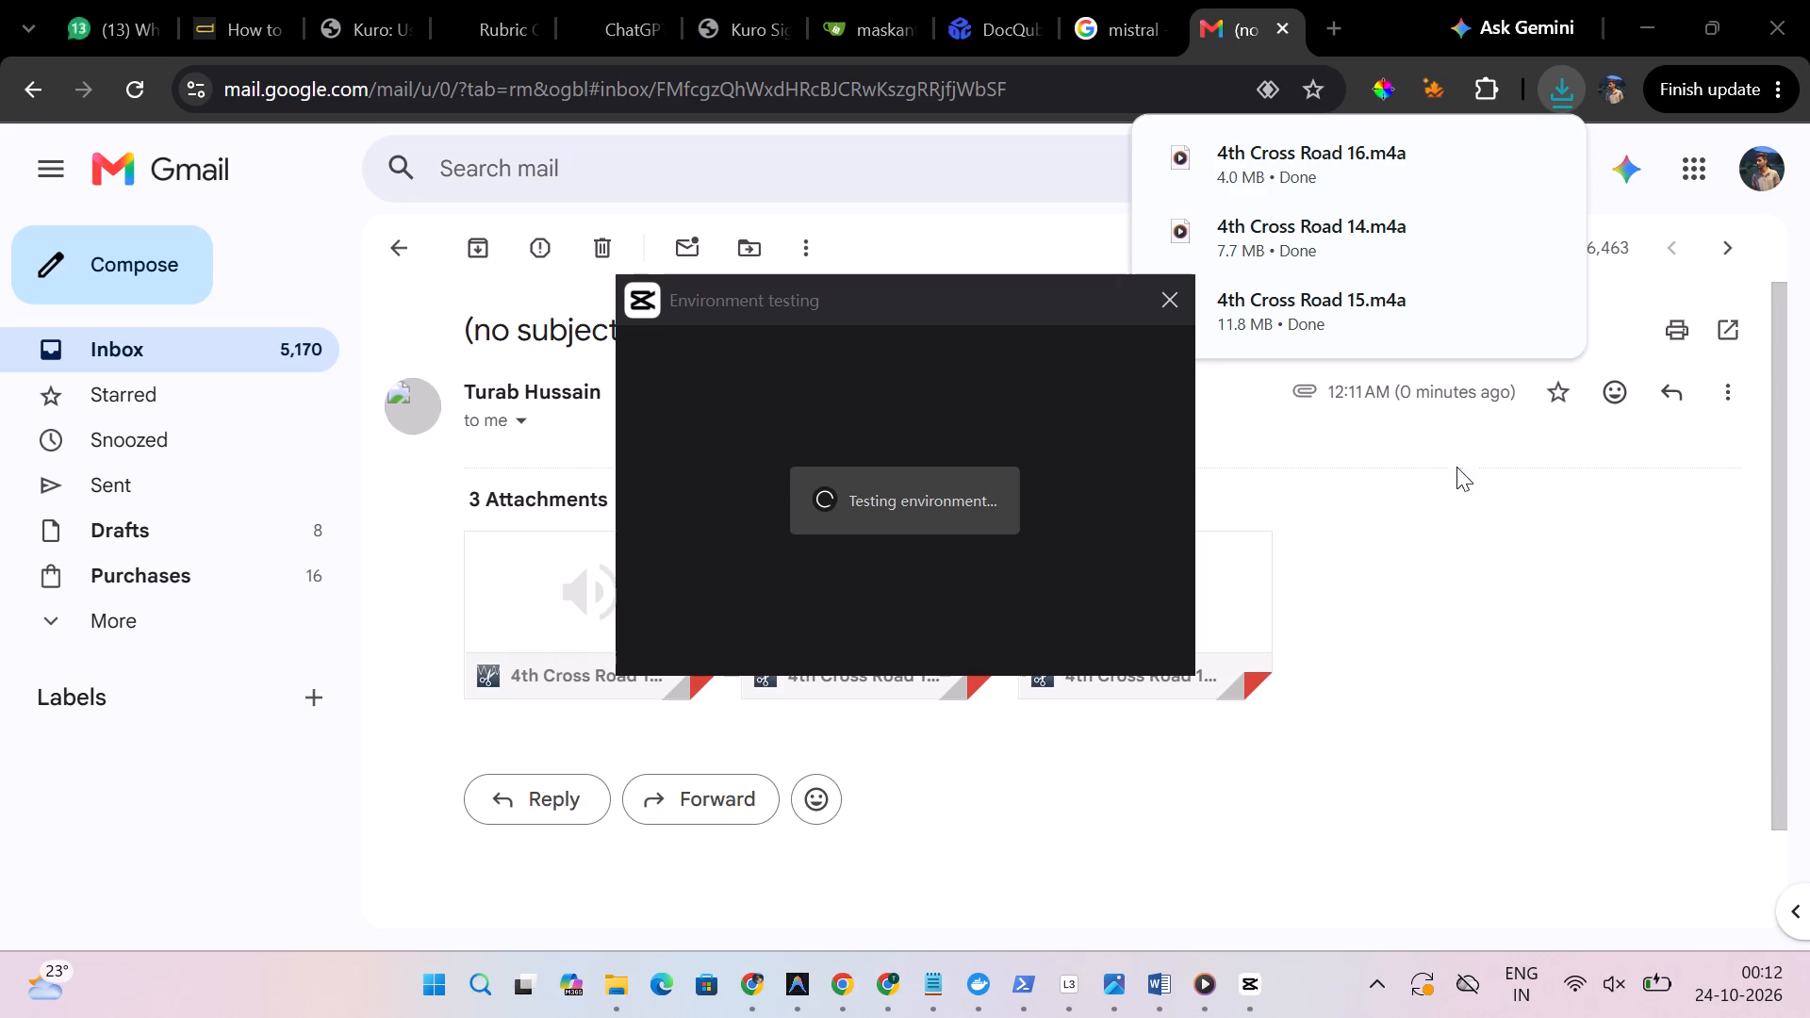
Dismiss the CapCut environment testing window covering the open email.
click(1184, 303)
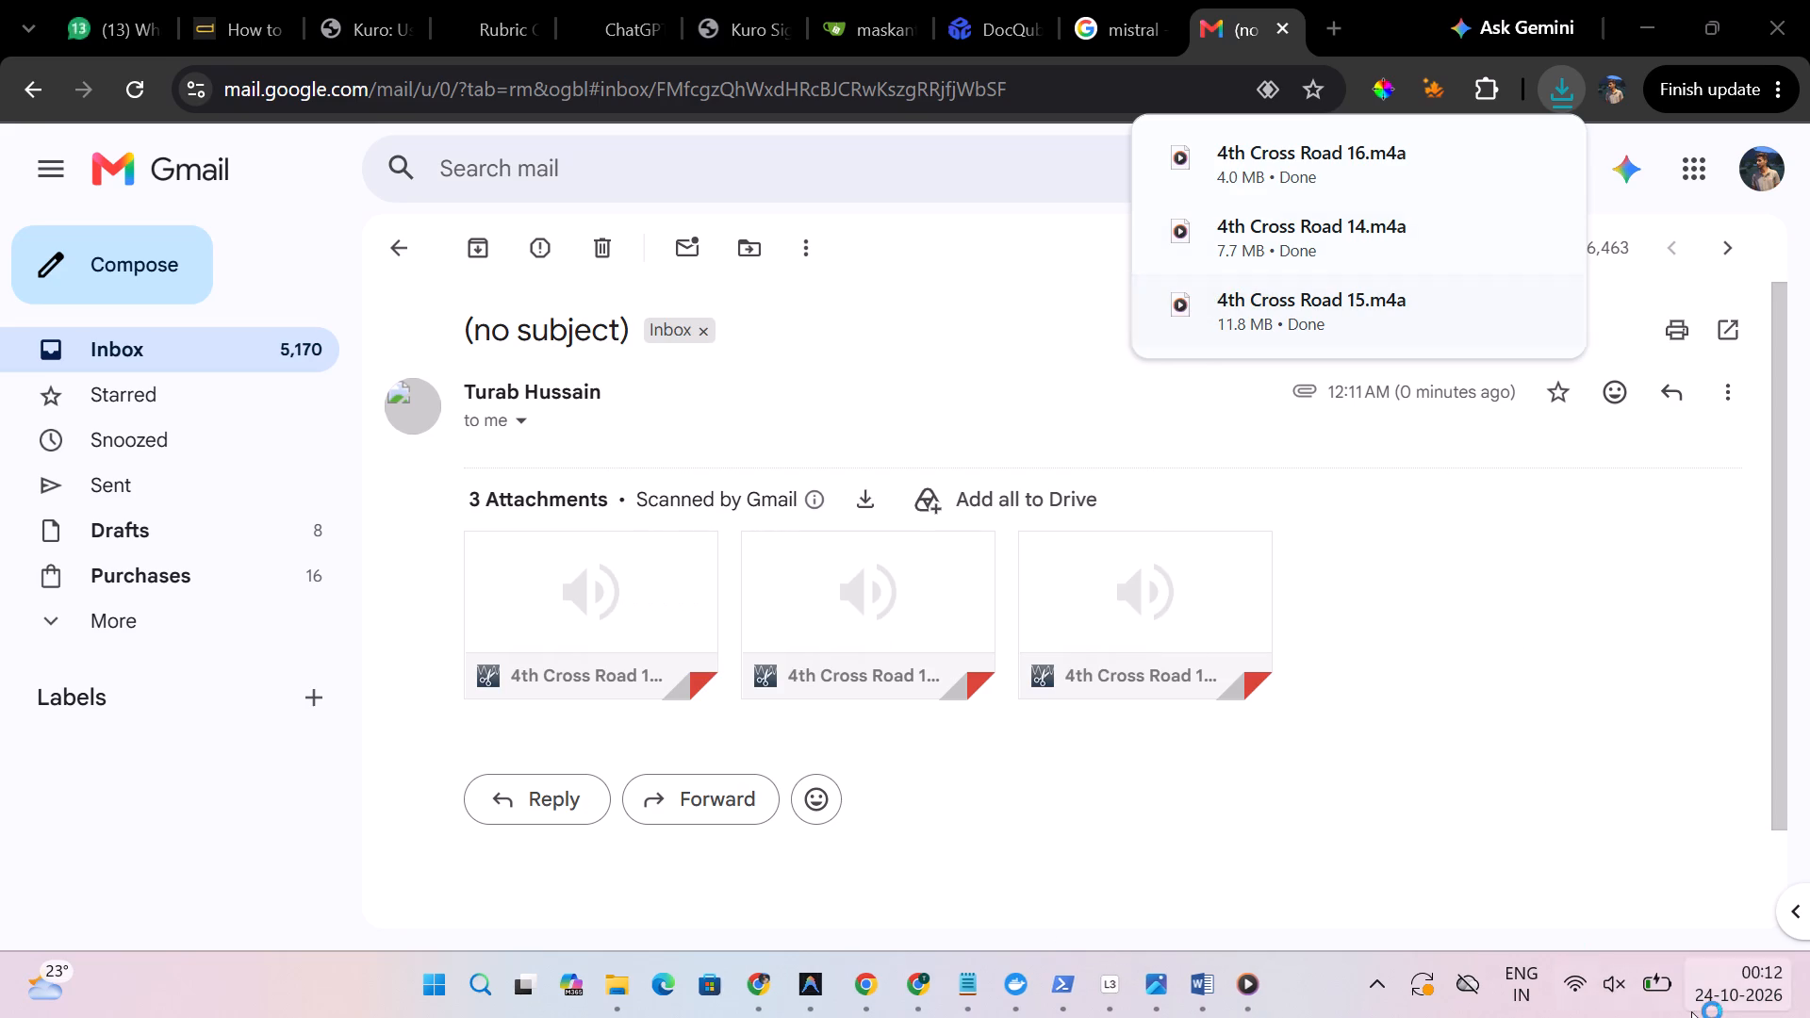
Turn on the computer's Bluetooth.
click(1605, 977)
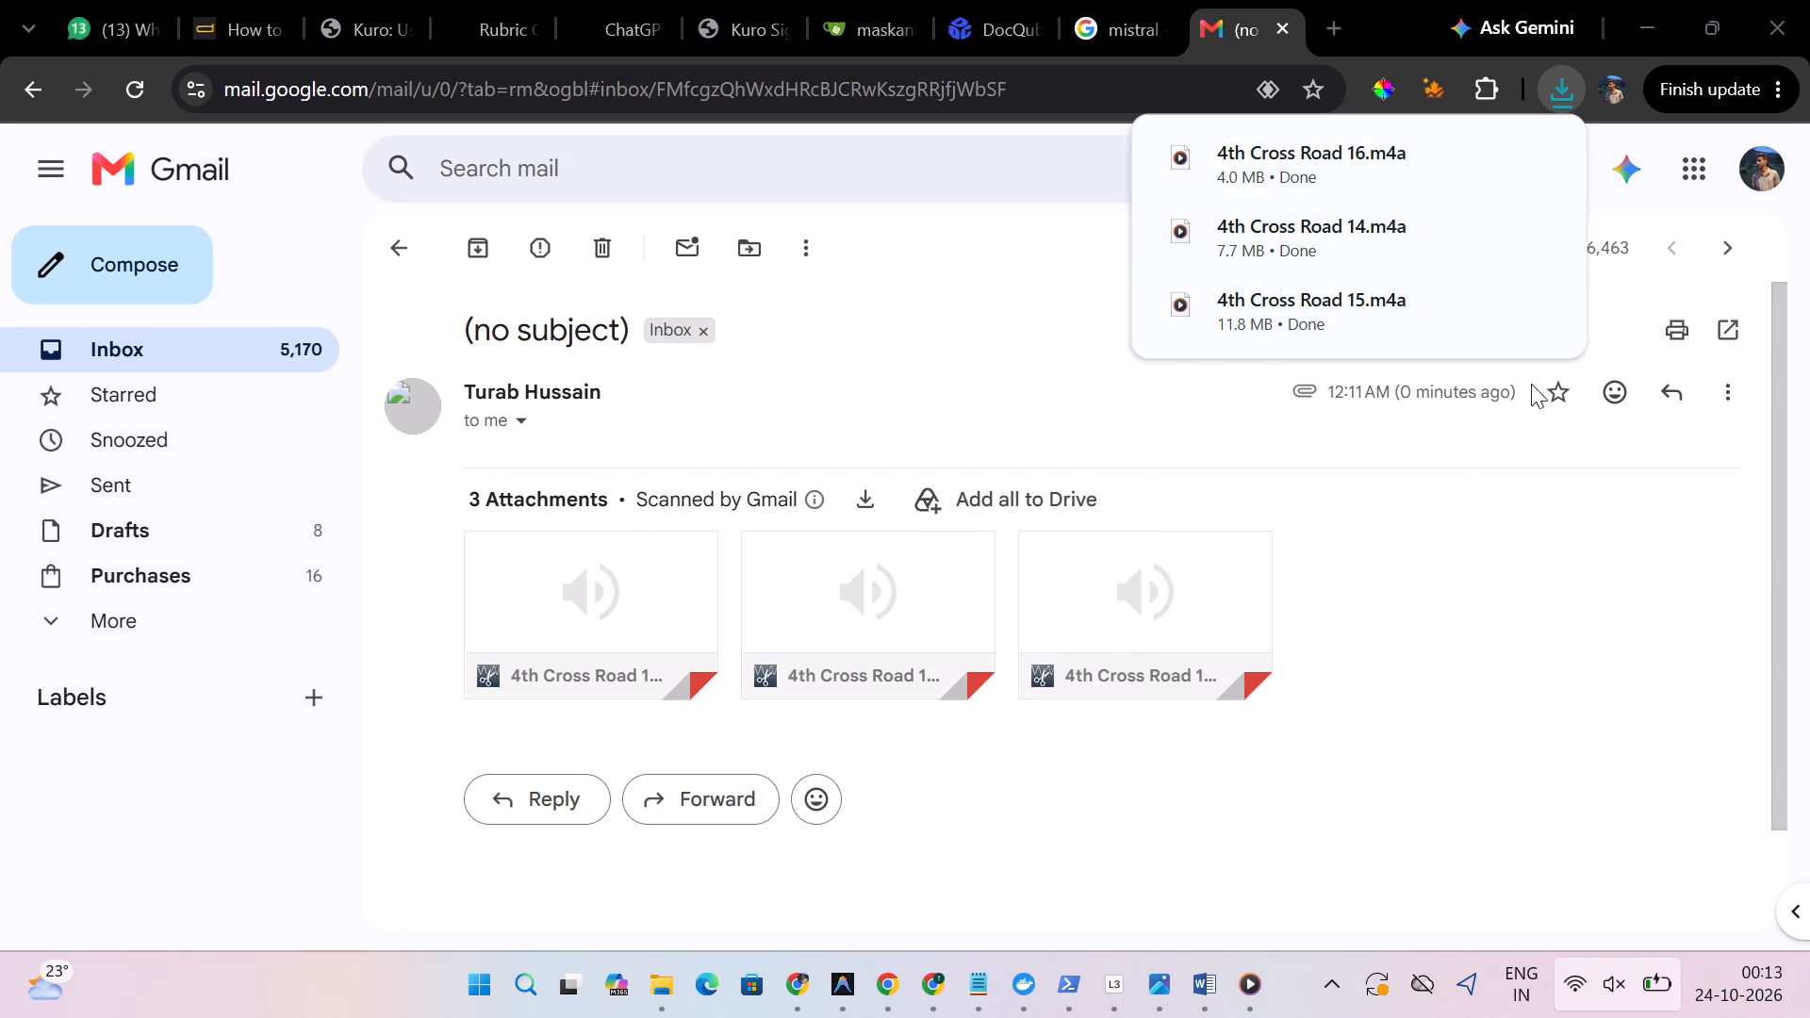
click(1517, 458)
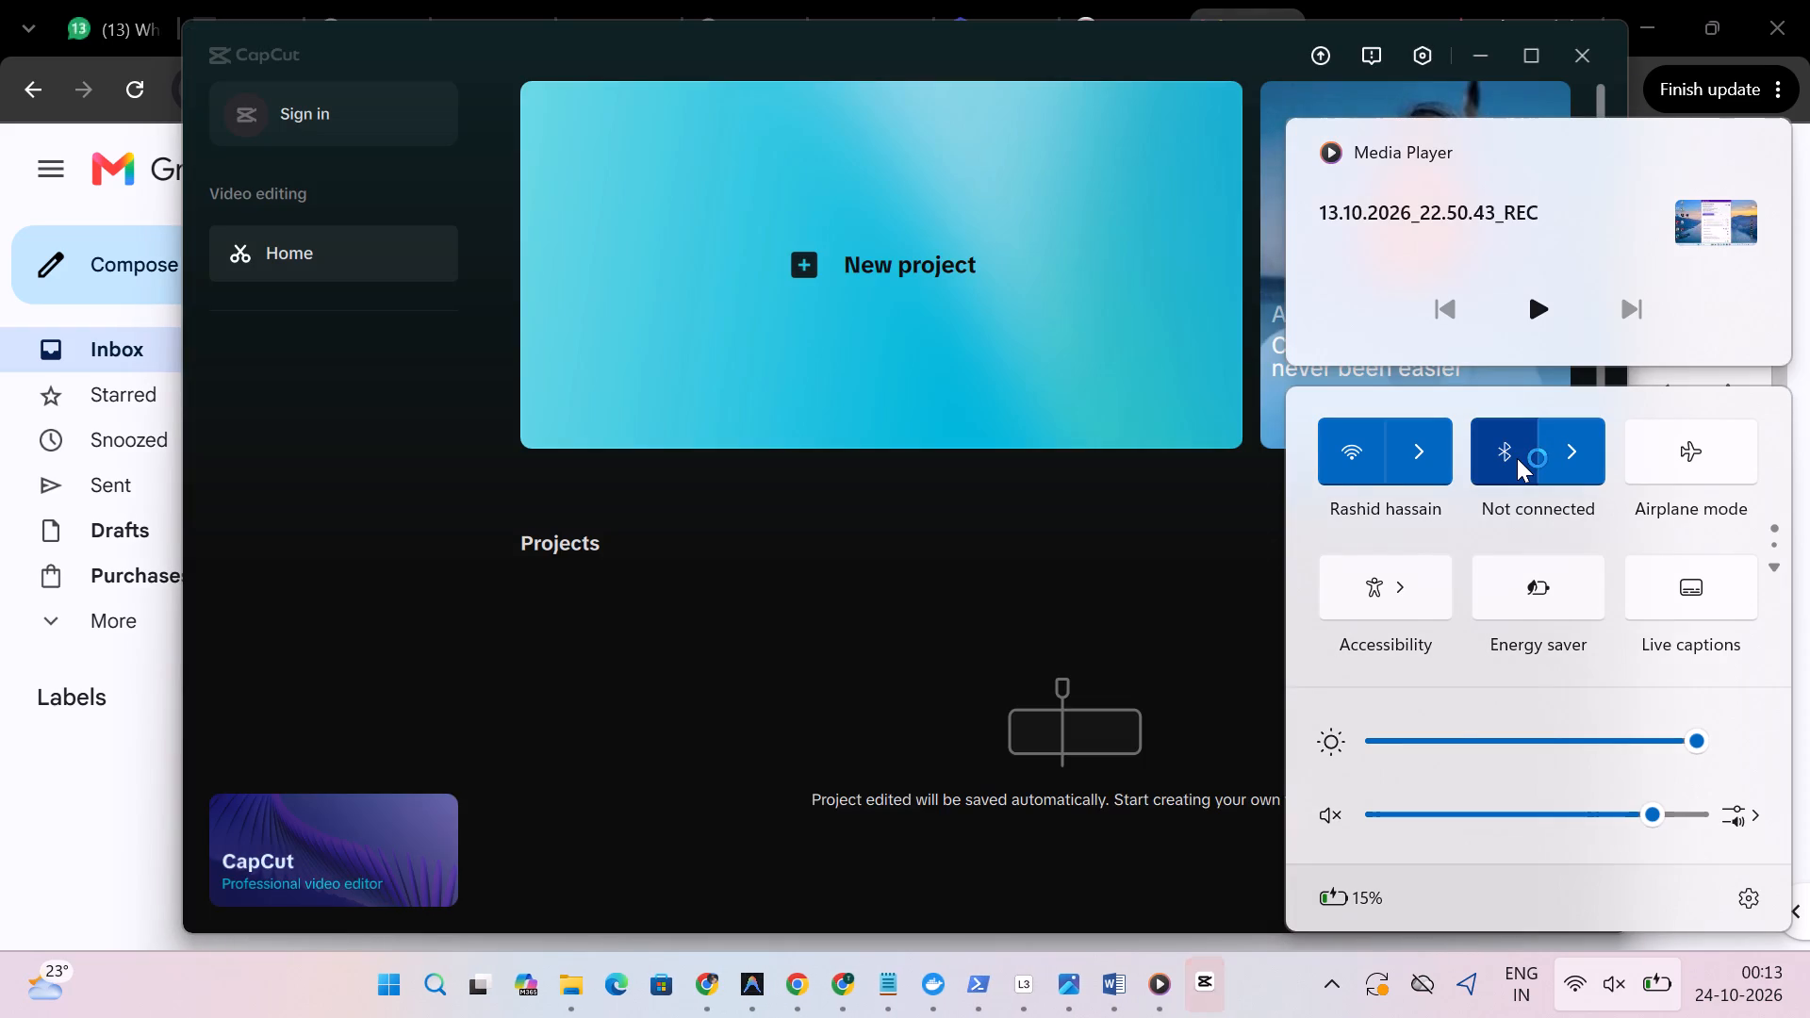
Open the list of Bluetooth devices available to connect to the computer.
click(1573, 465)
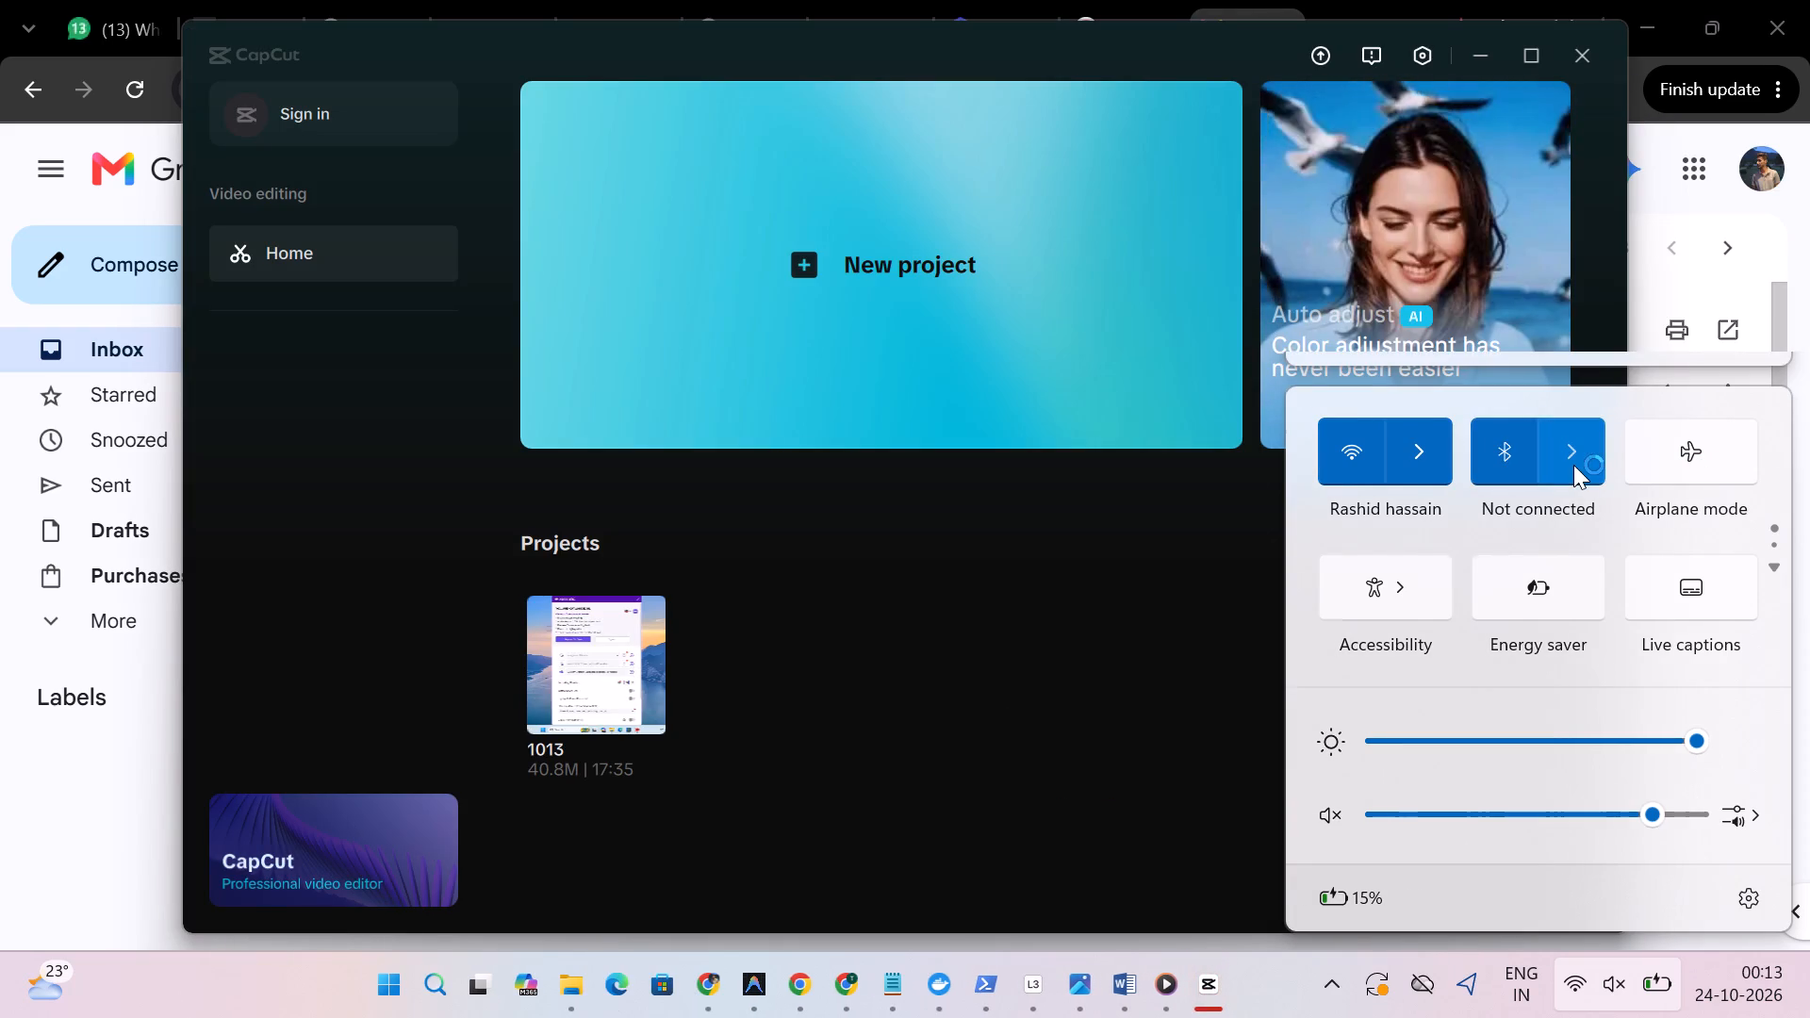
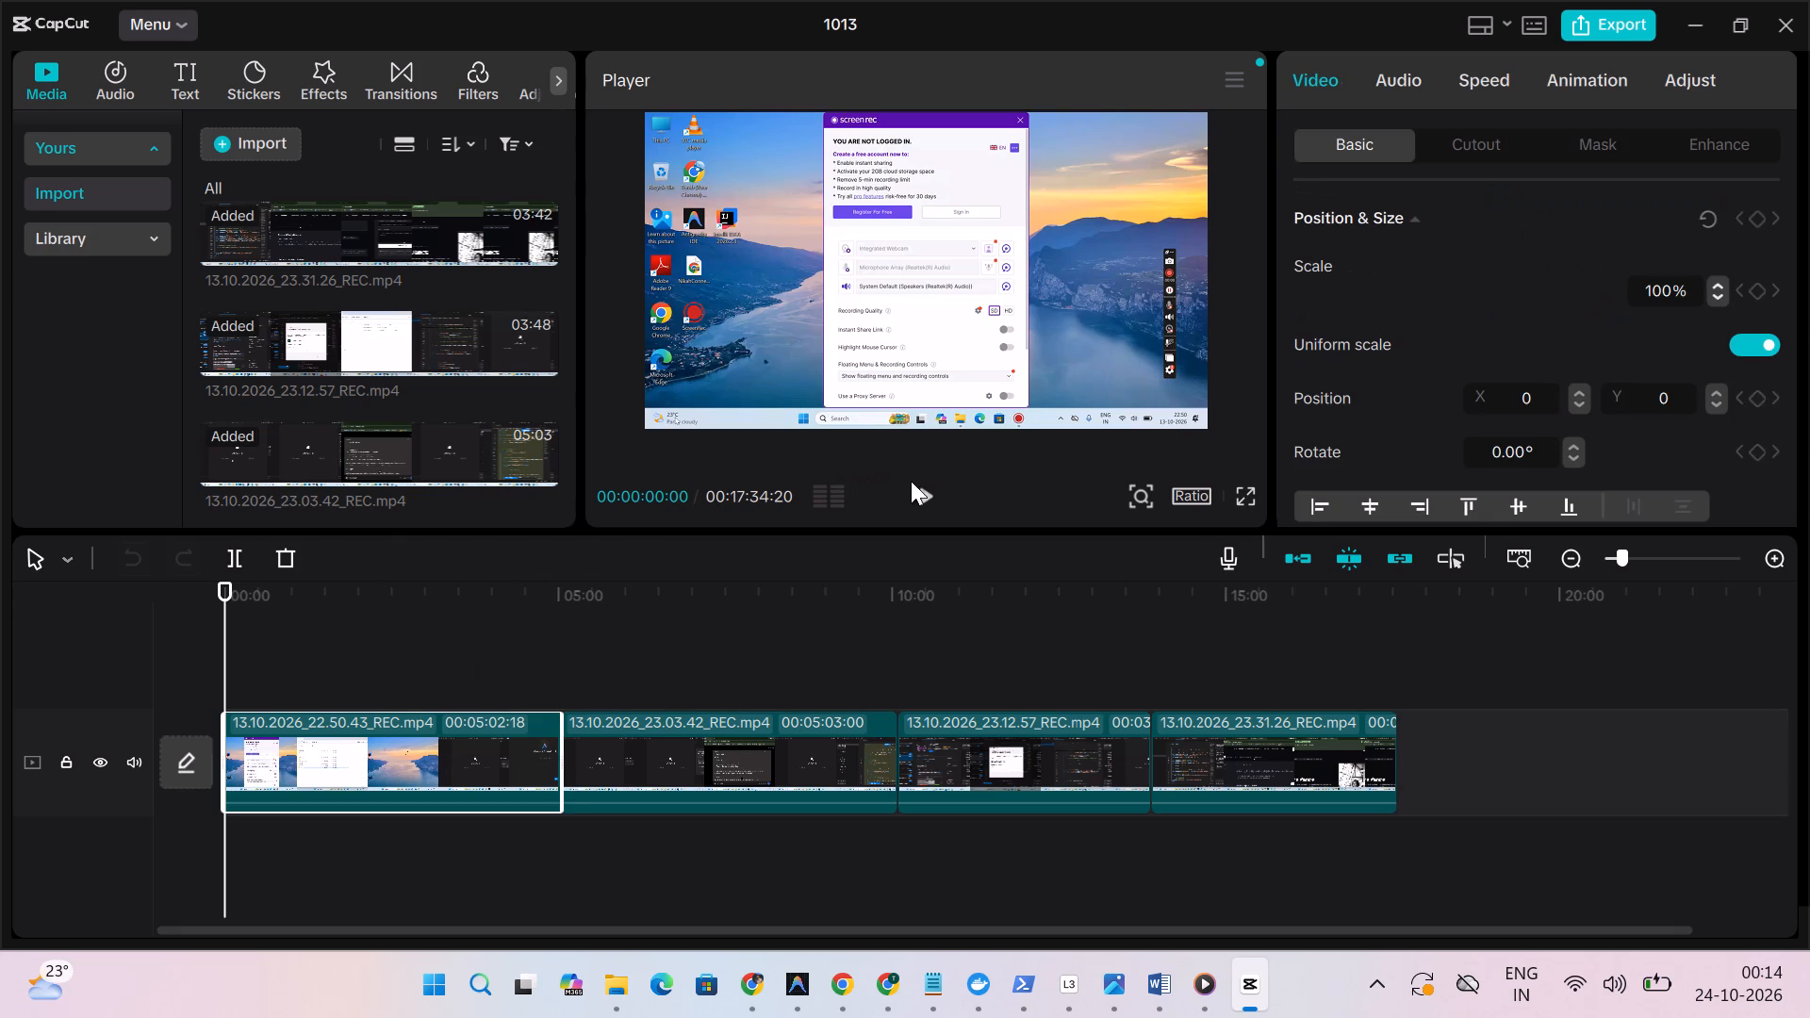
Play the opening of the video sequence briefly and return the playhead to 00:00.
click(916, 486)
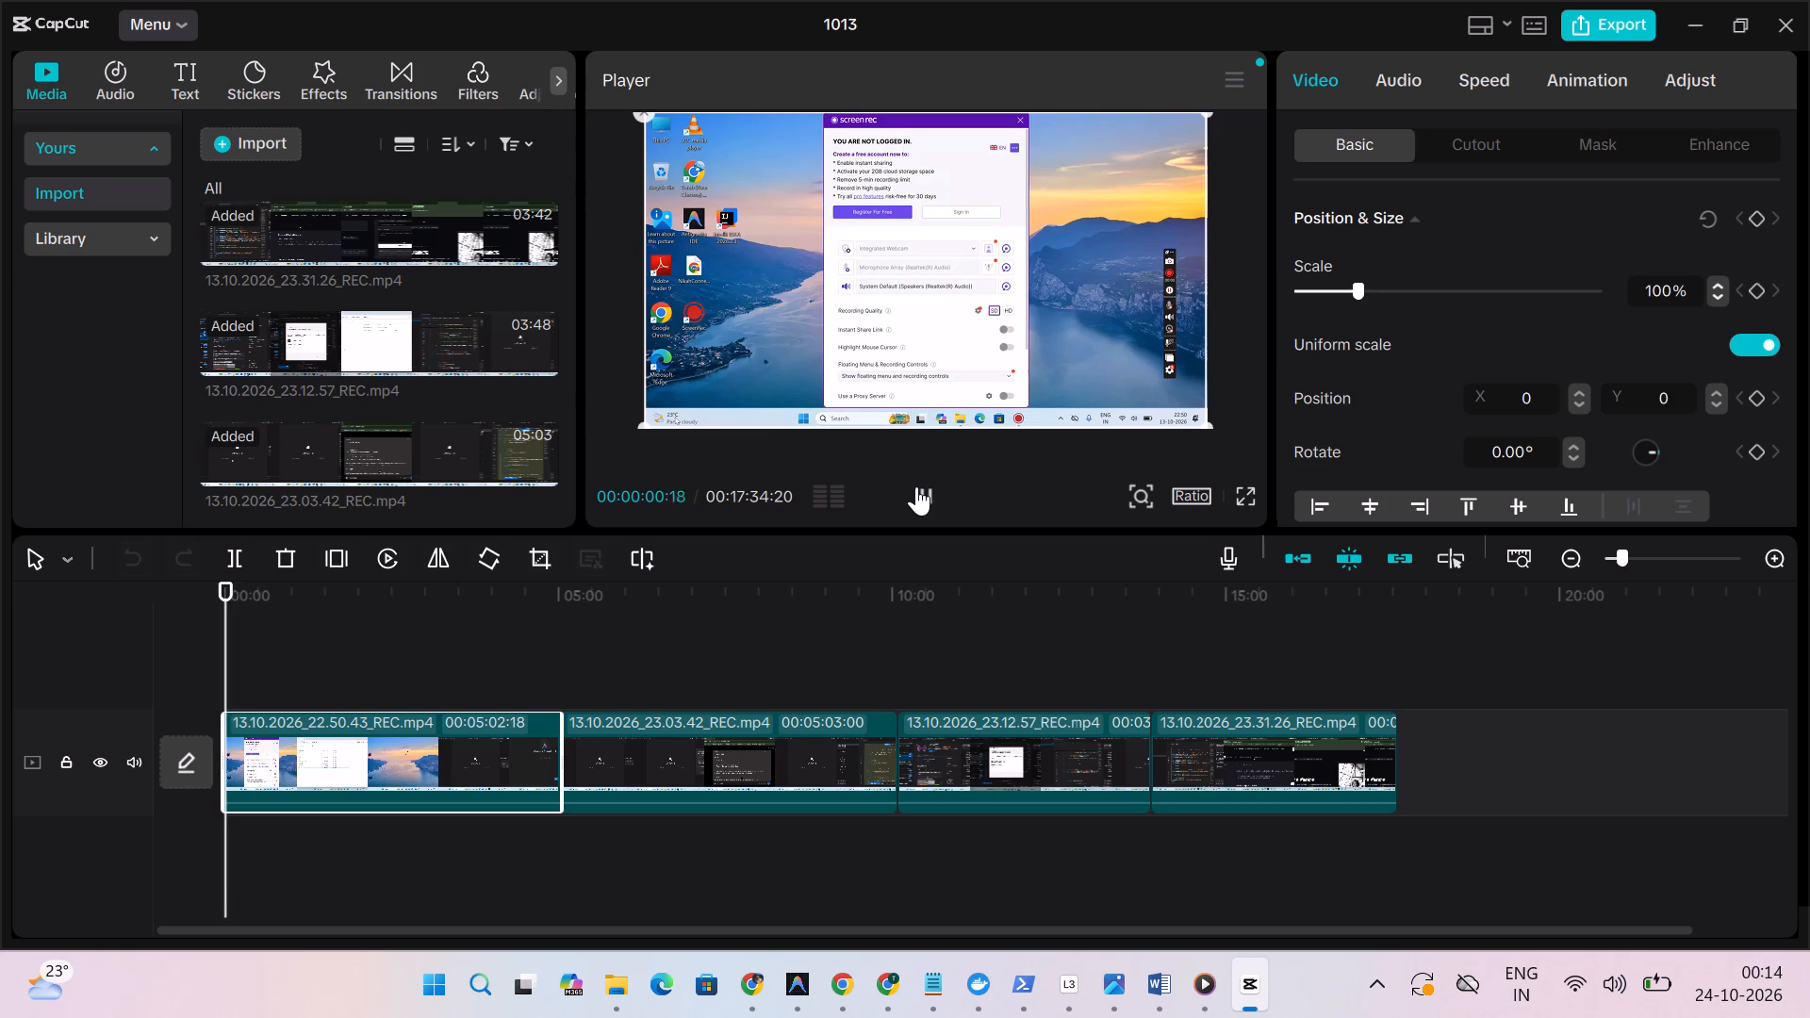
click(916, 486)
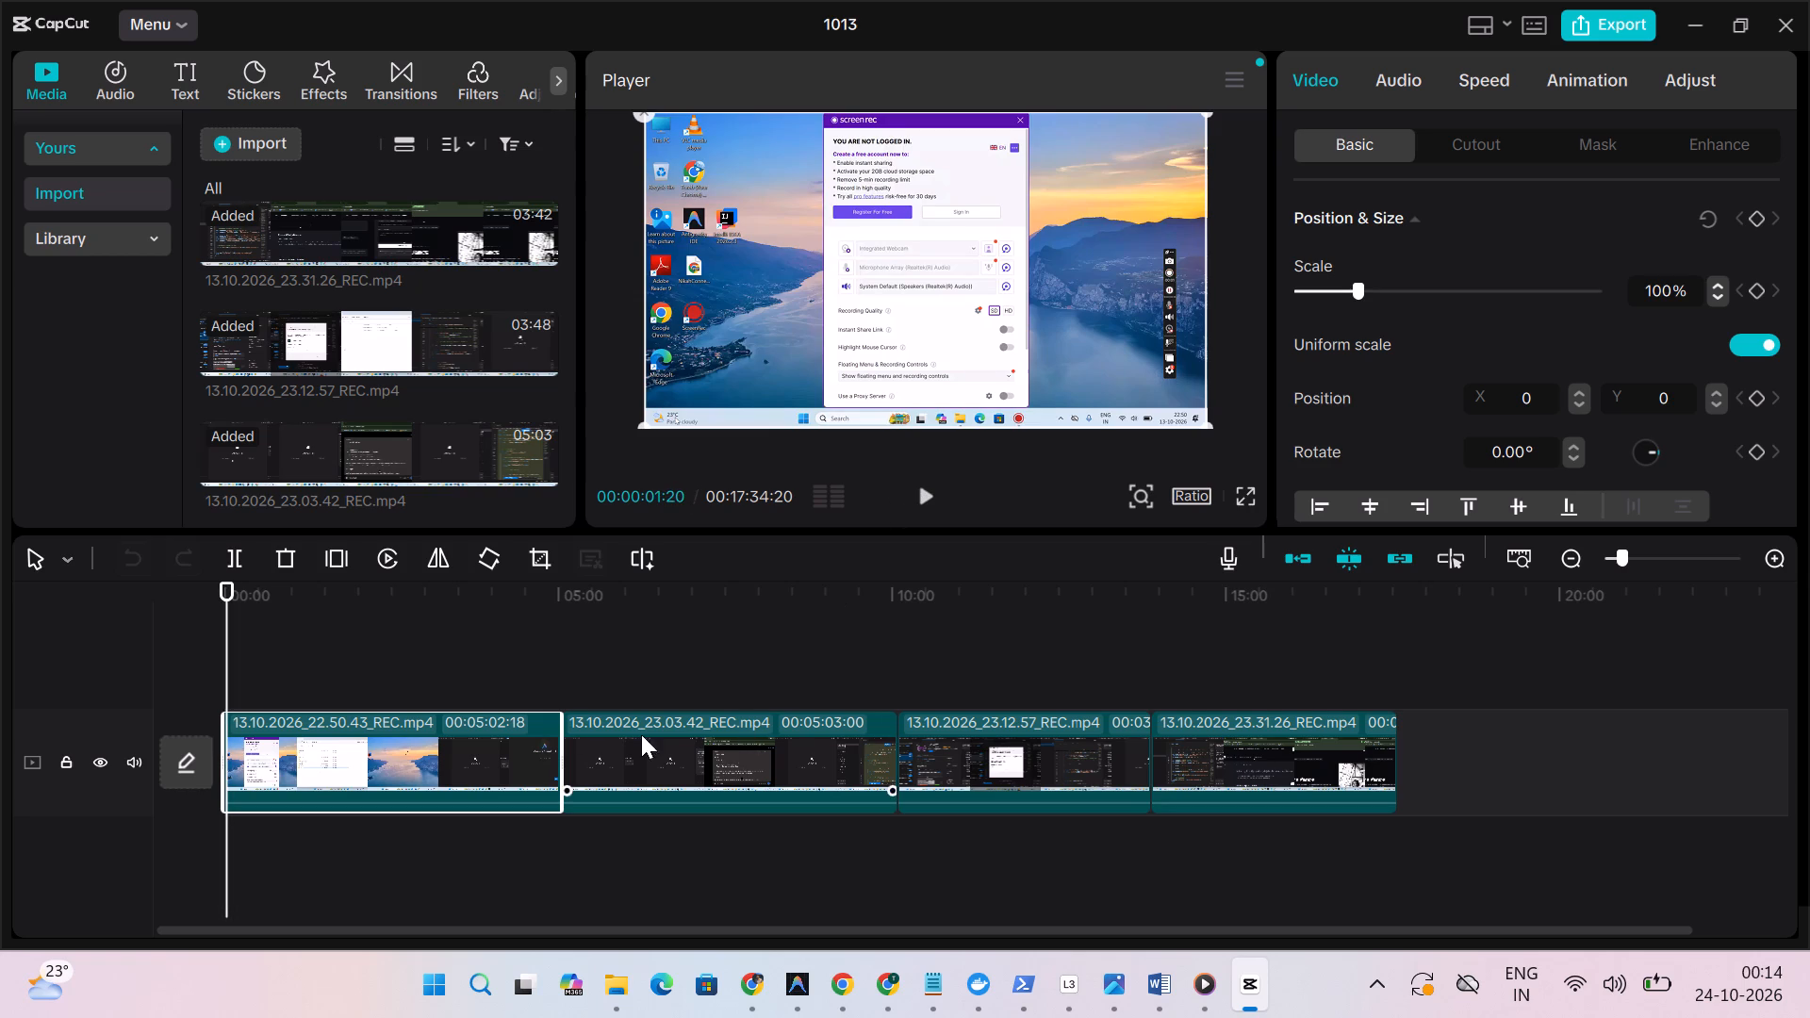
drag(226, 582, 172, 588)
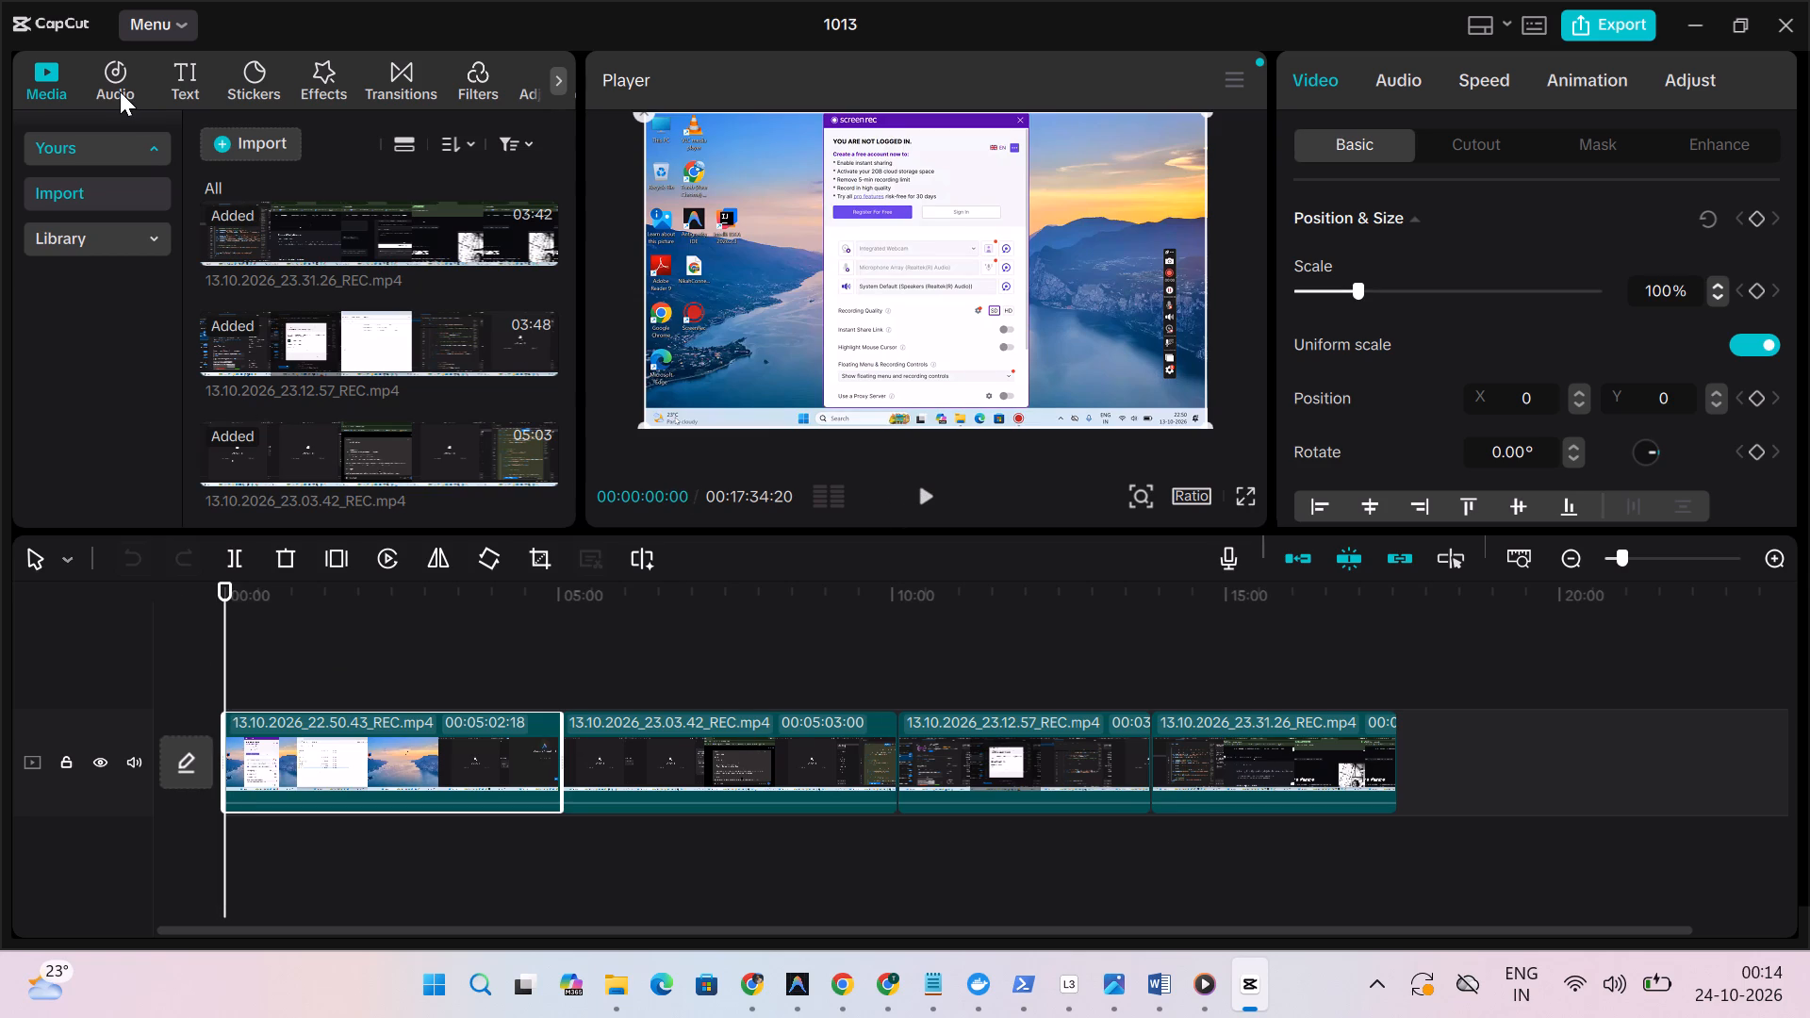
Extract audio from today's three recordings in Downloads, numbered 14, 15 and 16, into the project's audio library.
click(120, 91)
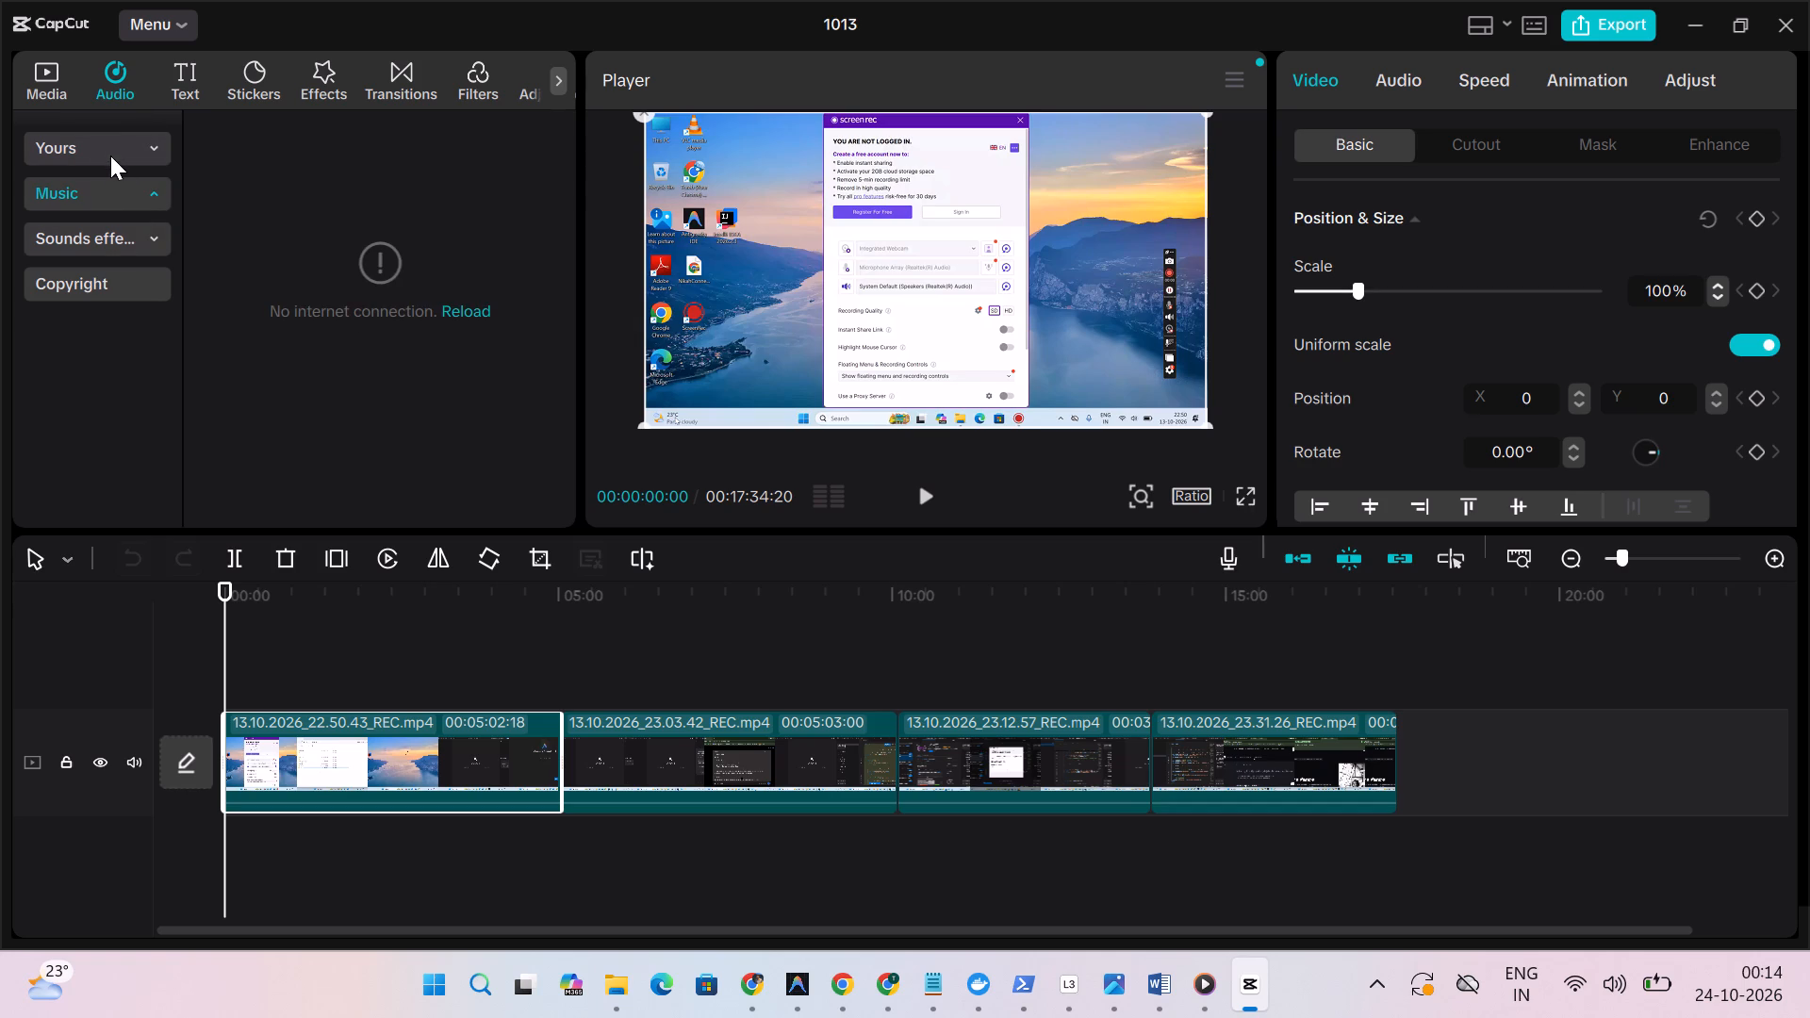
click(110, 156)
click(456, 201)
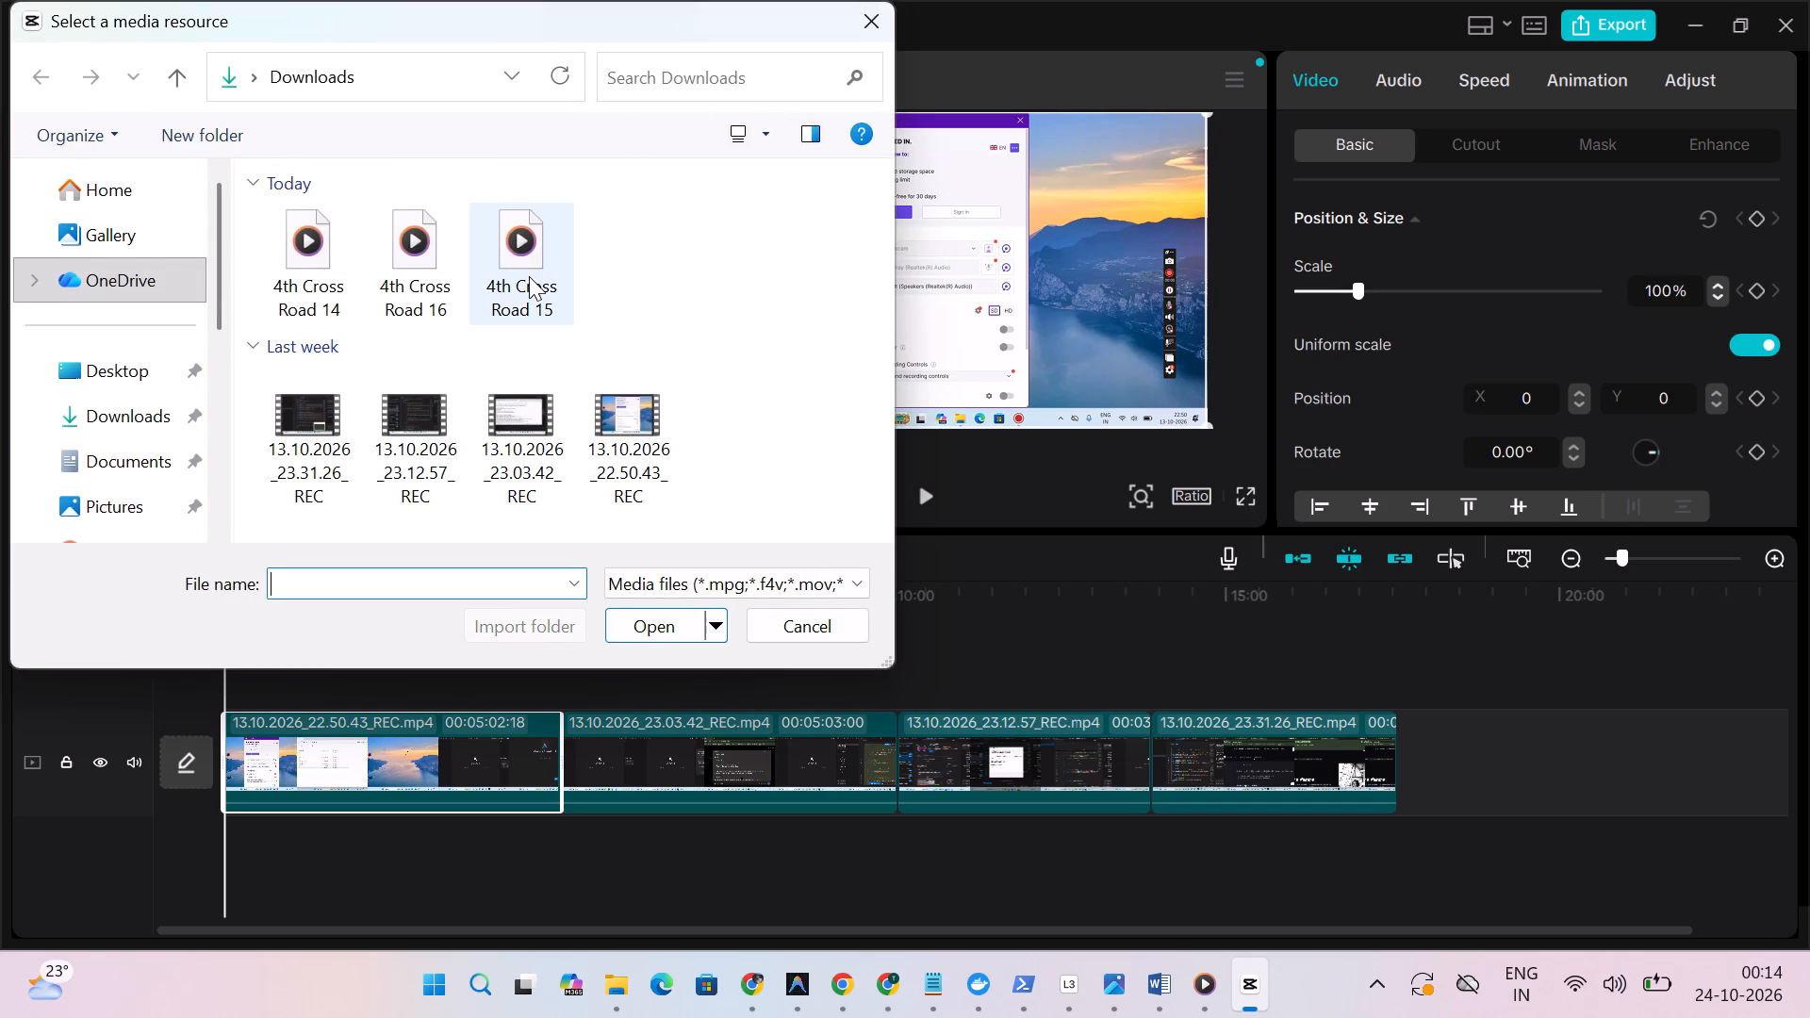
click(324, 289)
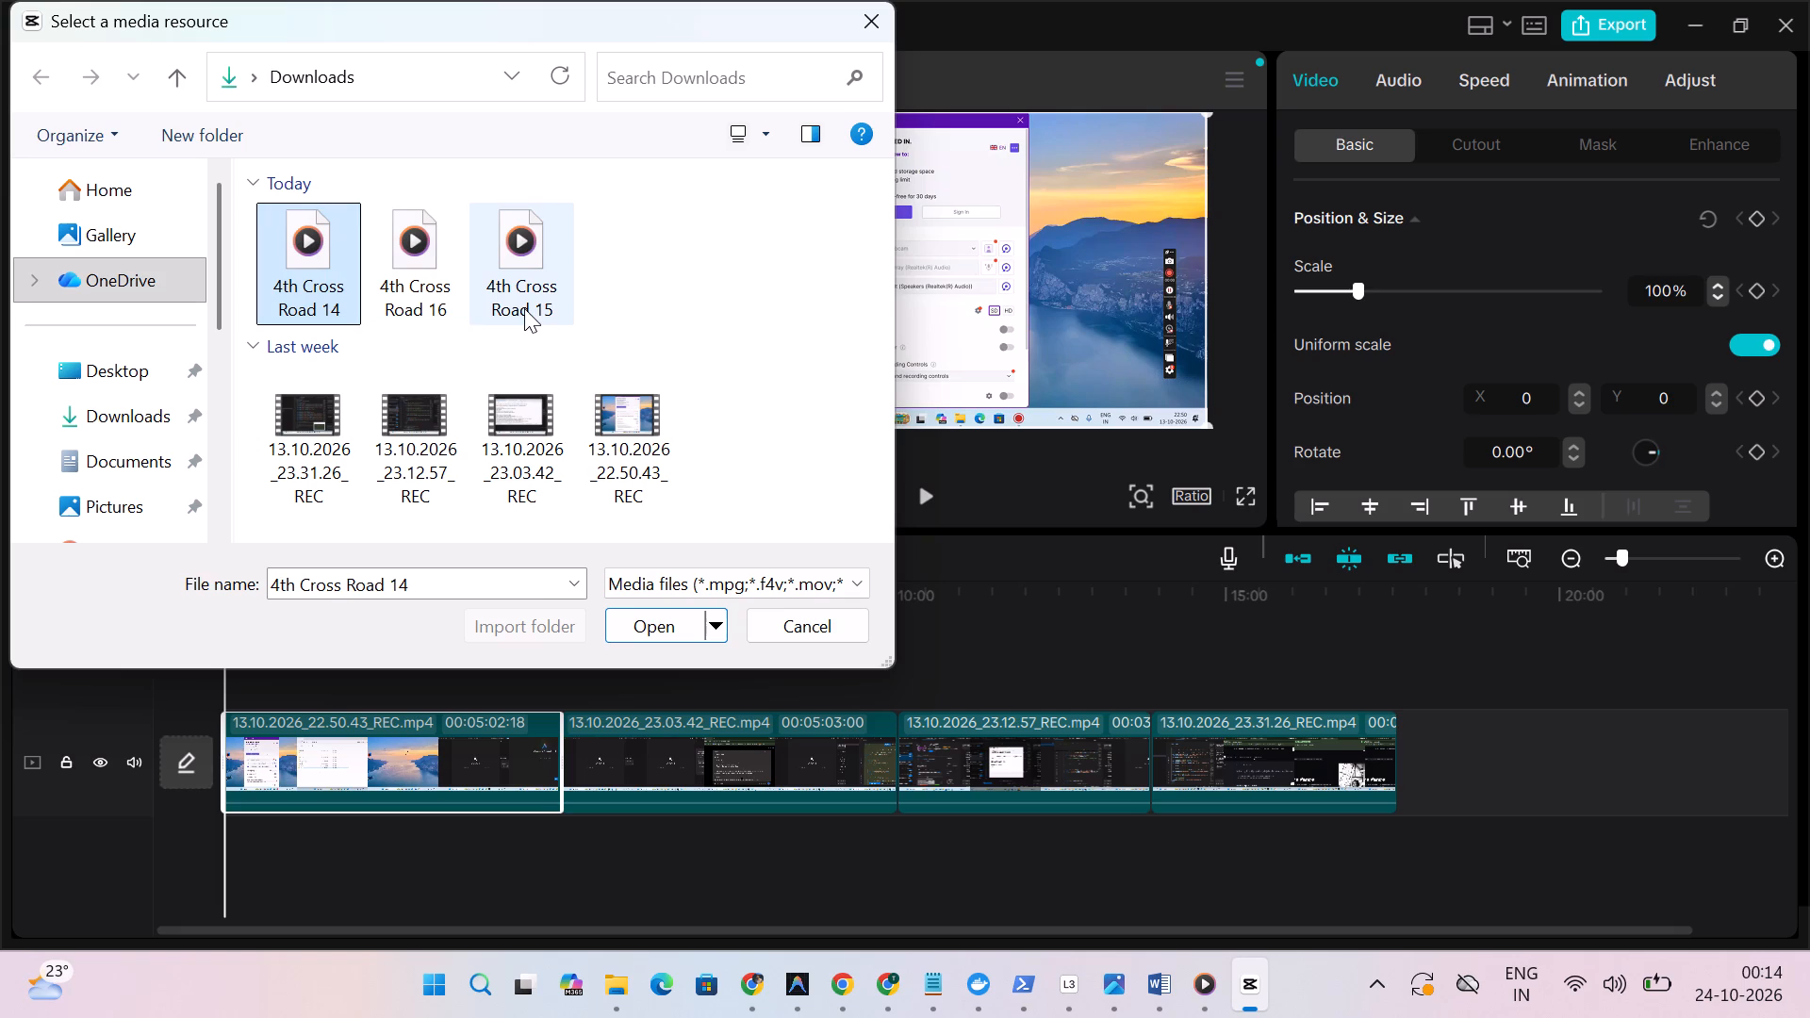
ctrl+click(524, 308)
ctrl+click(393, 291)
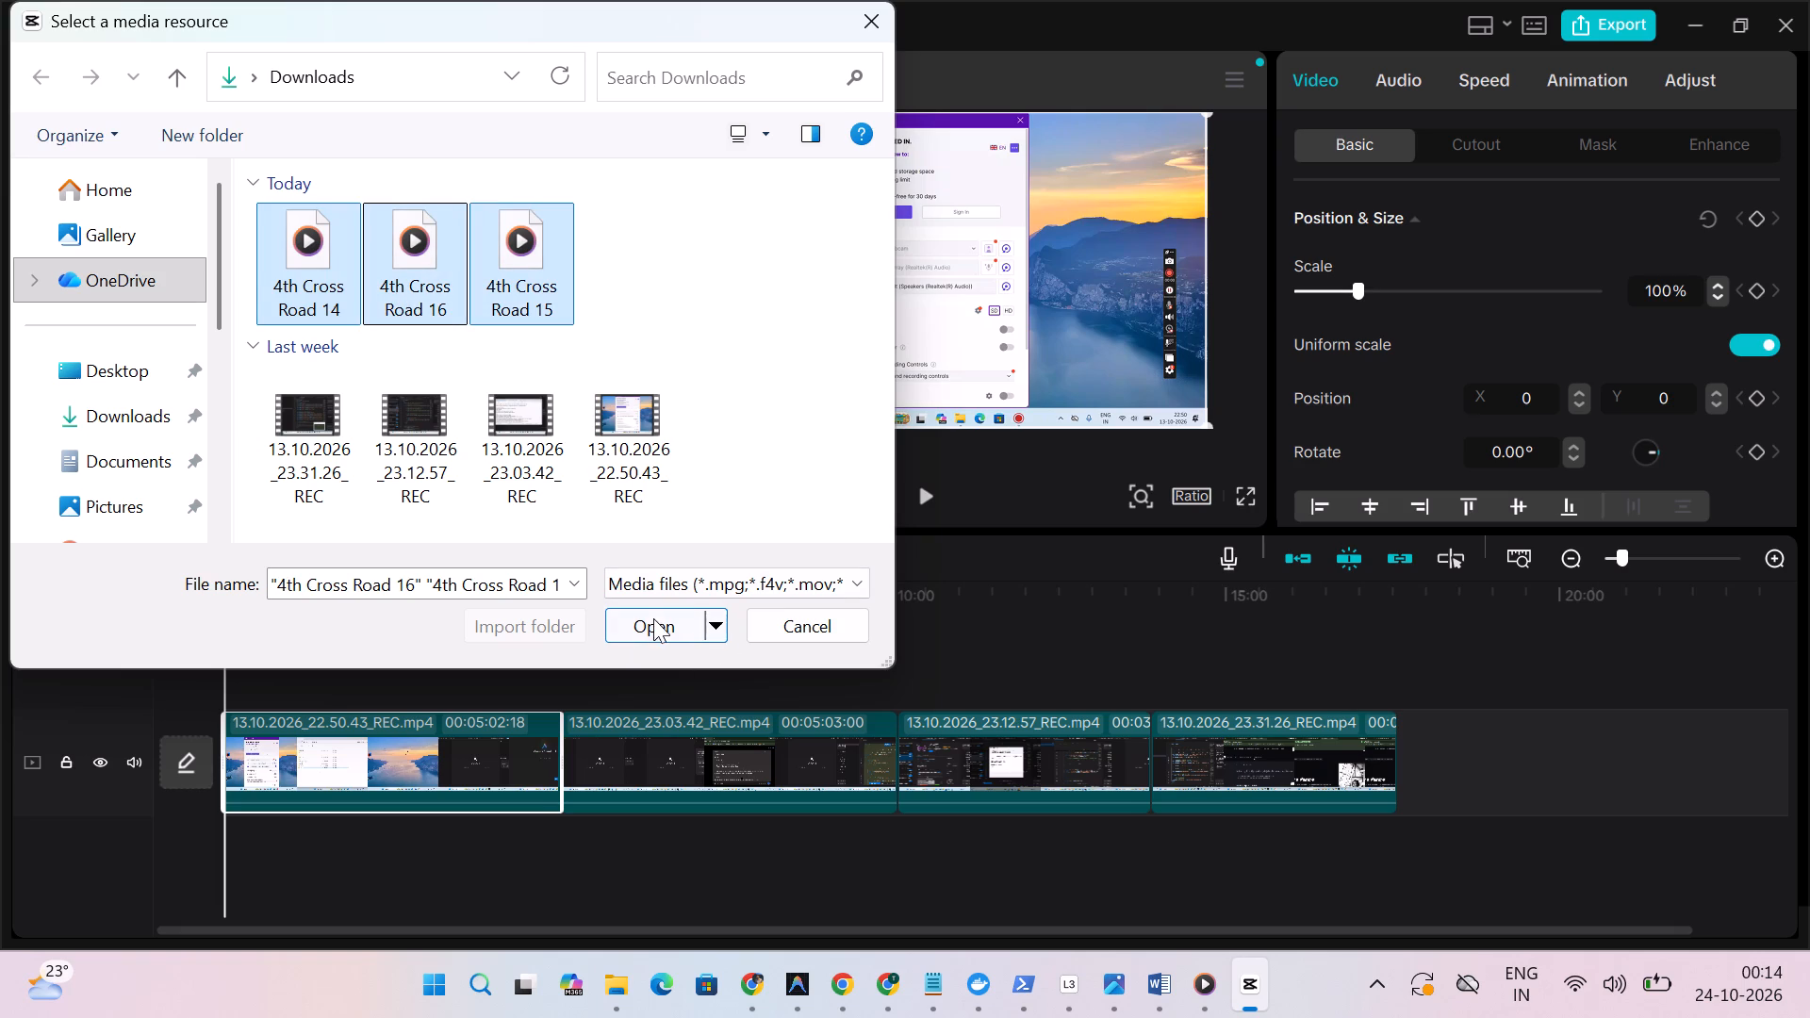
click(653, 621)
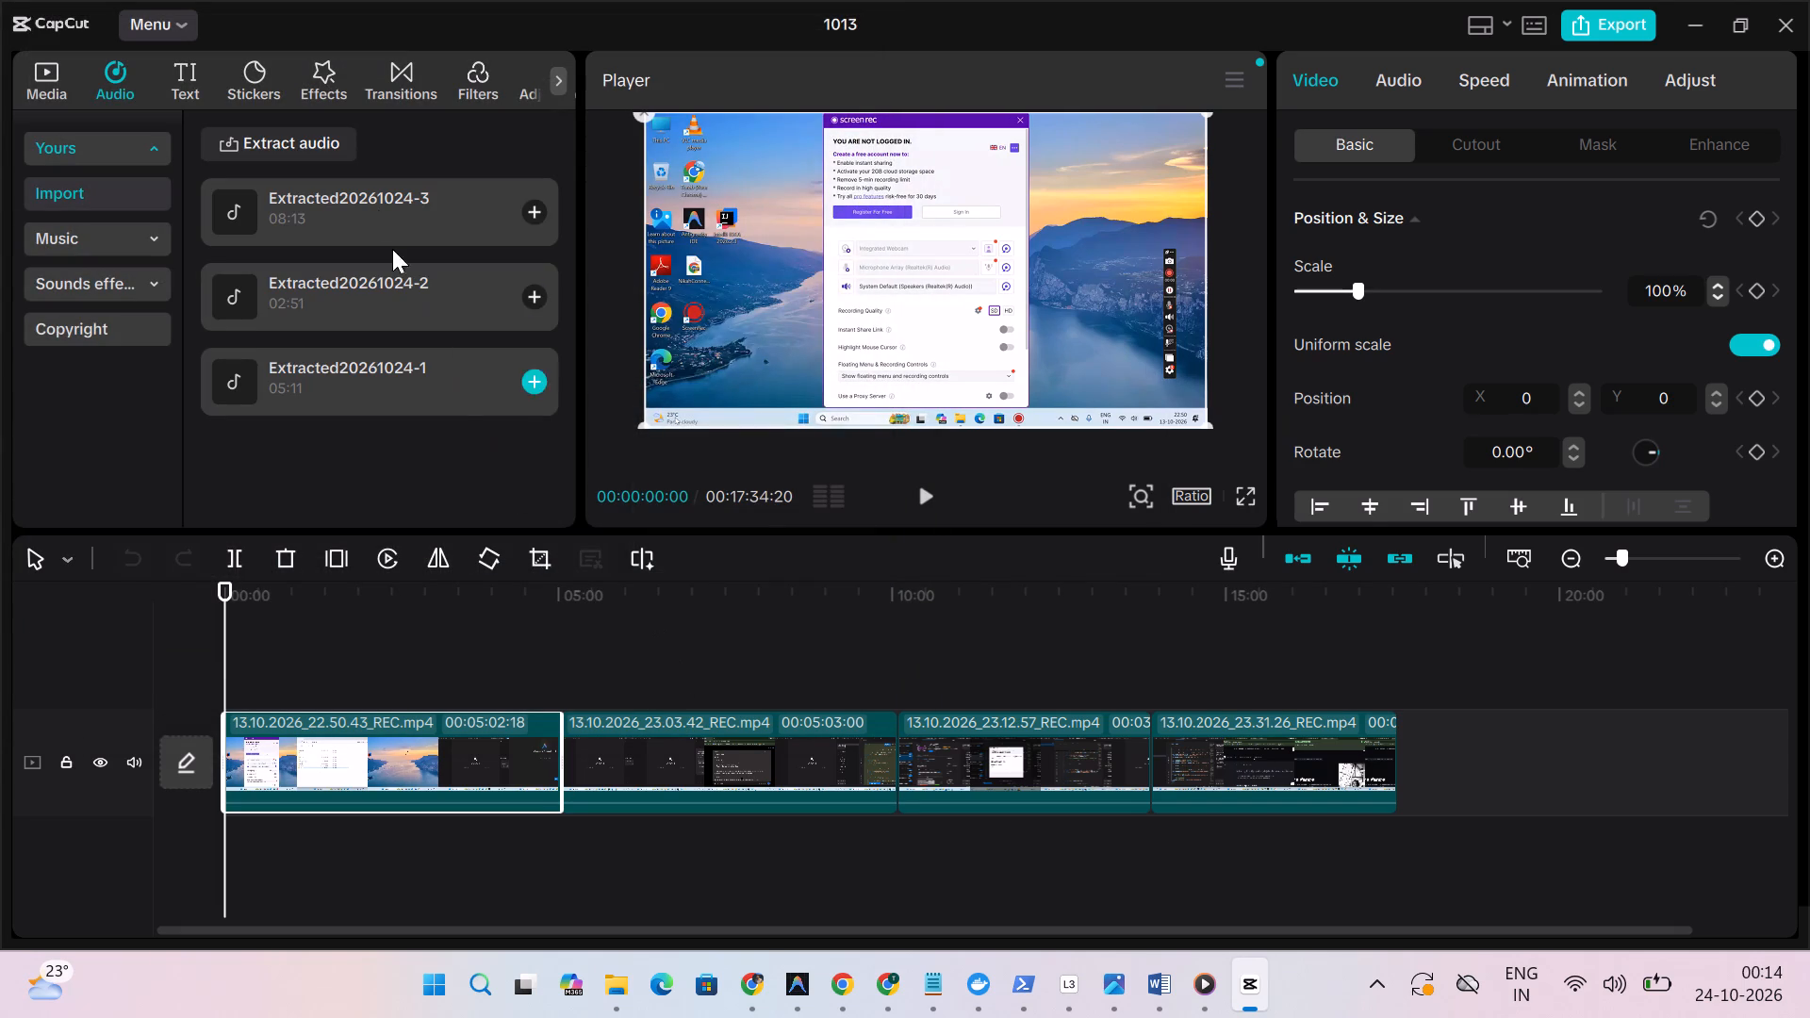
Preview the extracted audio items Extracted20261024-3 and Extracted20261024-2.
click(371, 204)
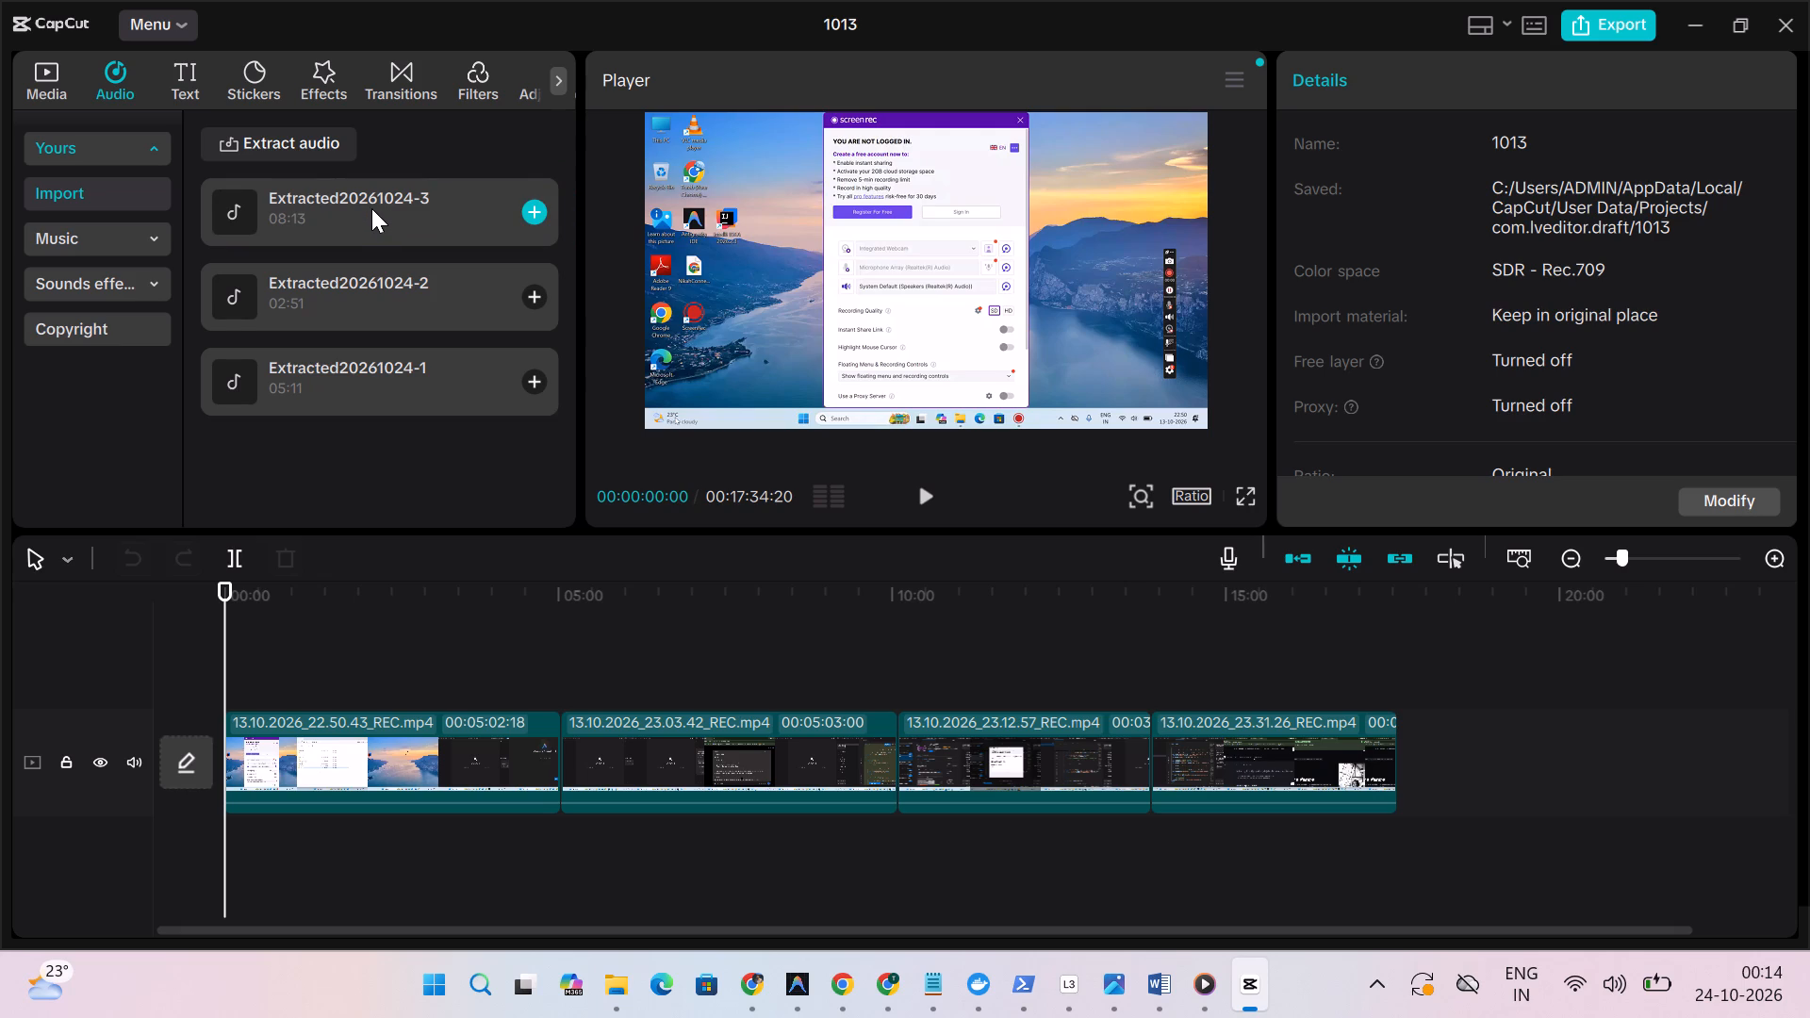
click(371, 208)
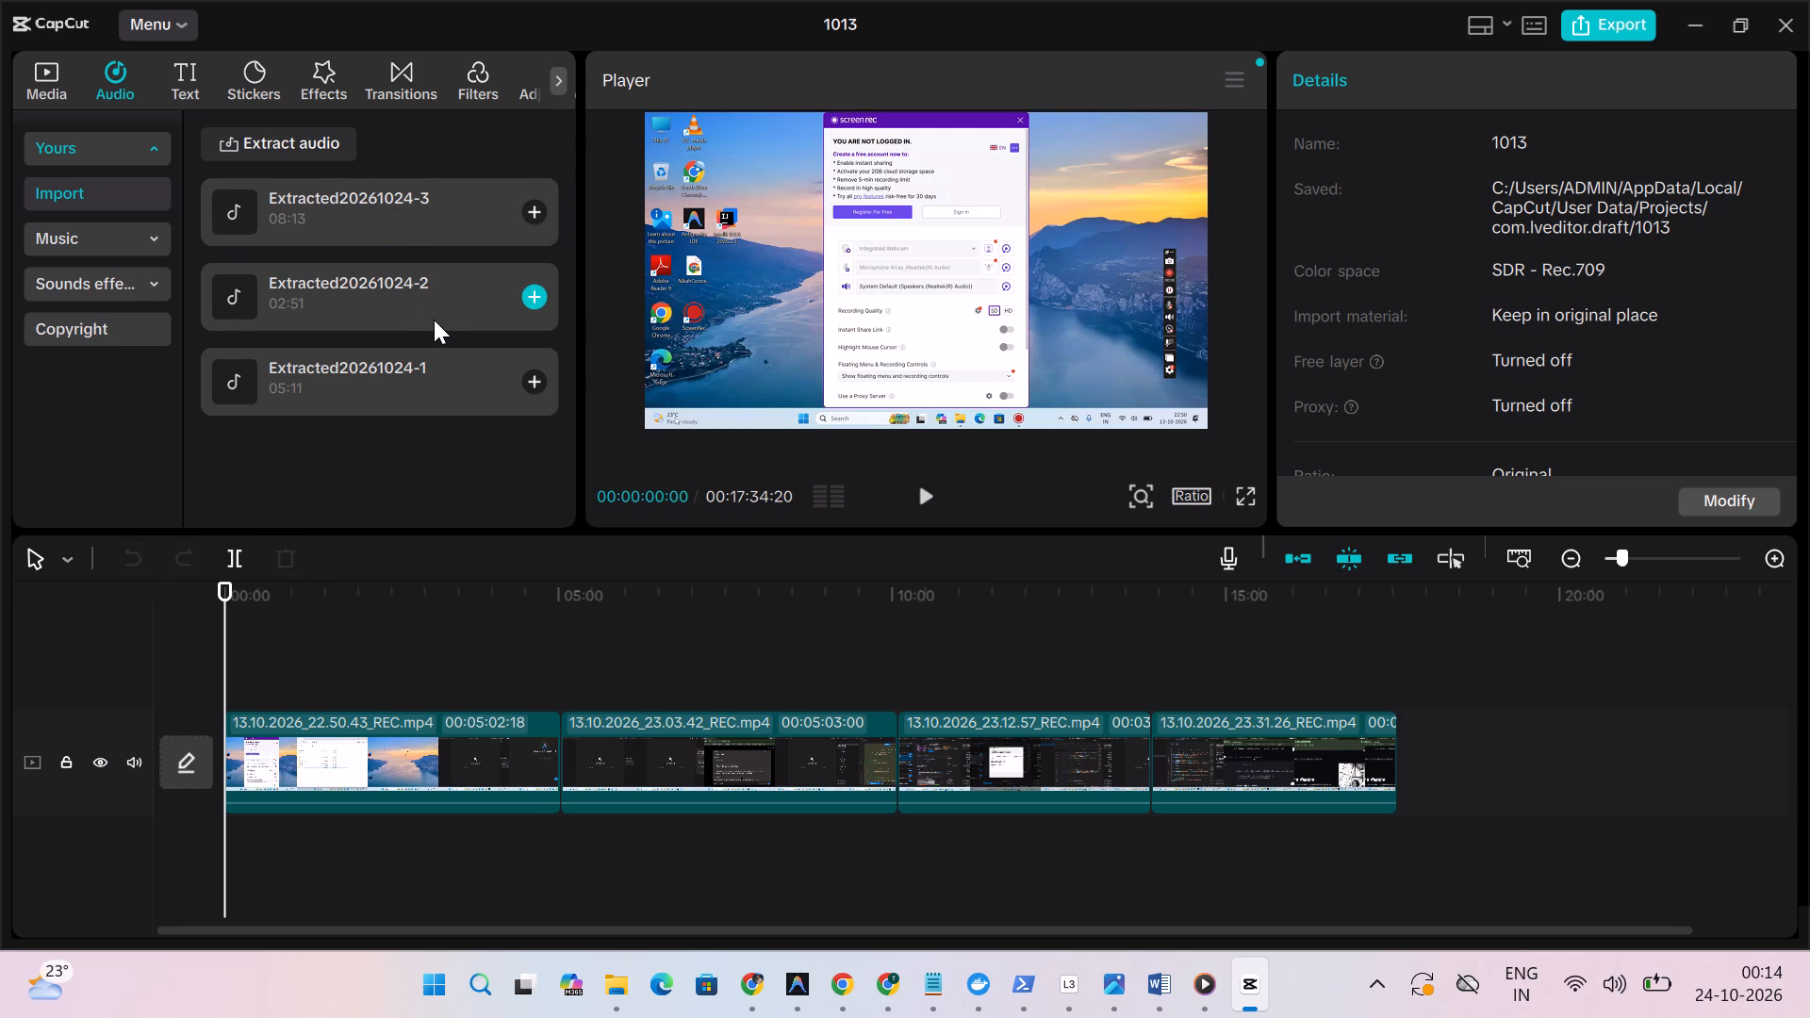
click(434, 320)
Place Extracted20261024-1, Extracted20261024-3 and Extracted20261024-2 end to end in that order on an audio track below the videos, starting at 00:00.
drag(377, 366, 410, 691)
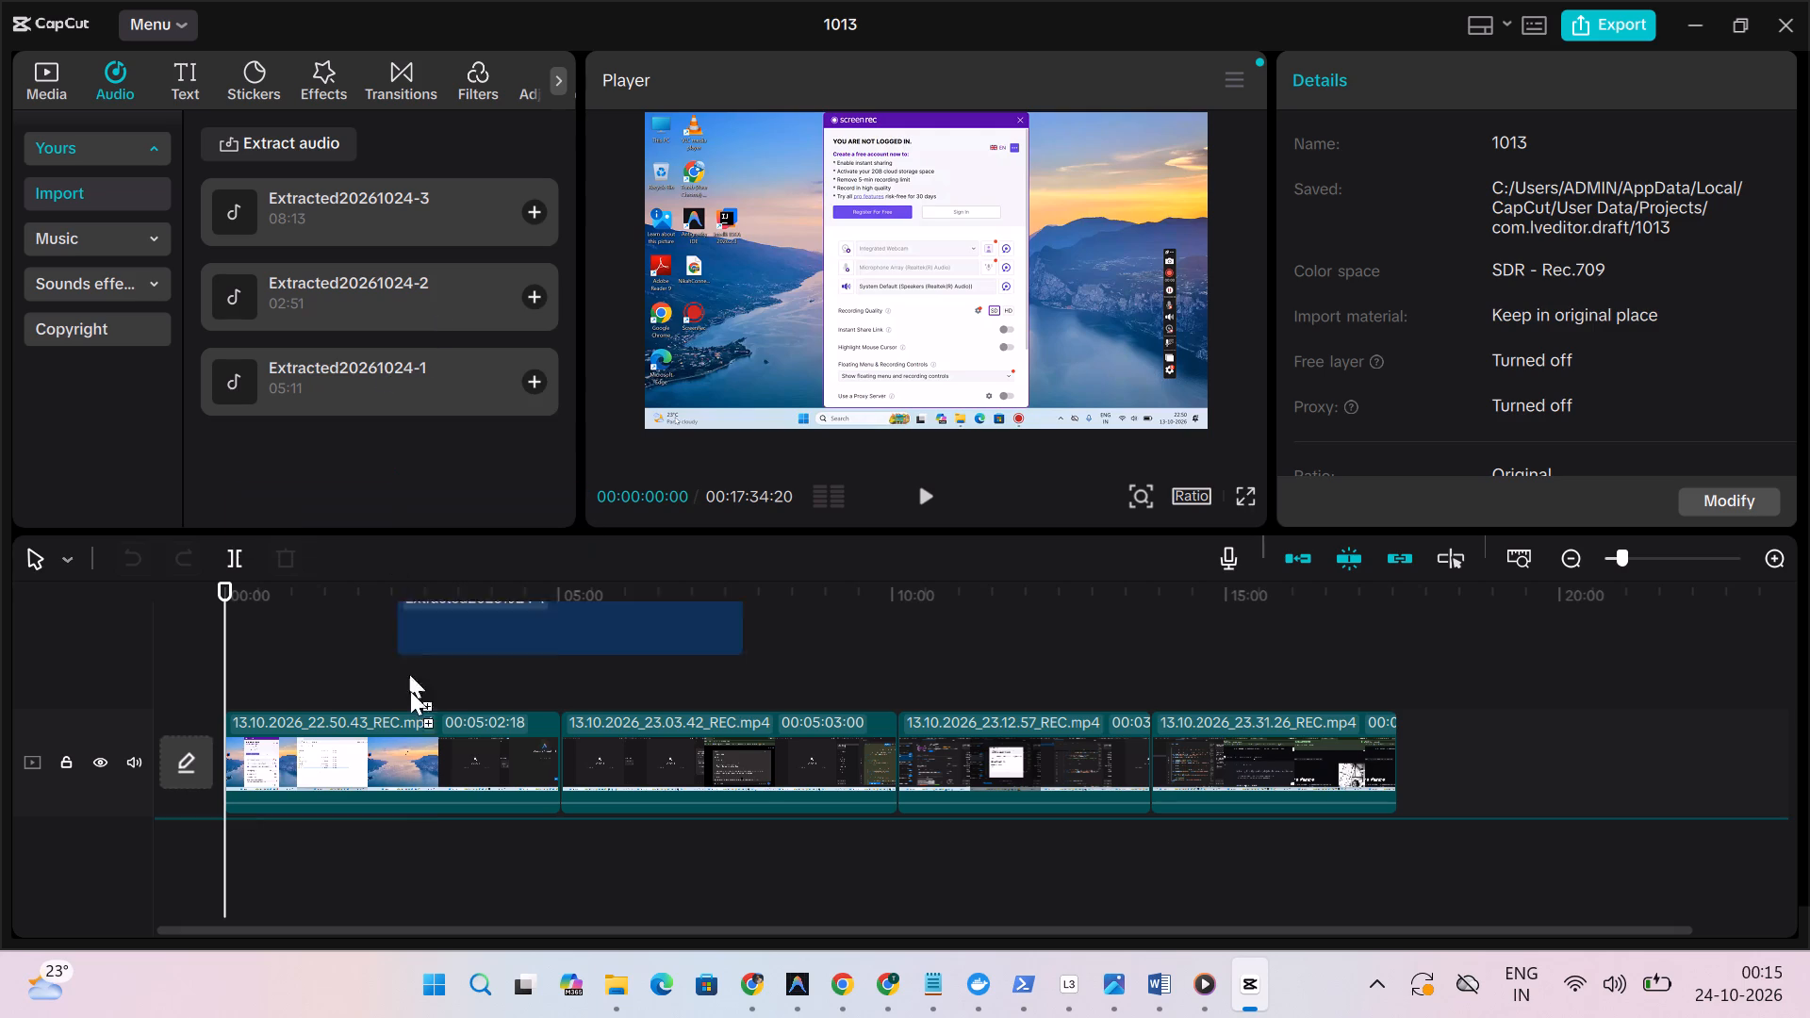
drag(410, 691, 224, 837)
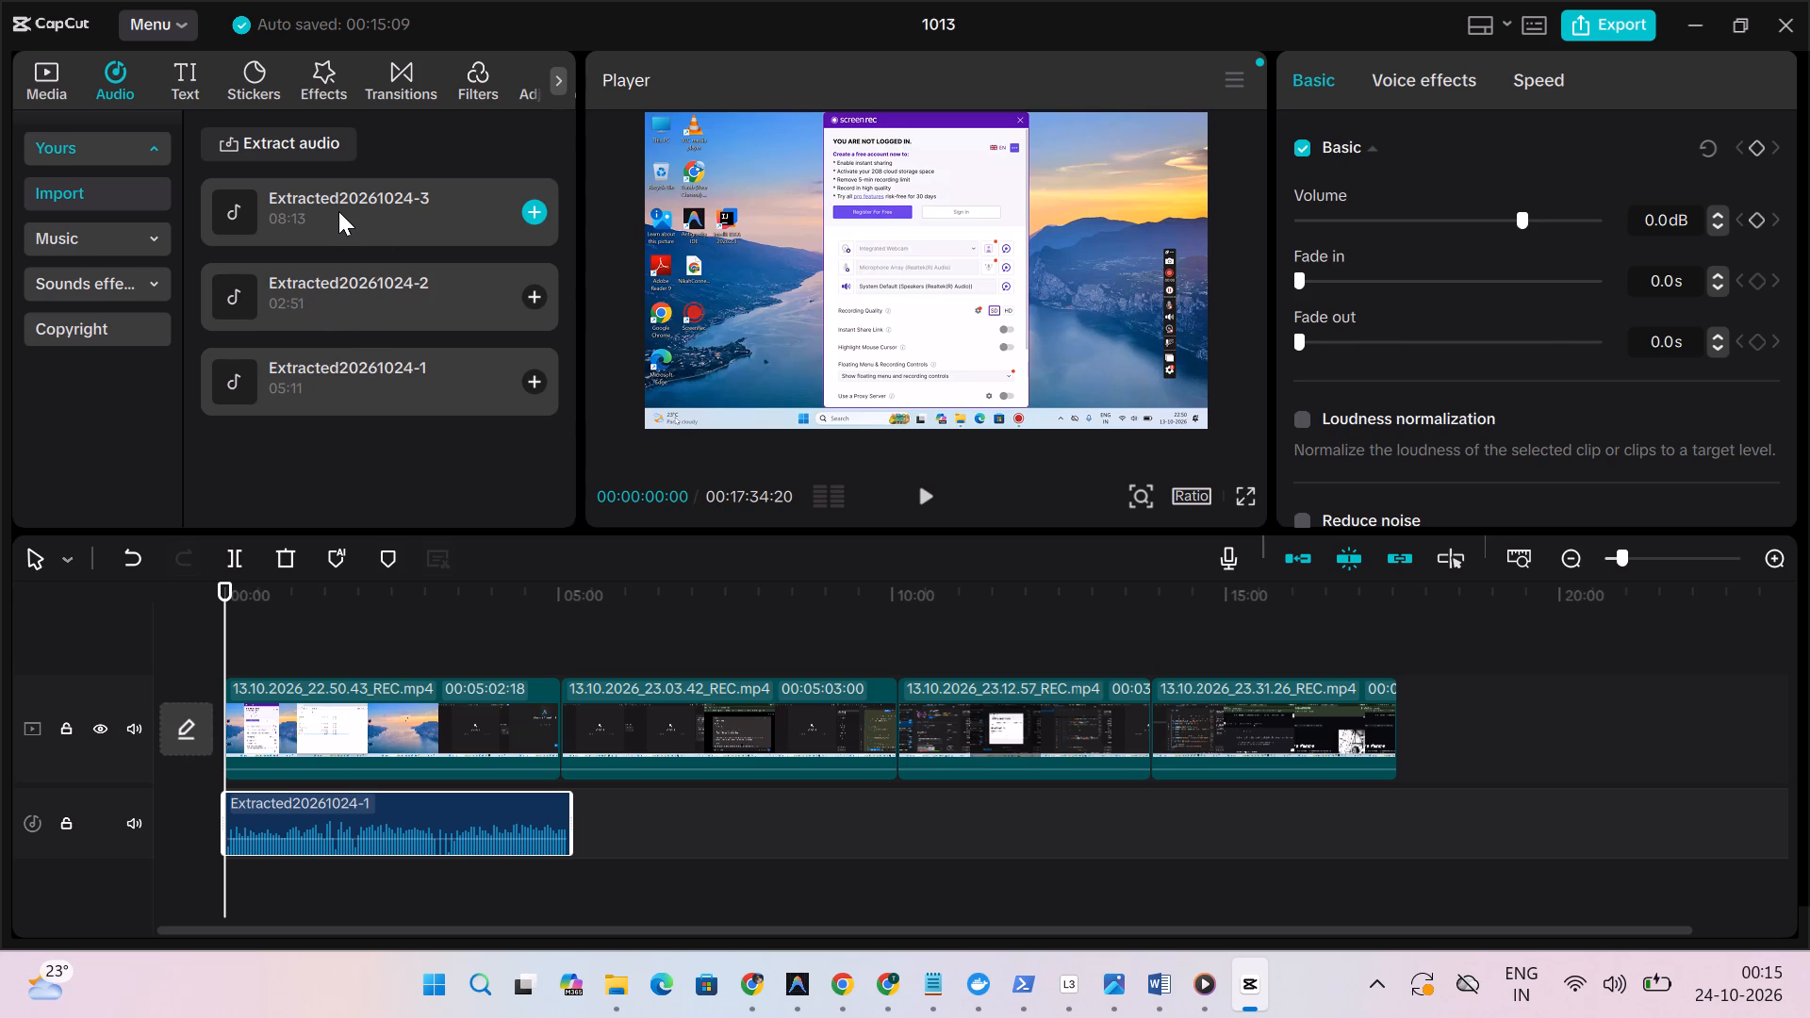
drag(338, 211, 620, 826)
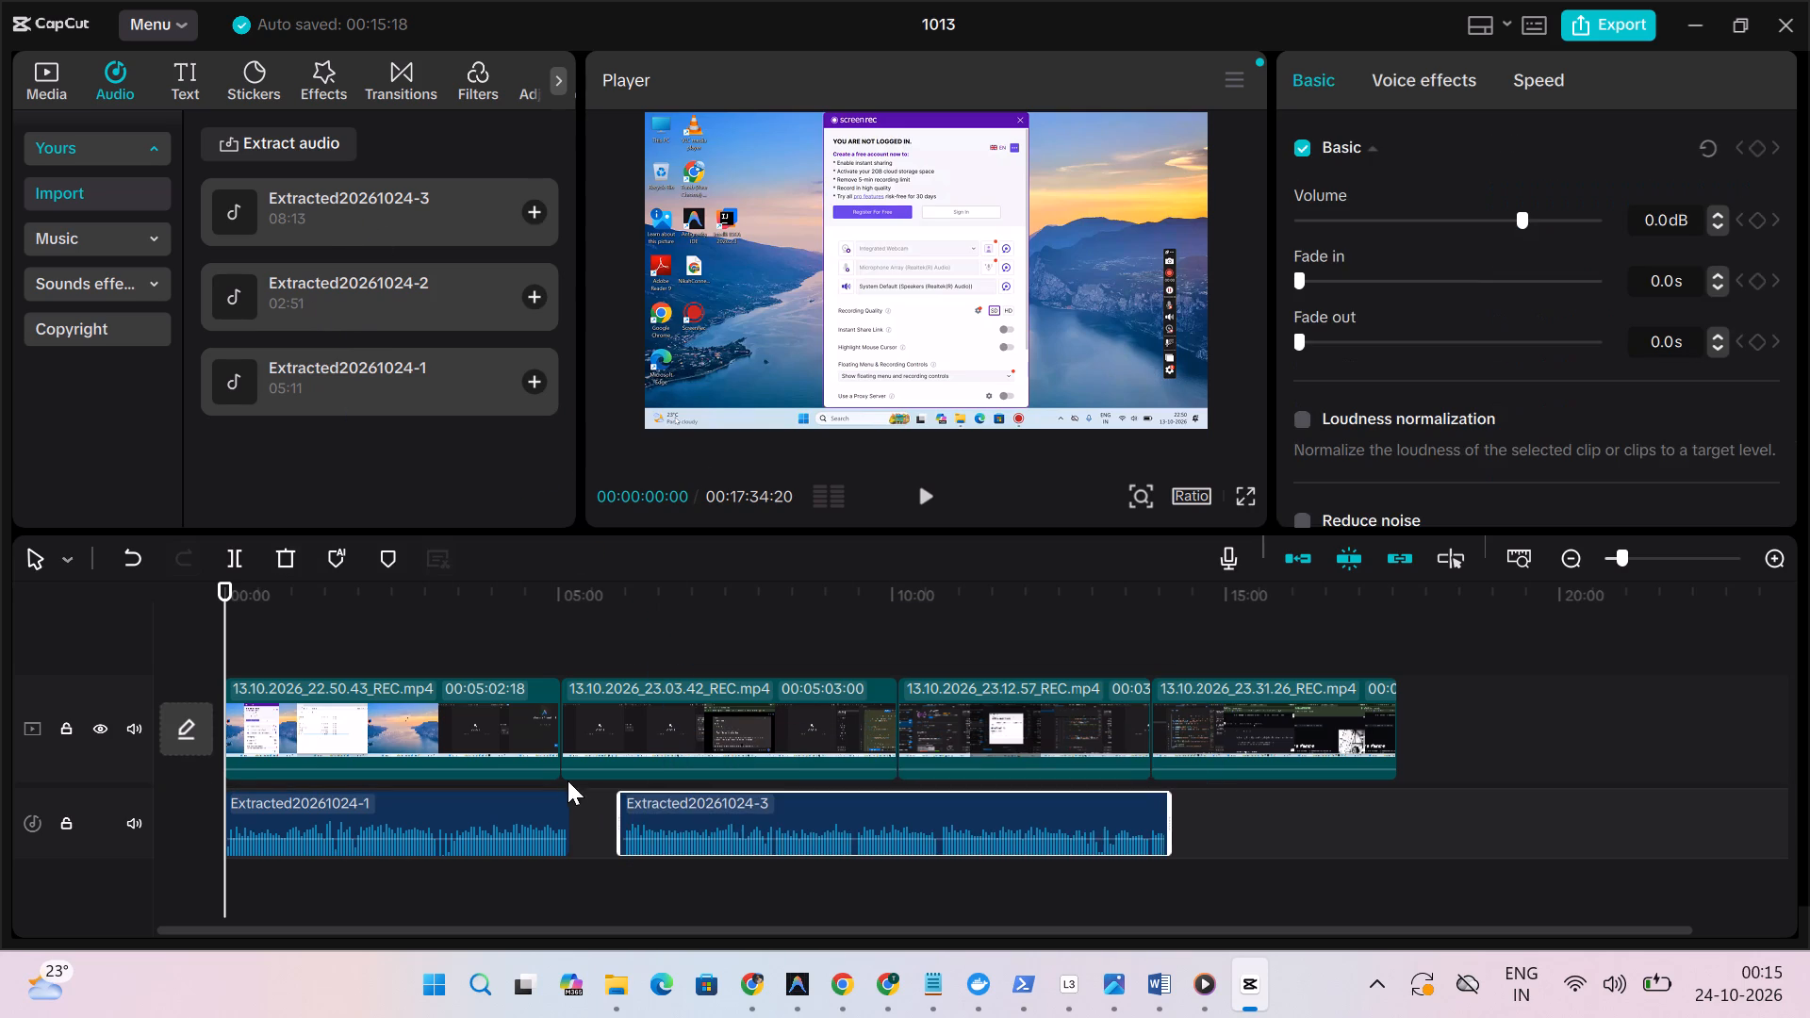
drag(732, 823, 684, 826)
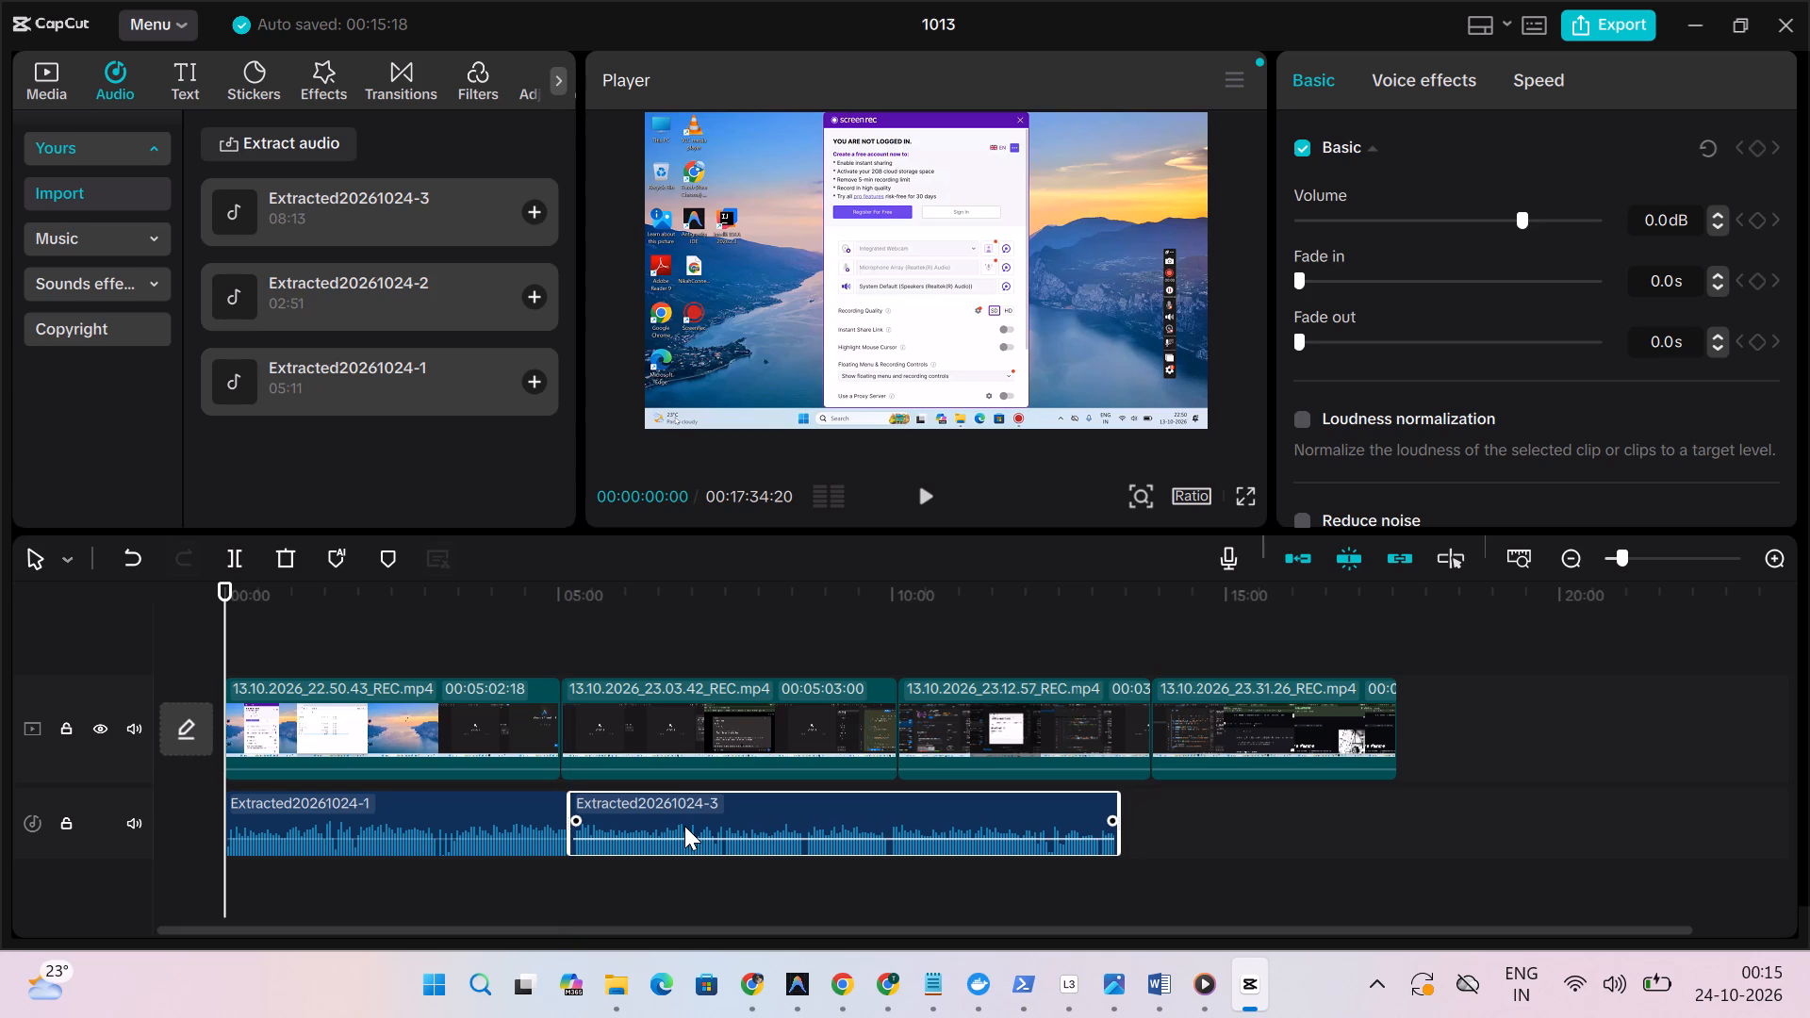
drag(321, 307, 1191, 806)
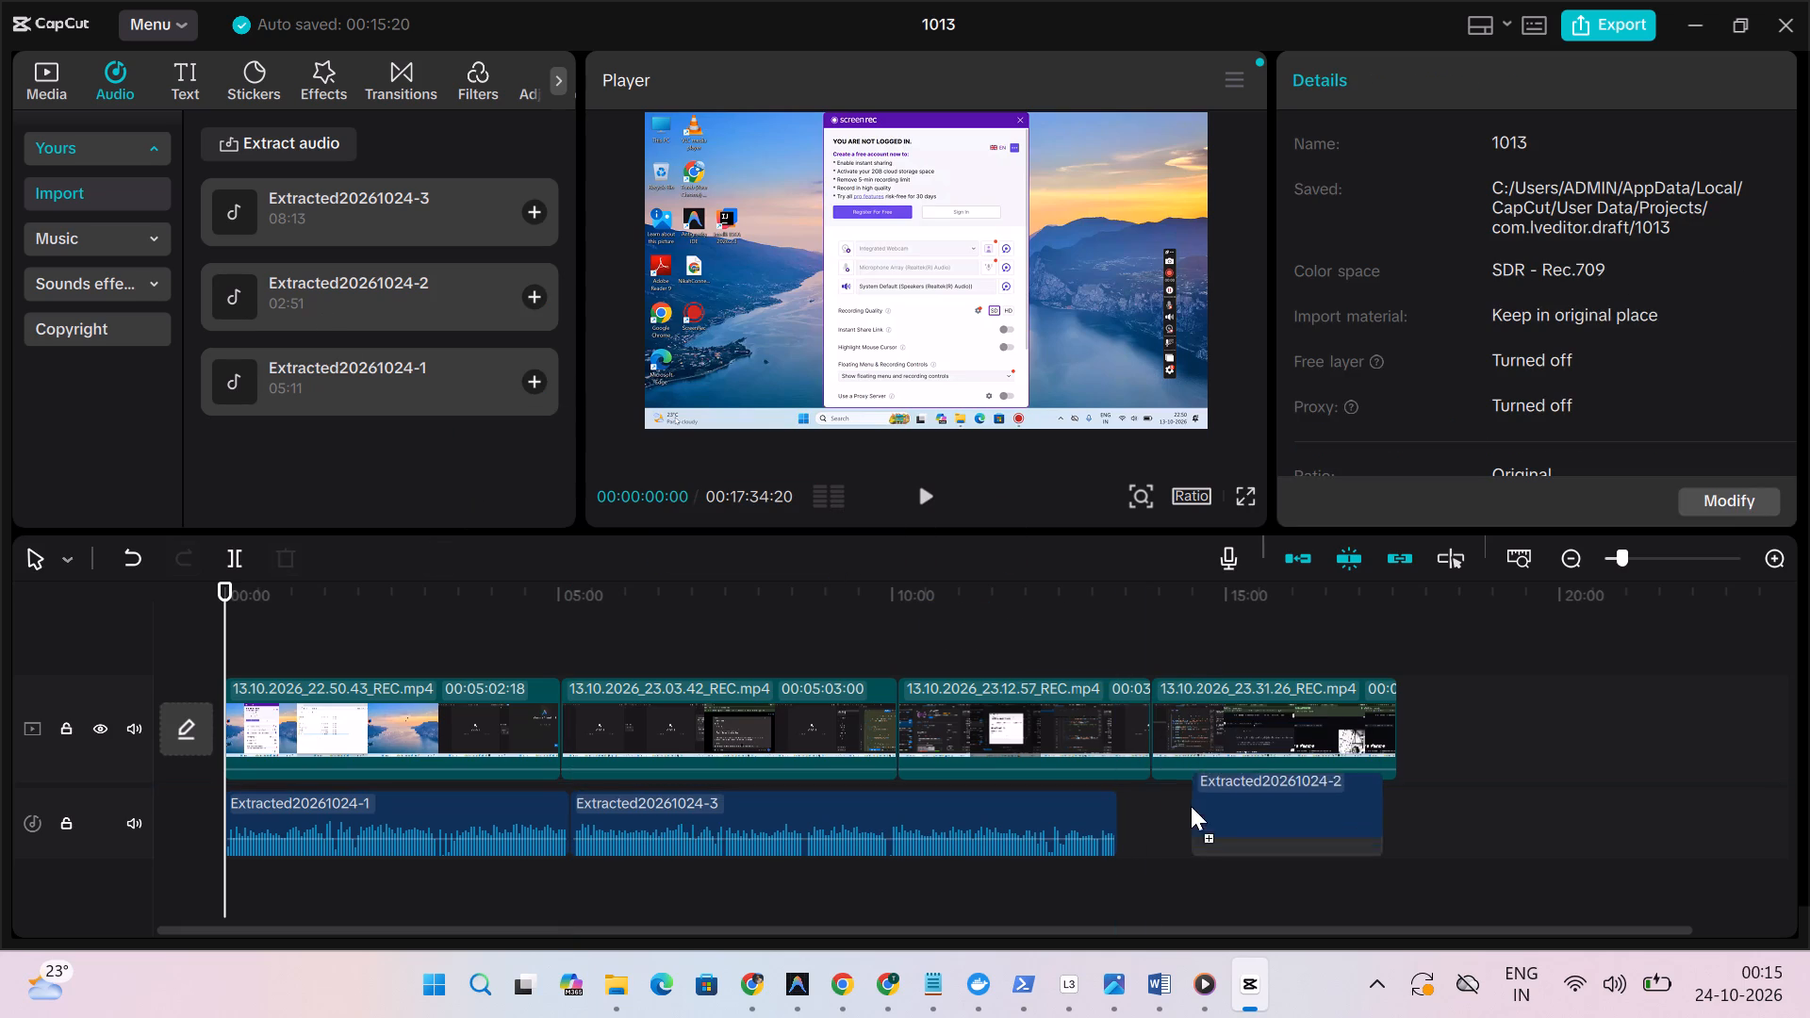
drag(1191, 806, 1124, 819)
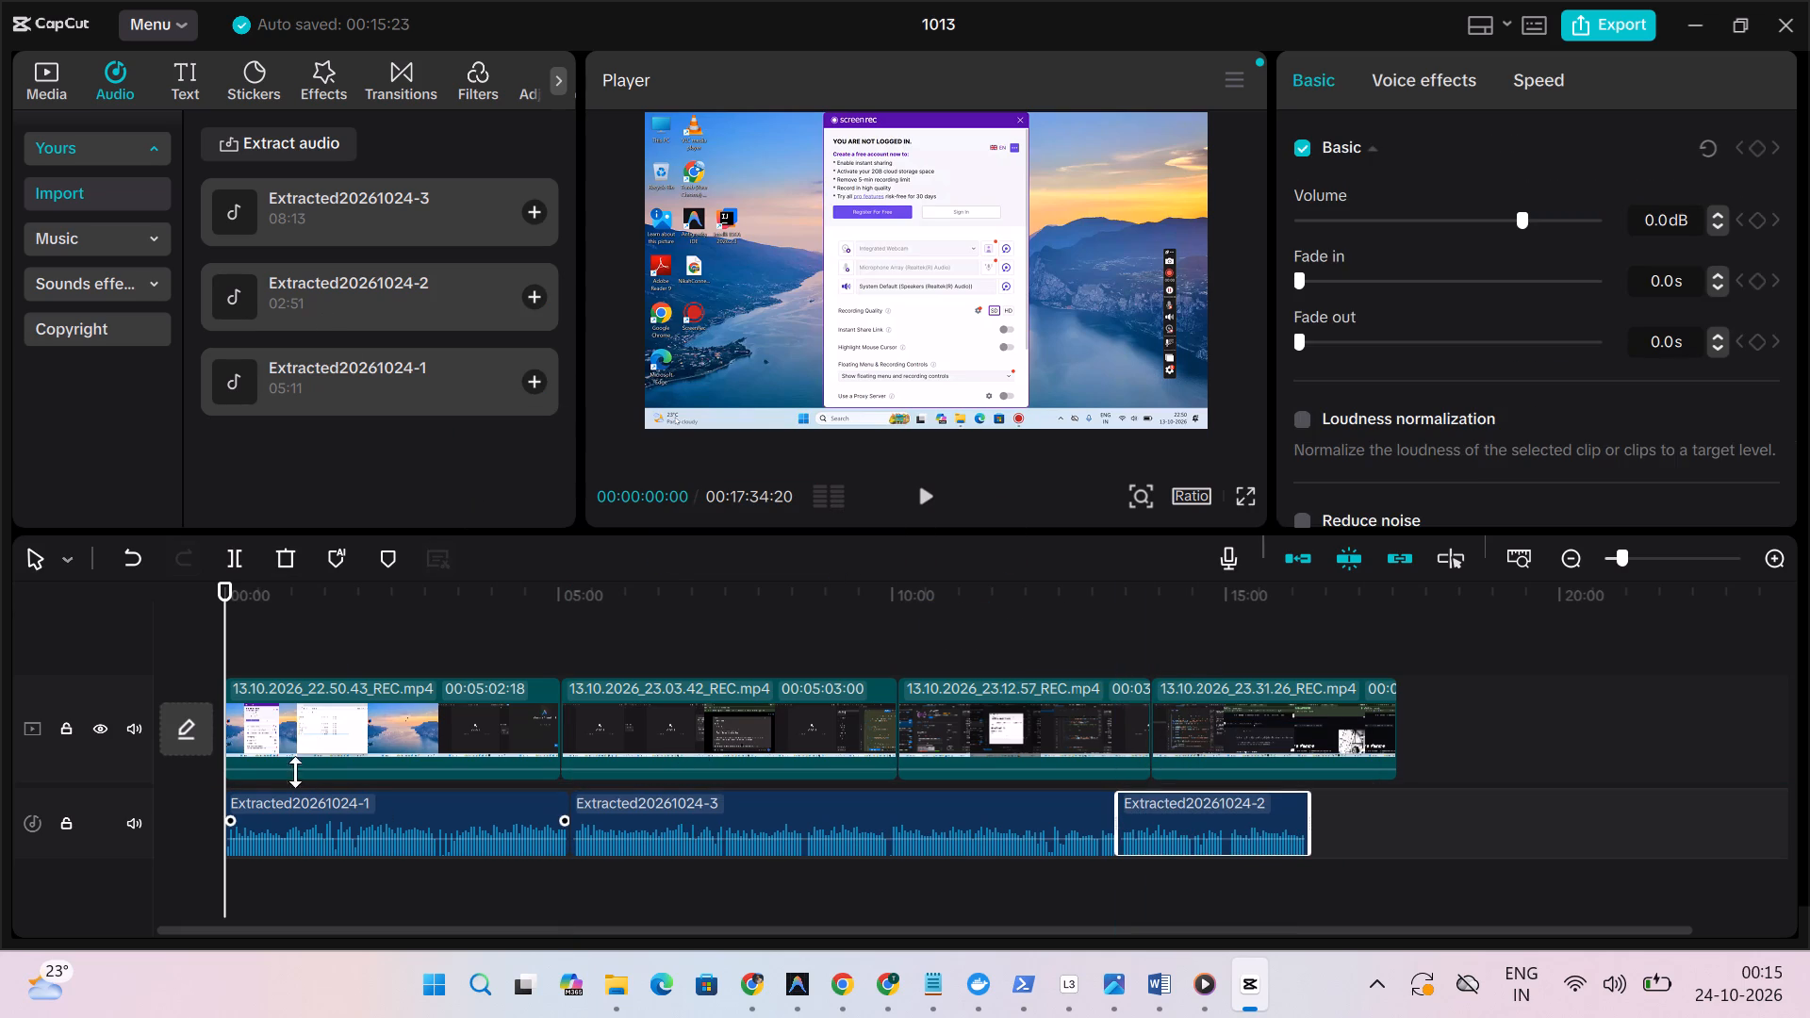
Play the first few seconds of the timeline to check the narration against the first video clip.
click(374, 702)
click(924, 497)
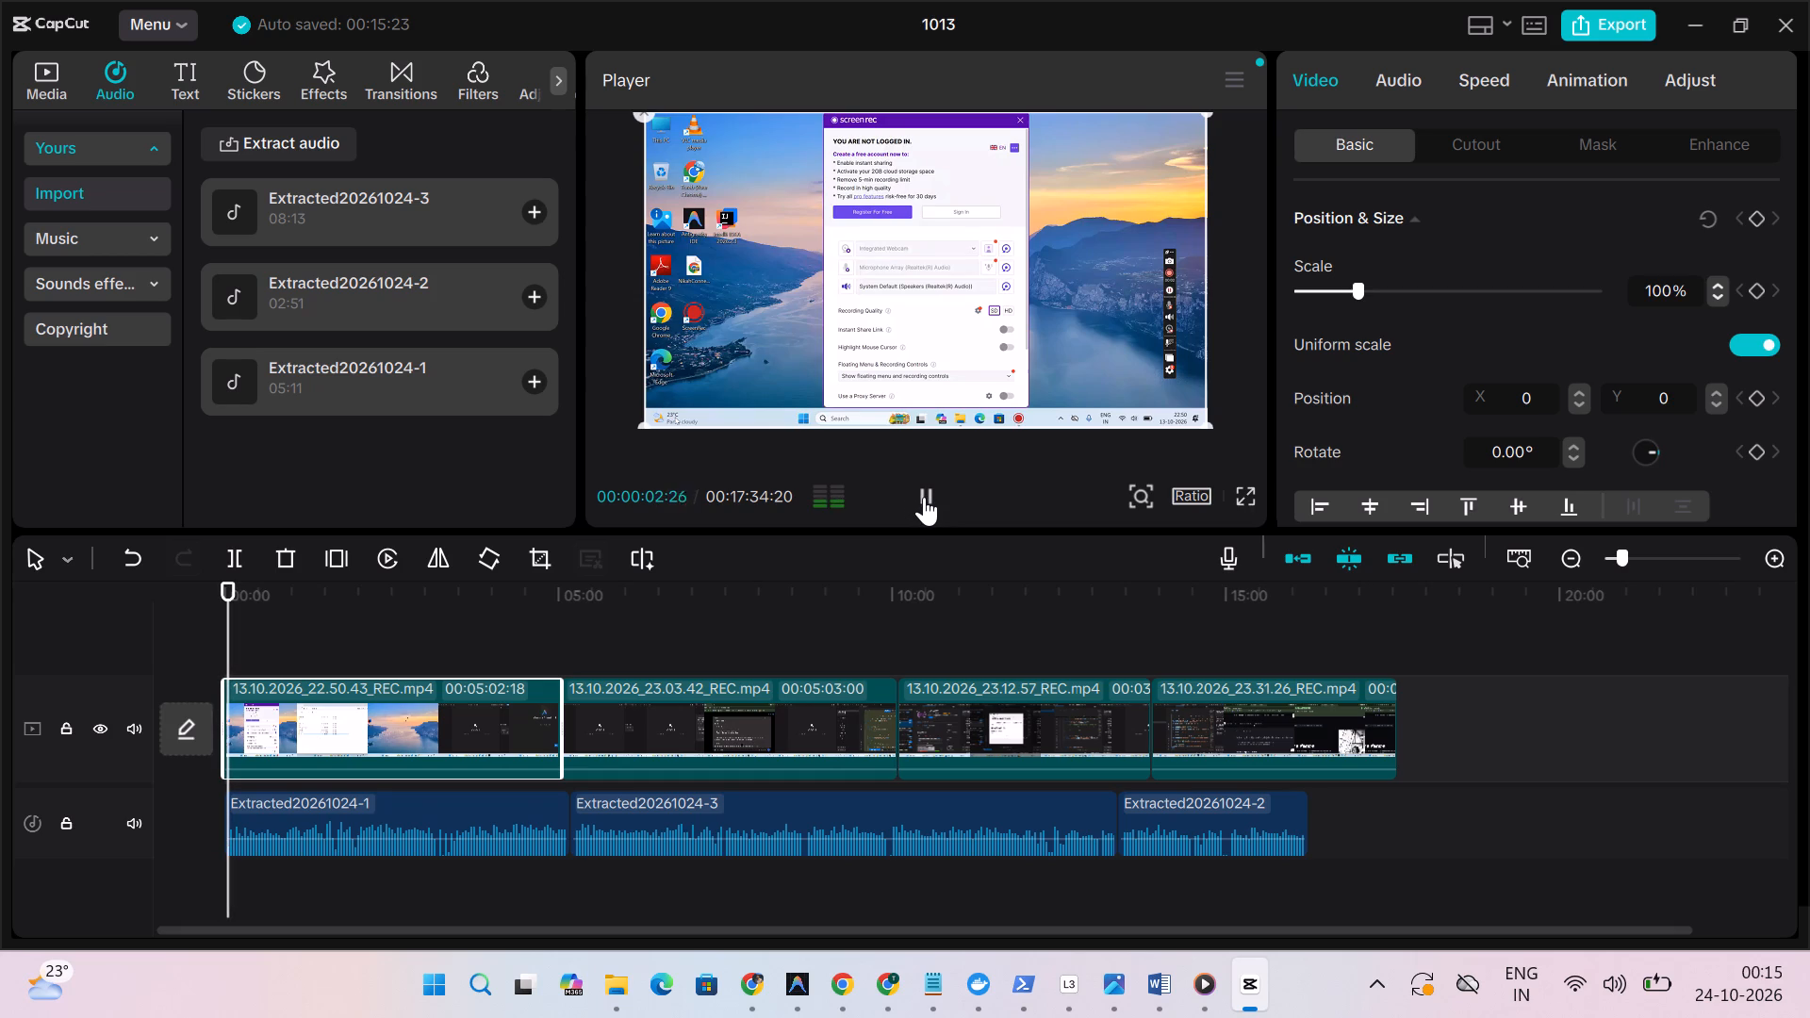
click(924, 497)
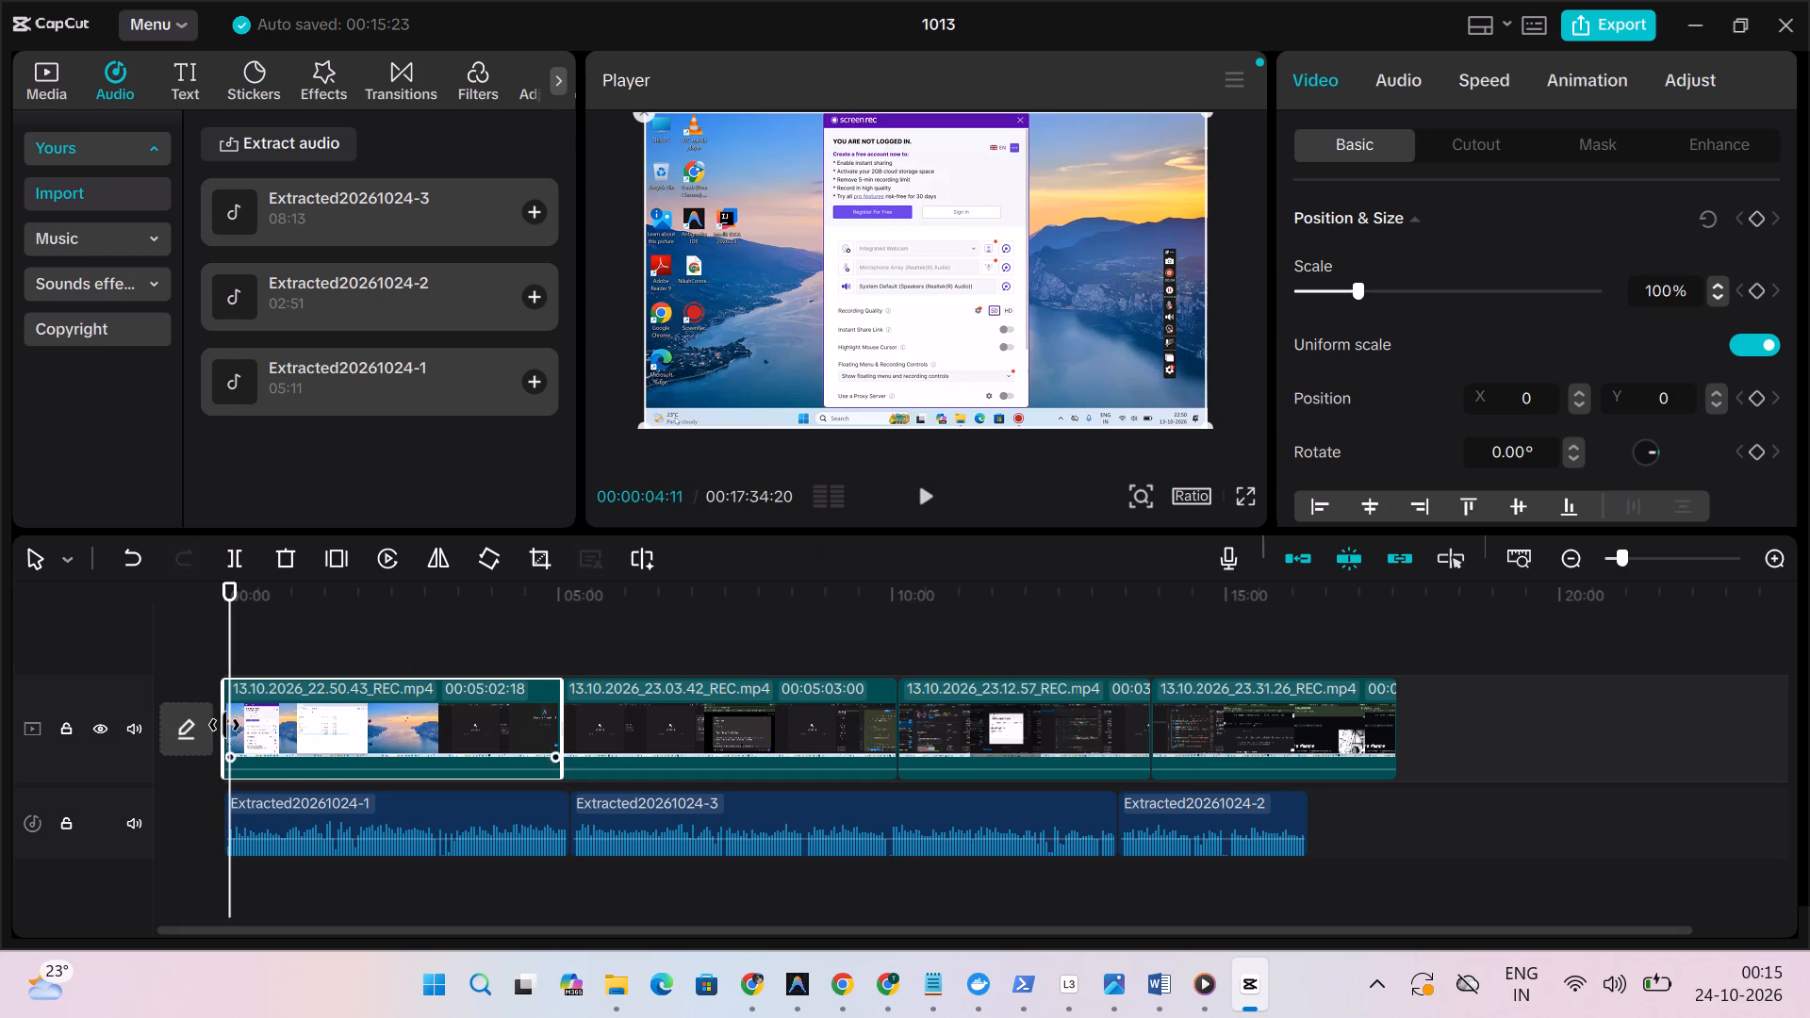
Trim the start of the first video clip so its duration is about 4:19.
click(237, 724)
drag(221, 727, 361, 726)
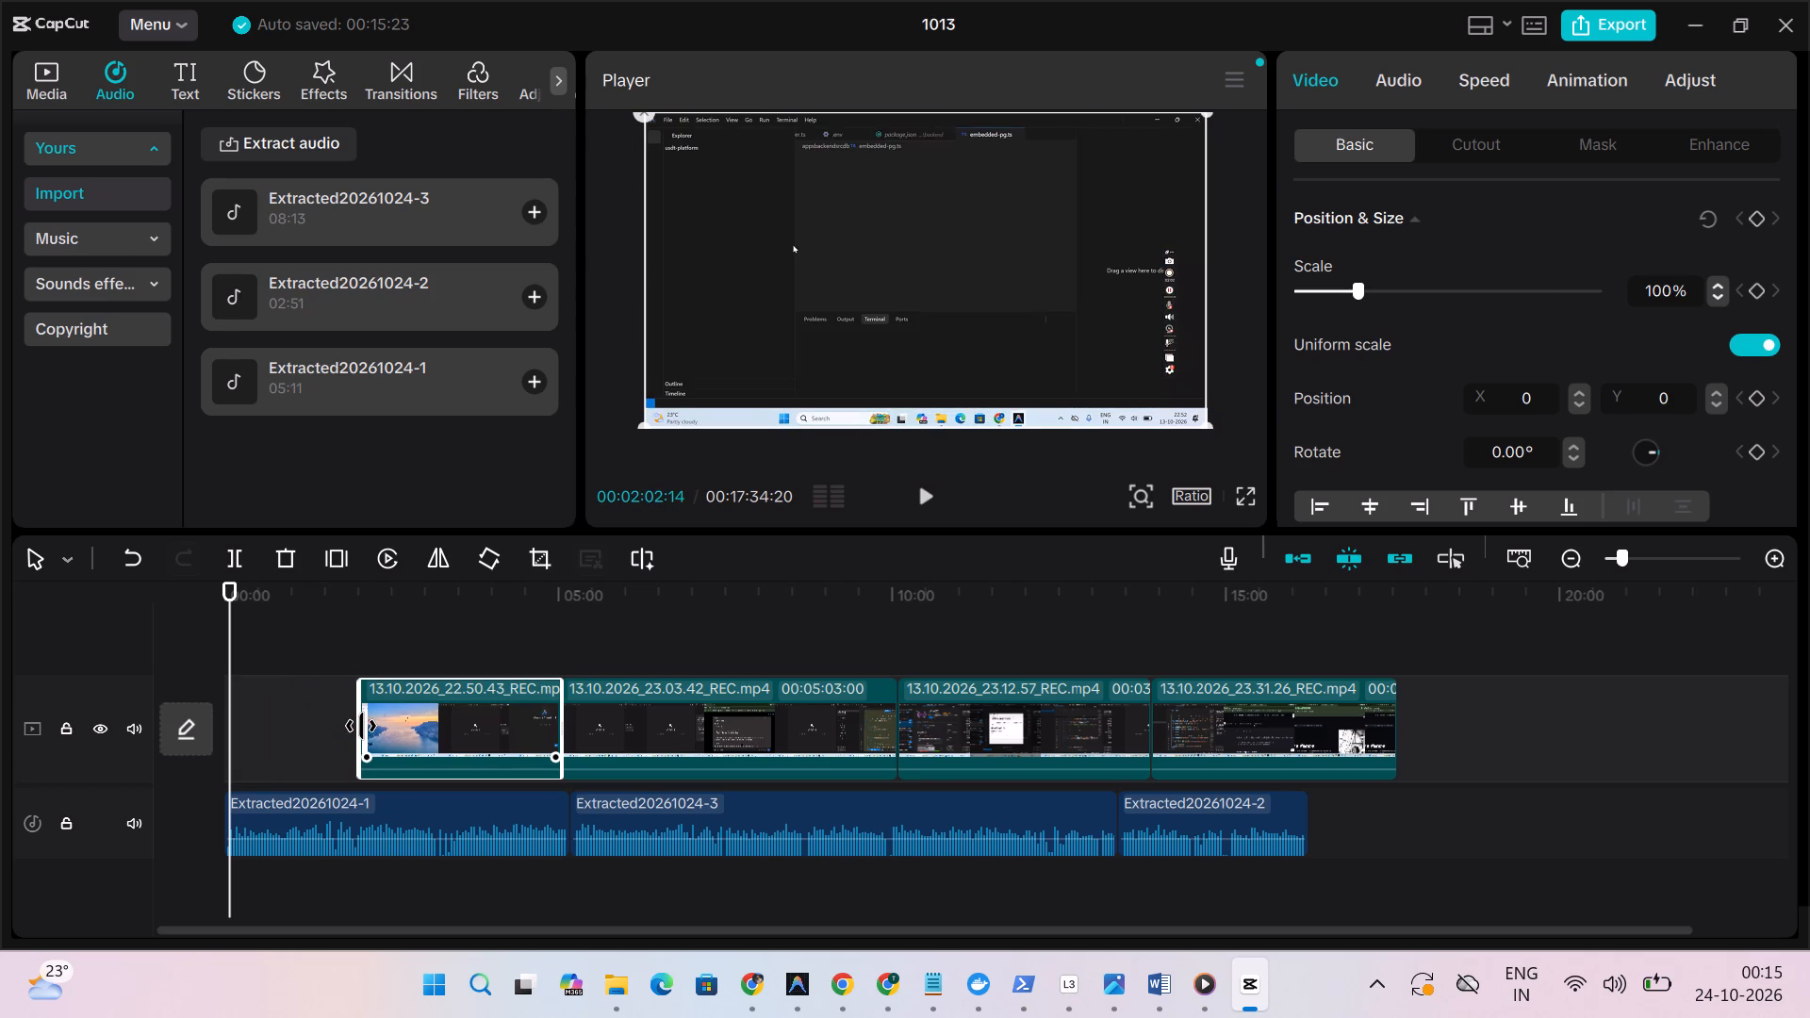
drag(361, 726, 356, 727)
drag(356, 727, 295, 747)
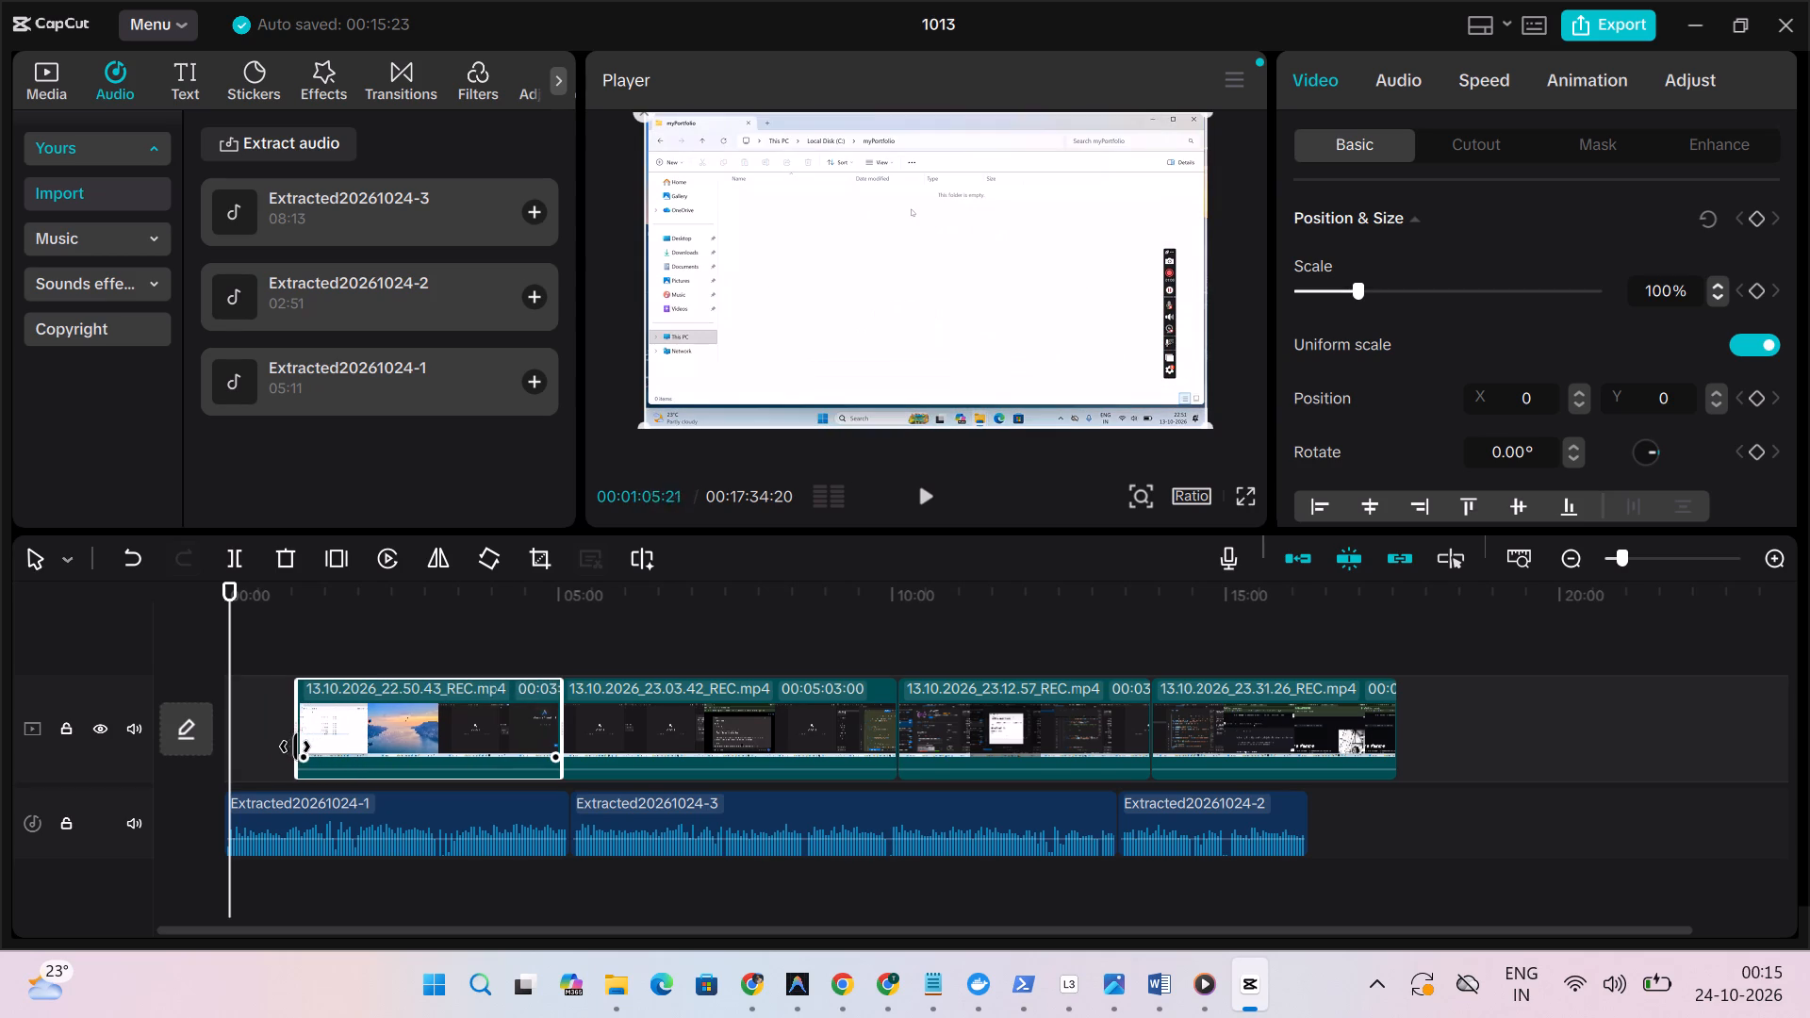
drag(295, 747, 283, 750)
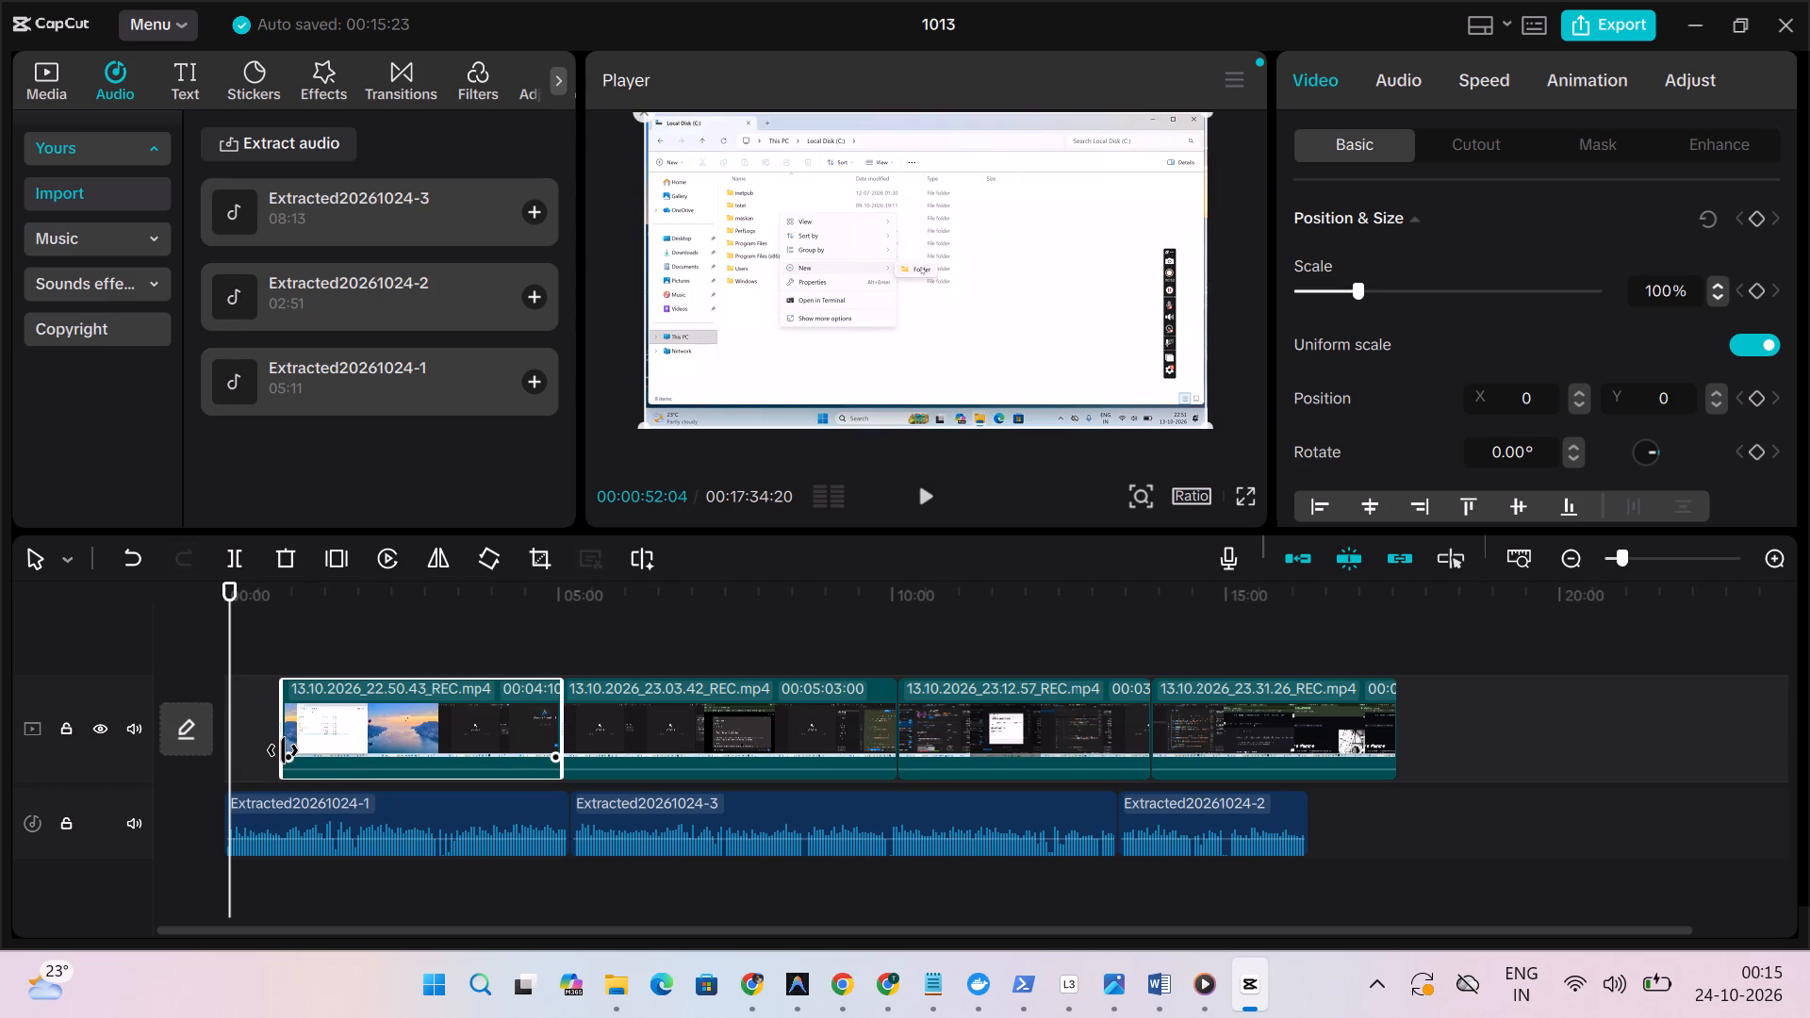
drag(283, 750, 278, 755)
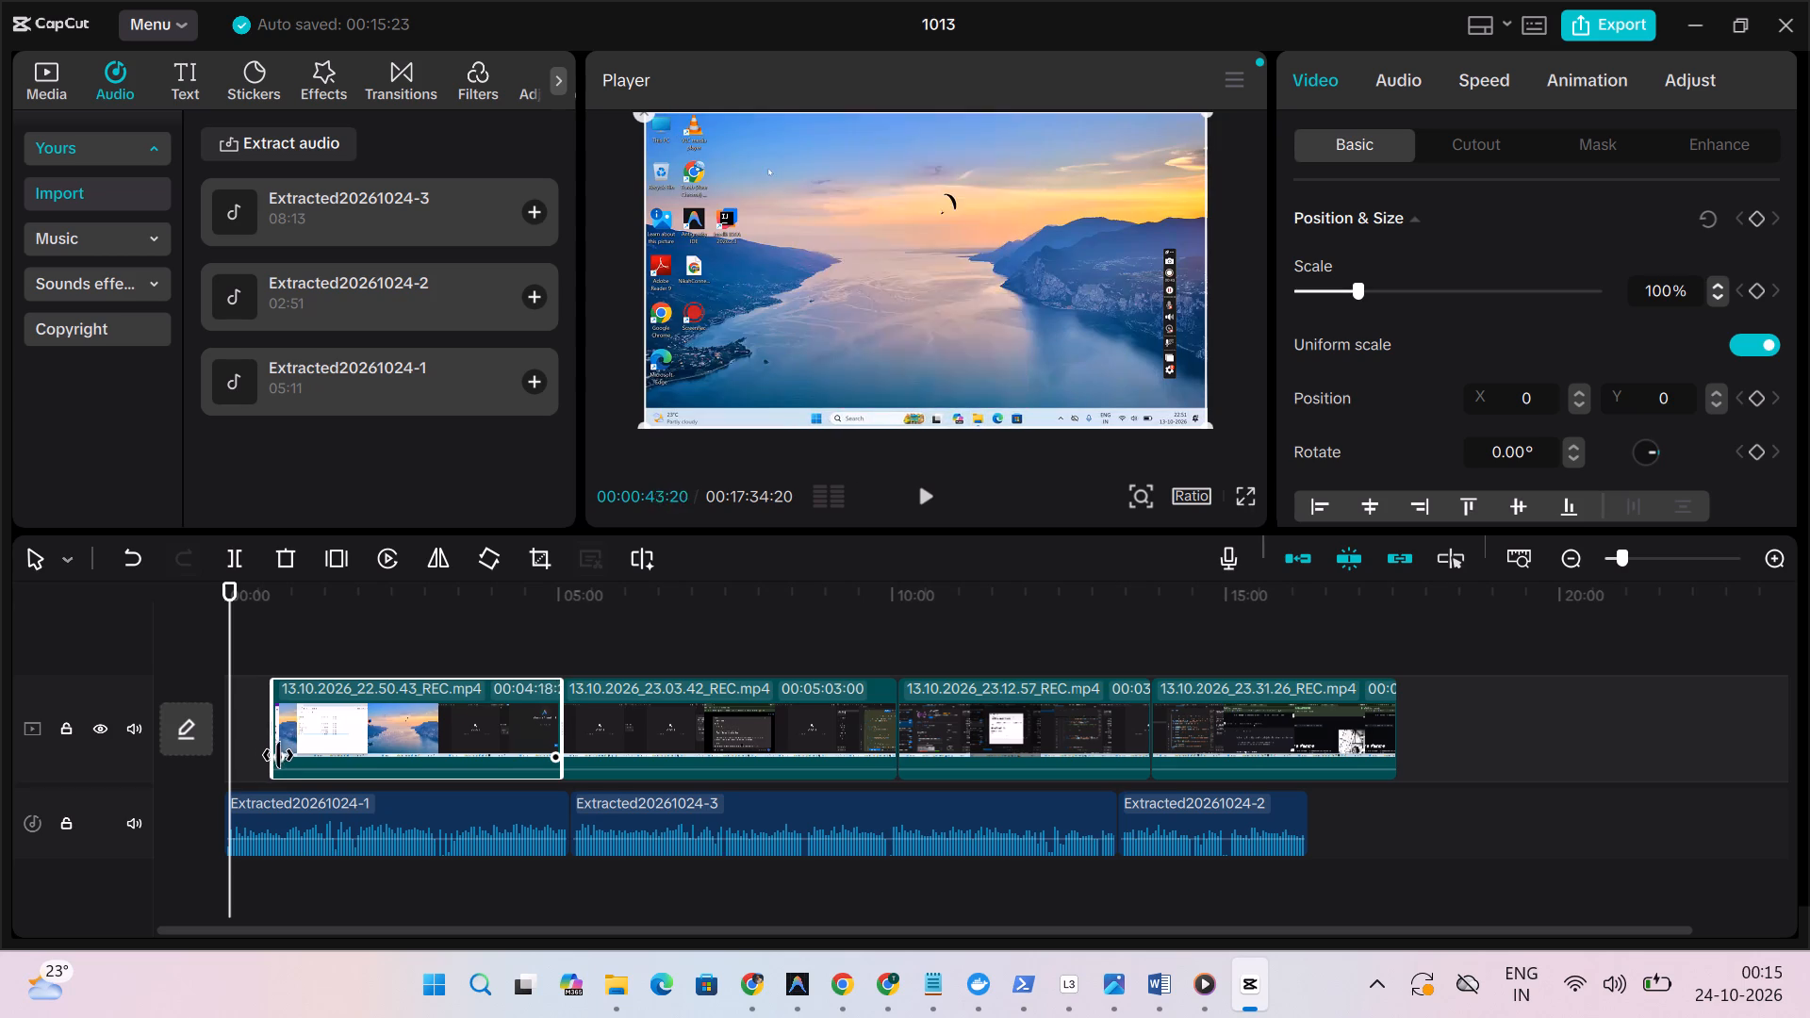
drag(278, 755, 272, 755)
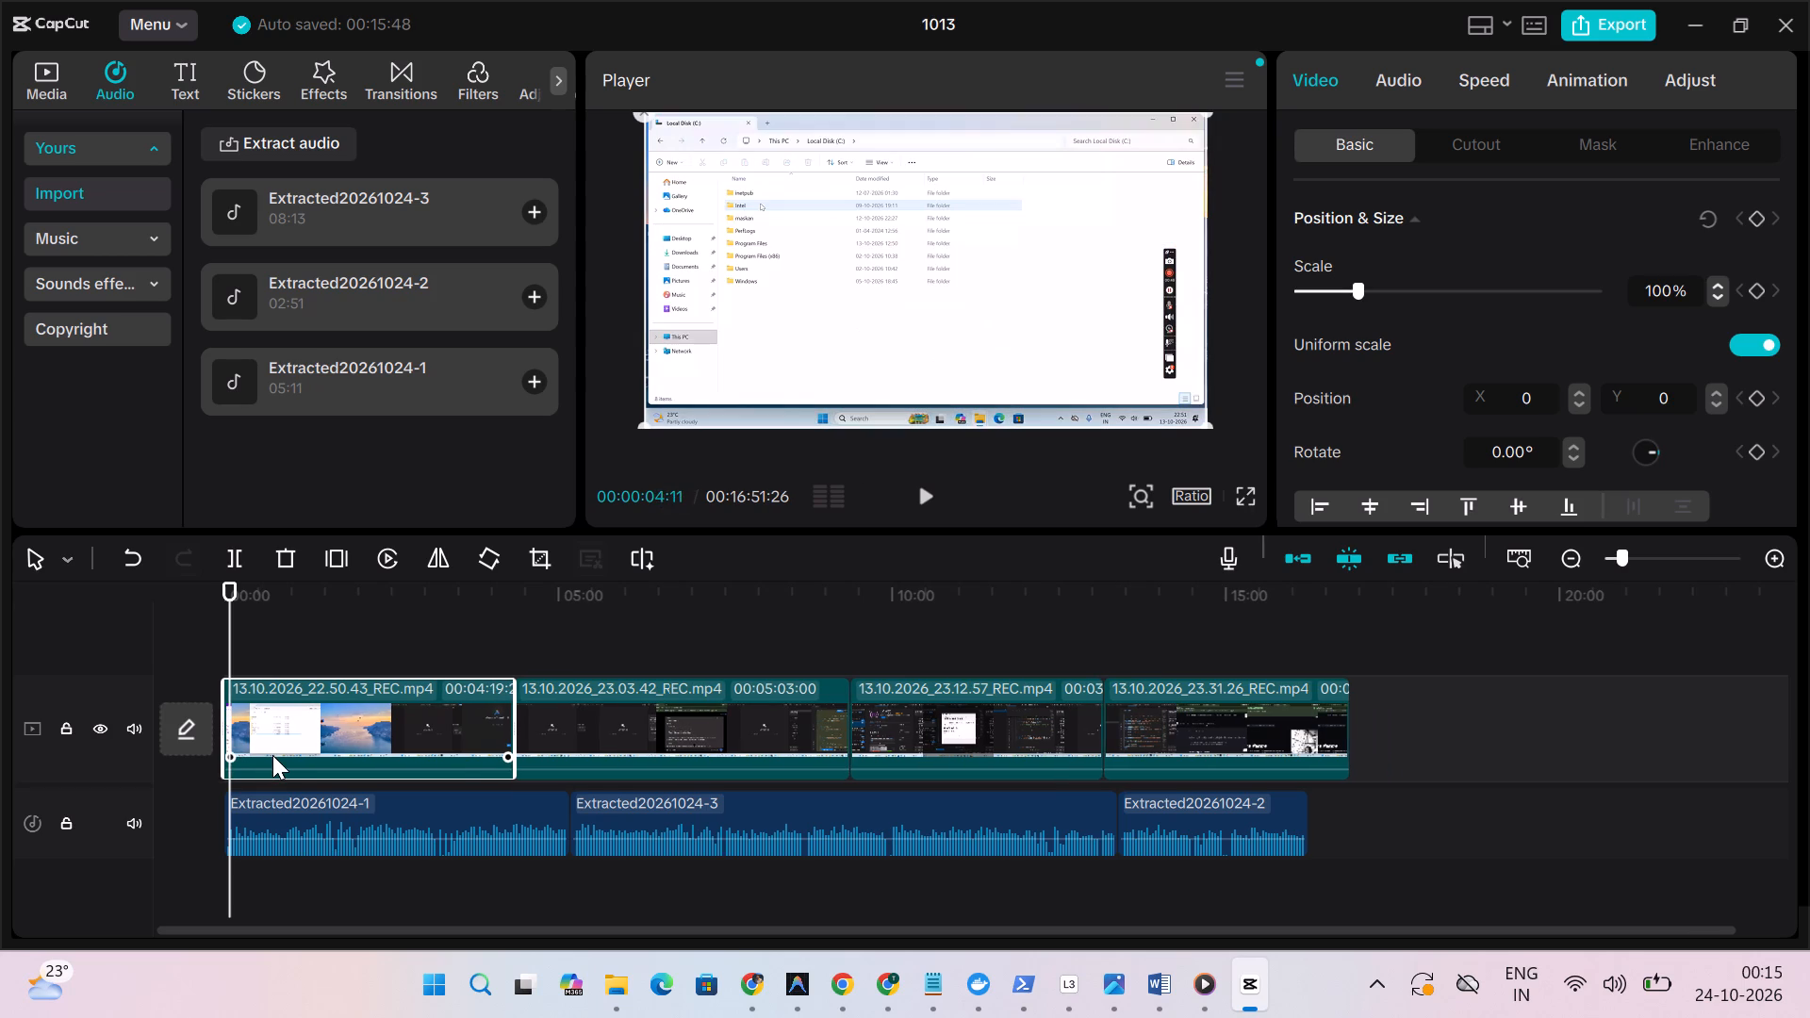
Play the trimmed opening again from 00:00 to check how the video matches the audio.
click(924, 495)
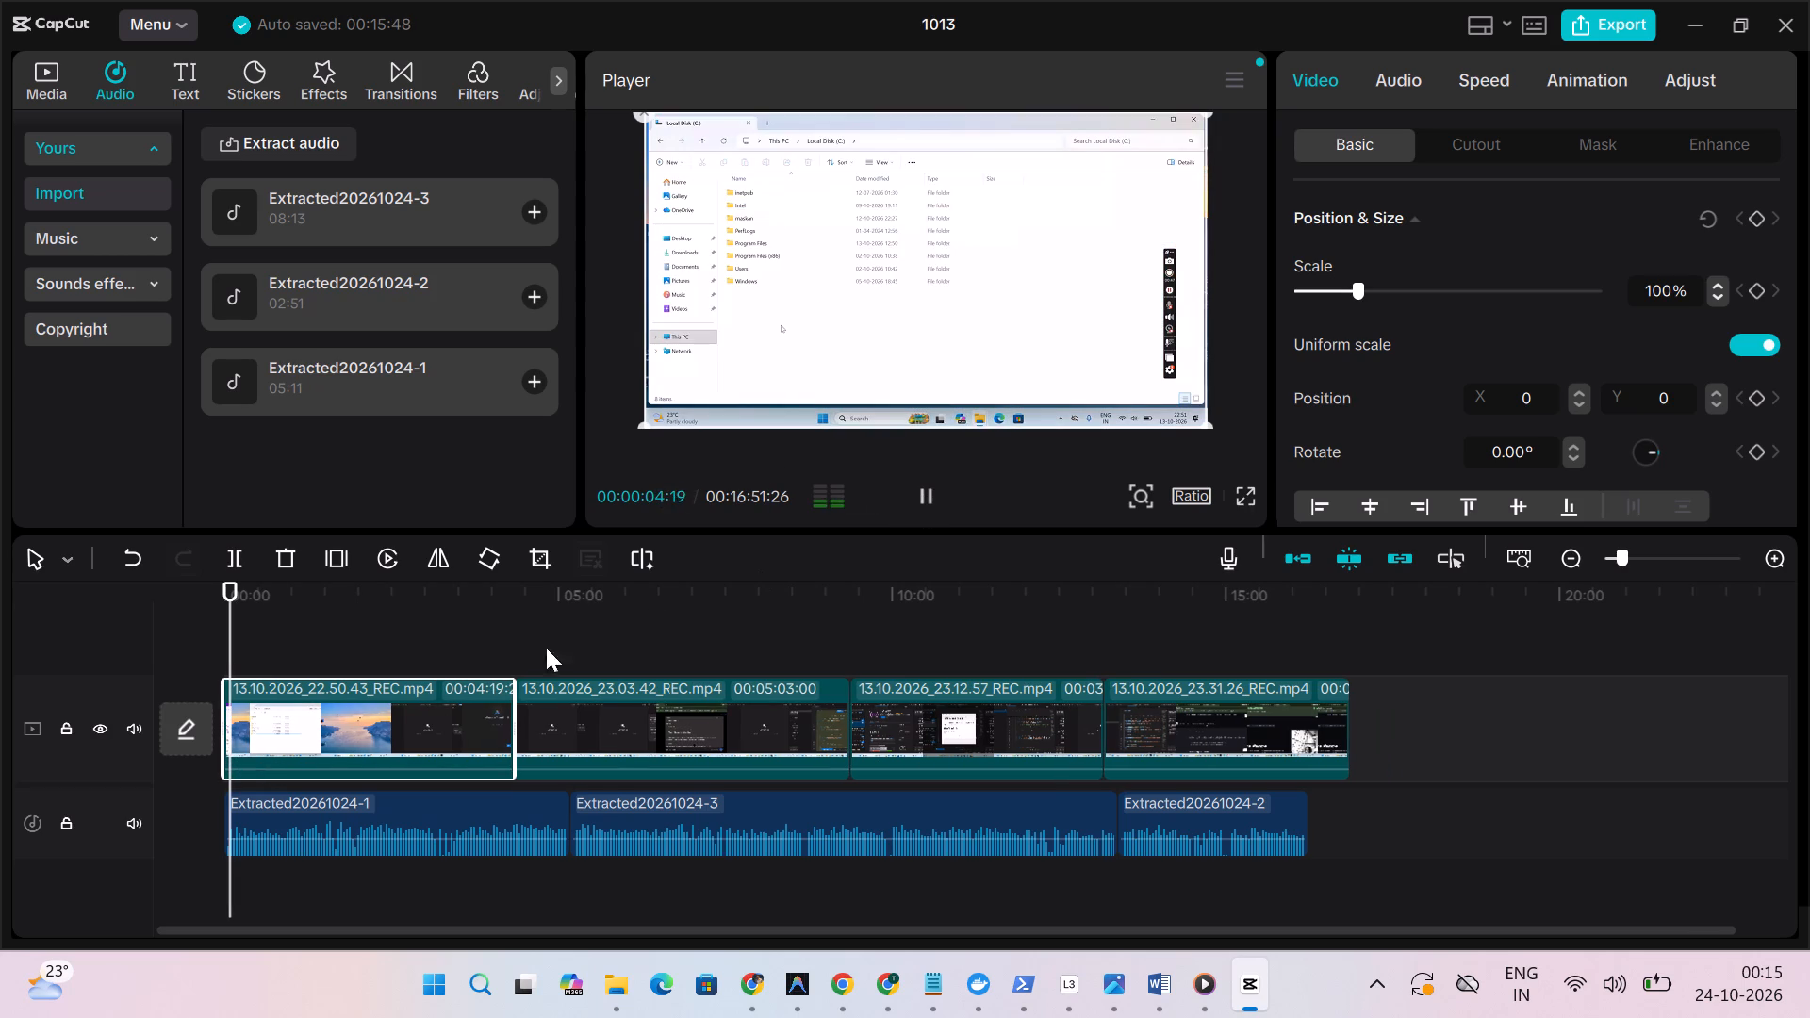
drag(223, 586, 173, 584)
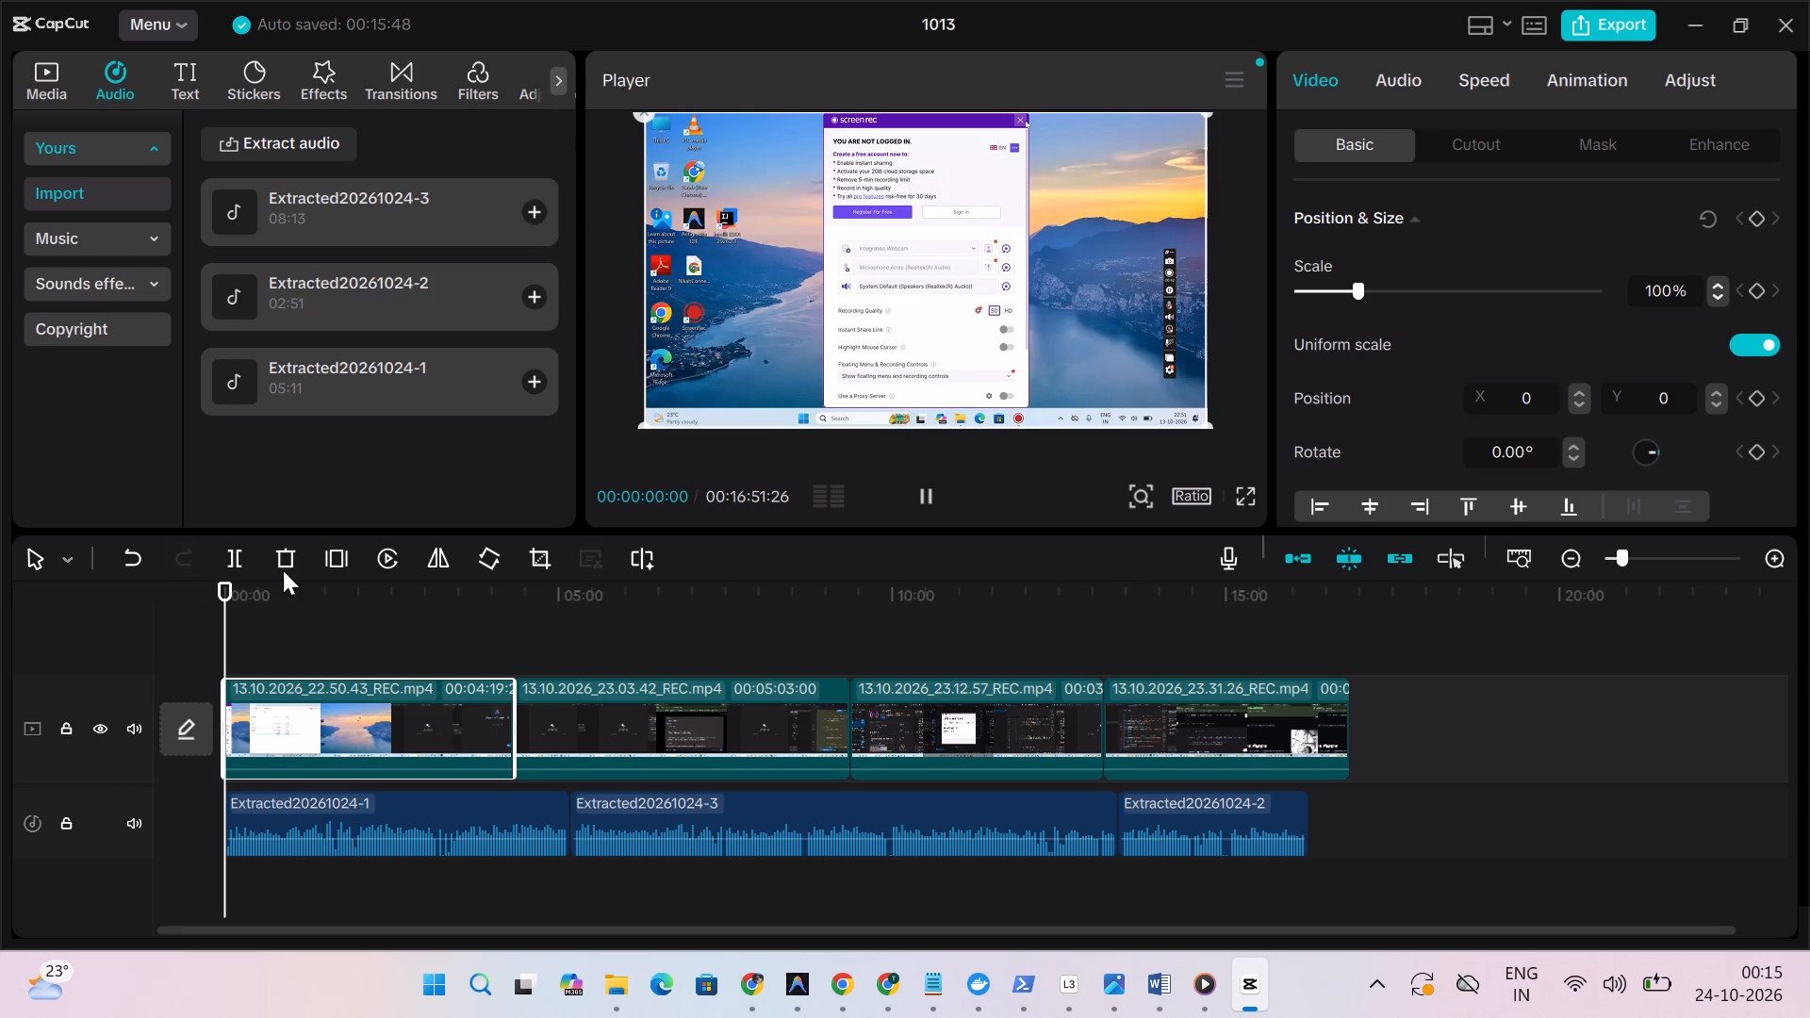
click(924, 491)
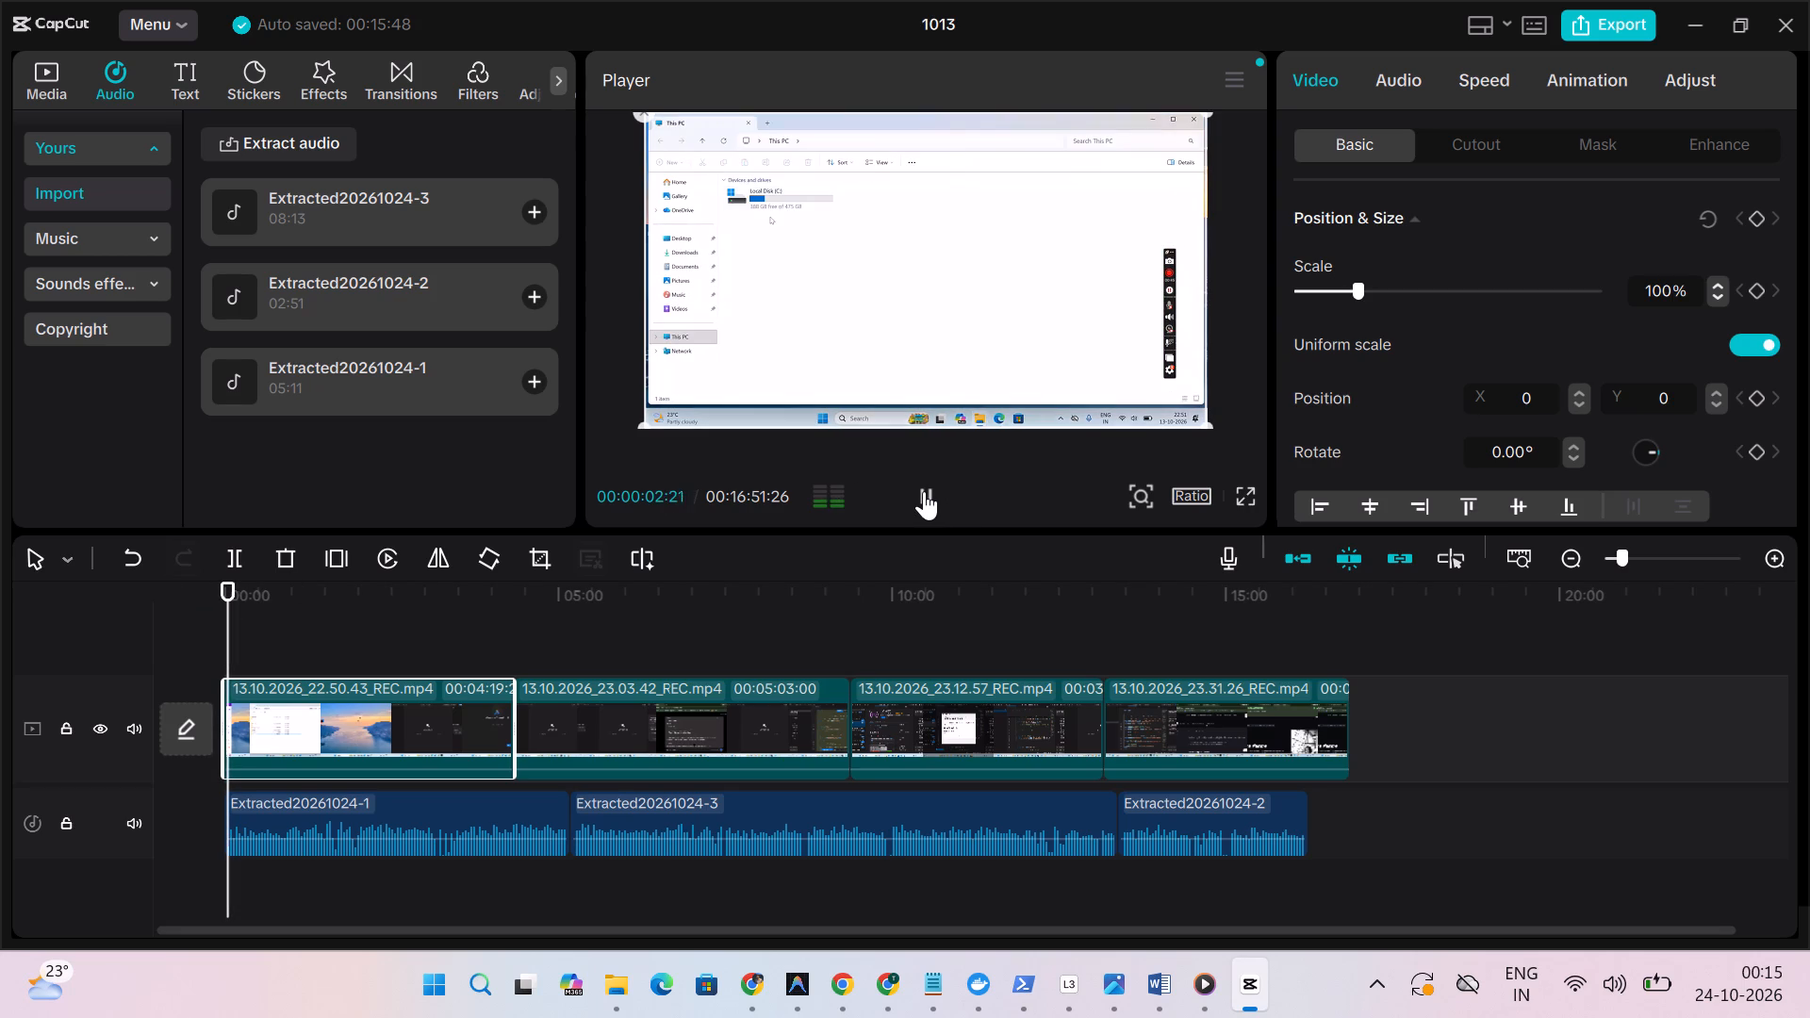
click(924, 491)
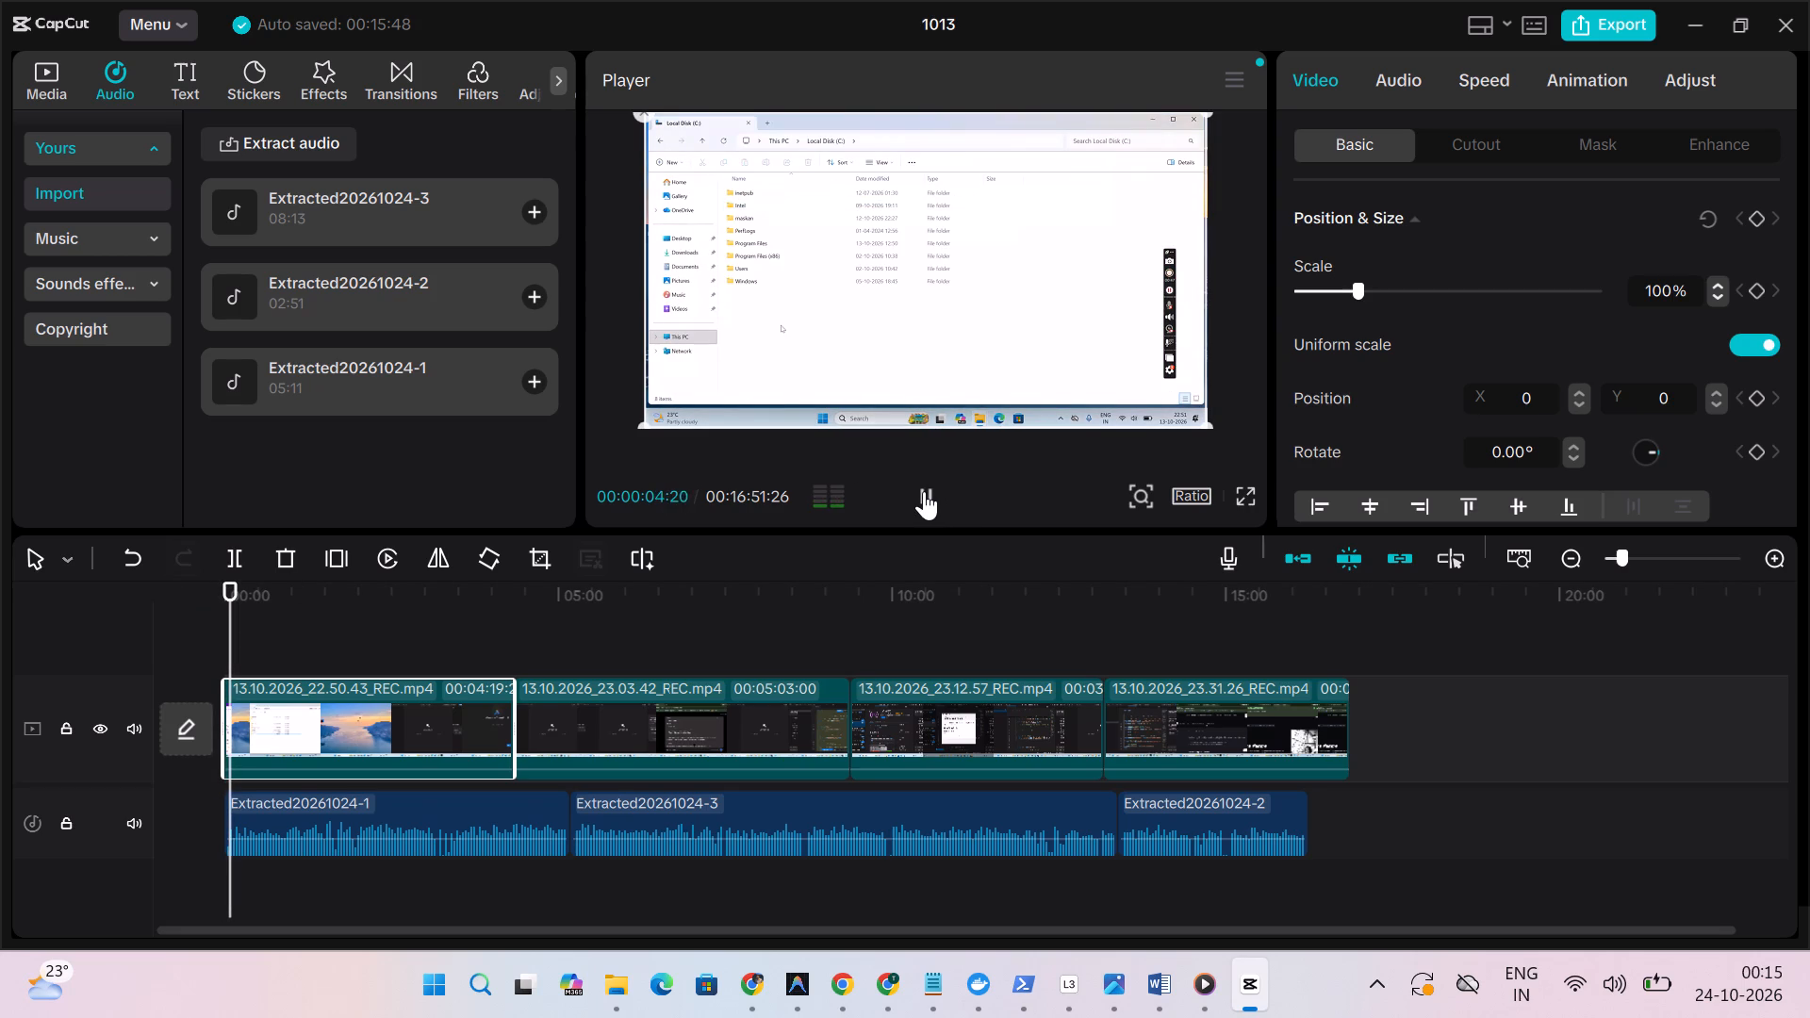
click(924, 491)
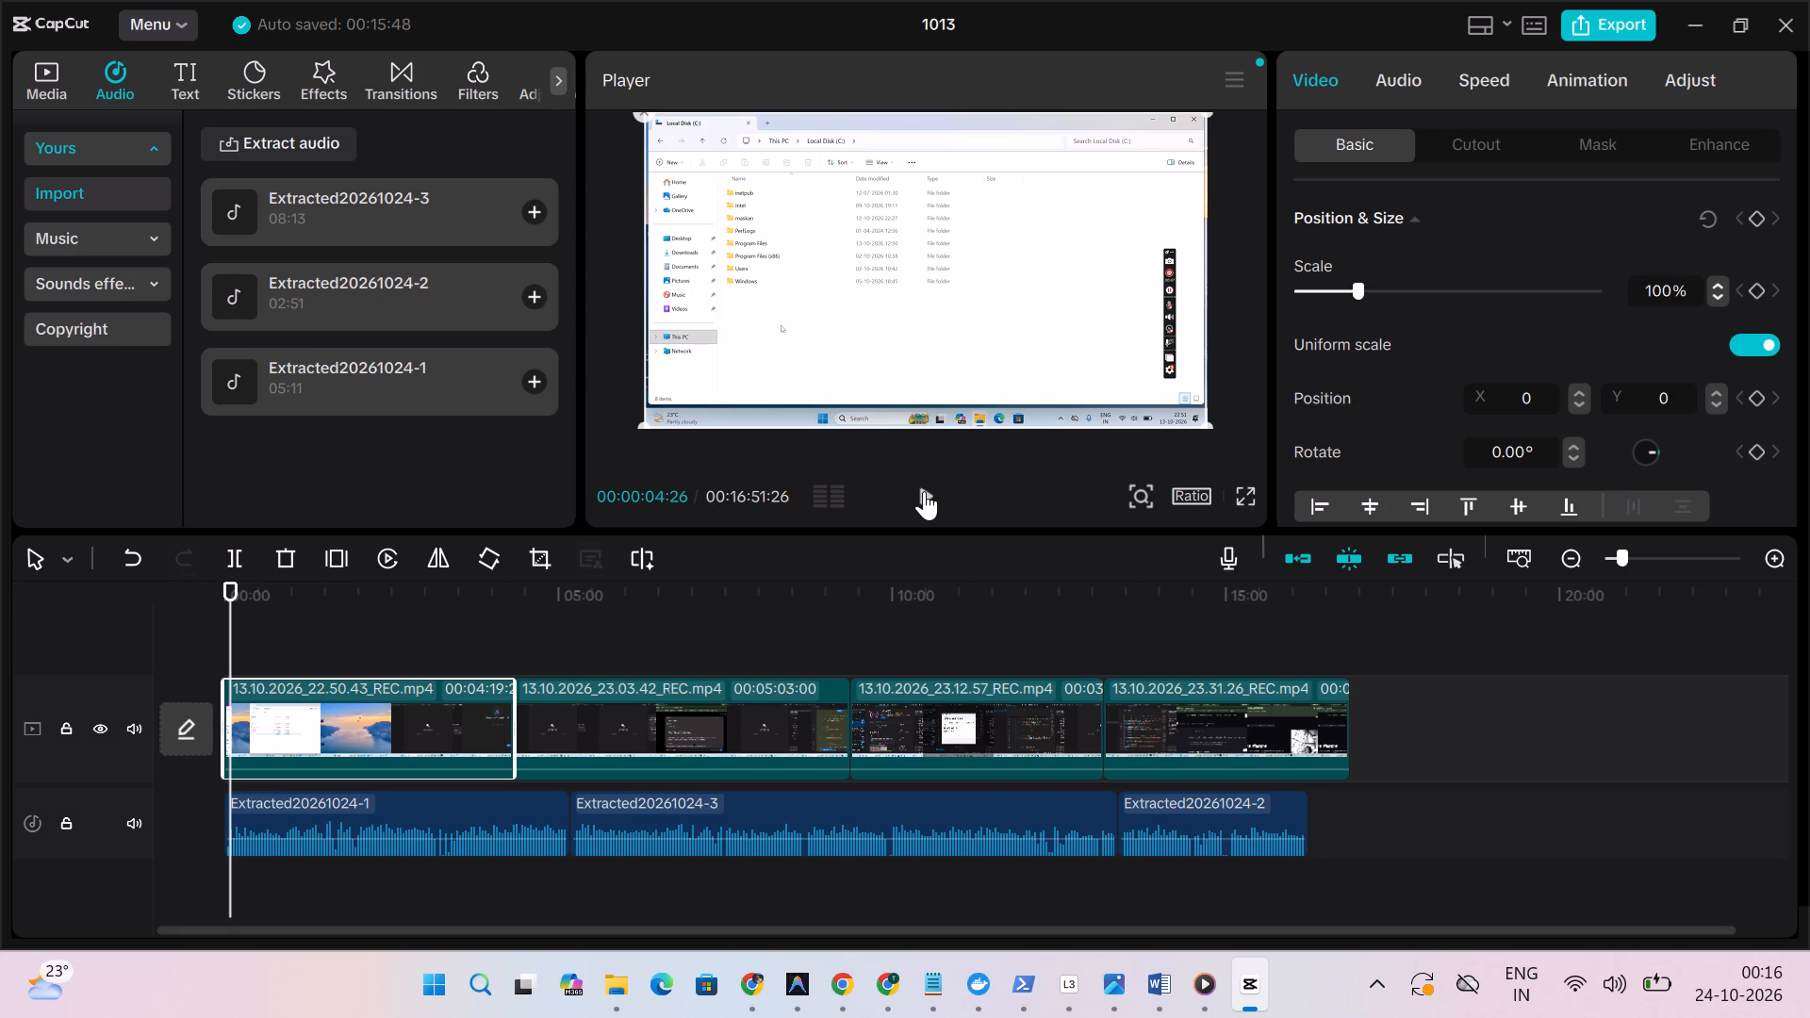
click(924, 491)
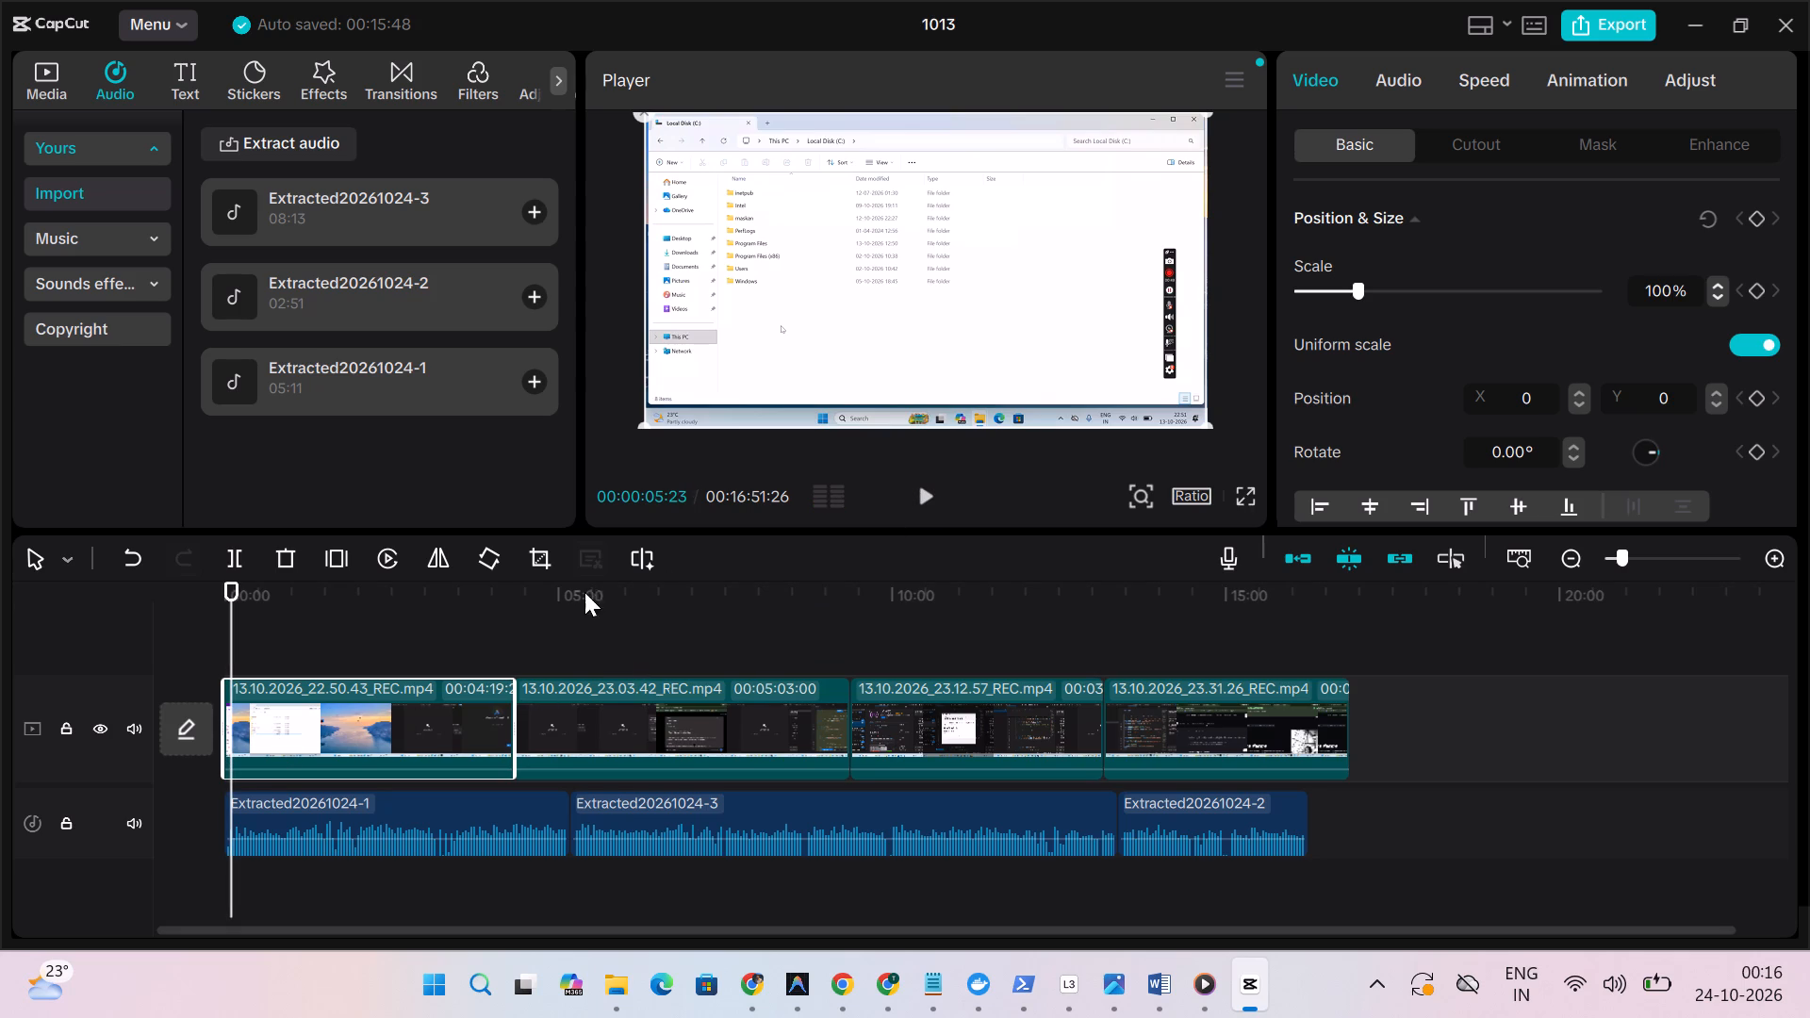
Extend the first video clip back at its start so its duration is about 4:59.
click(270, 714)
drag(223, 728, 184, 731)
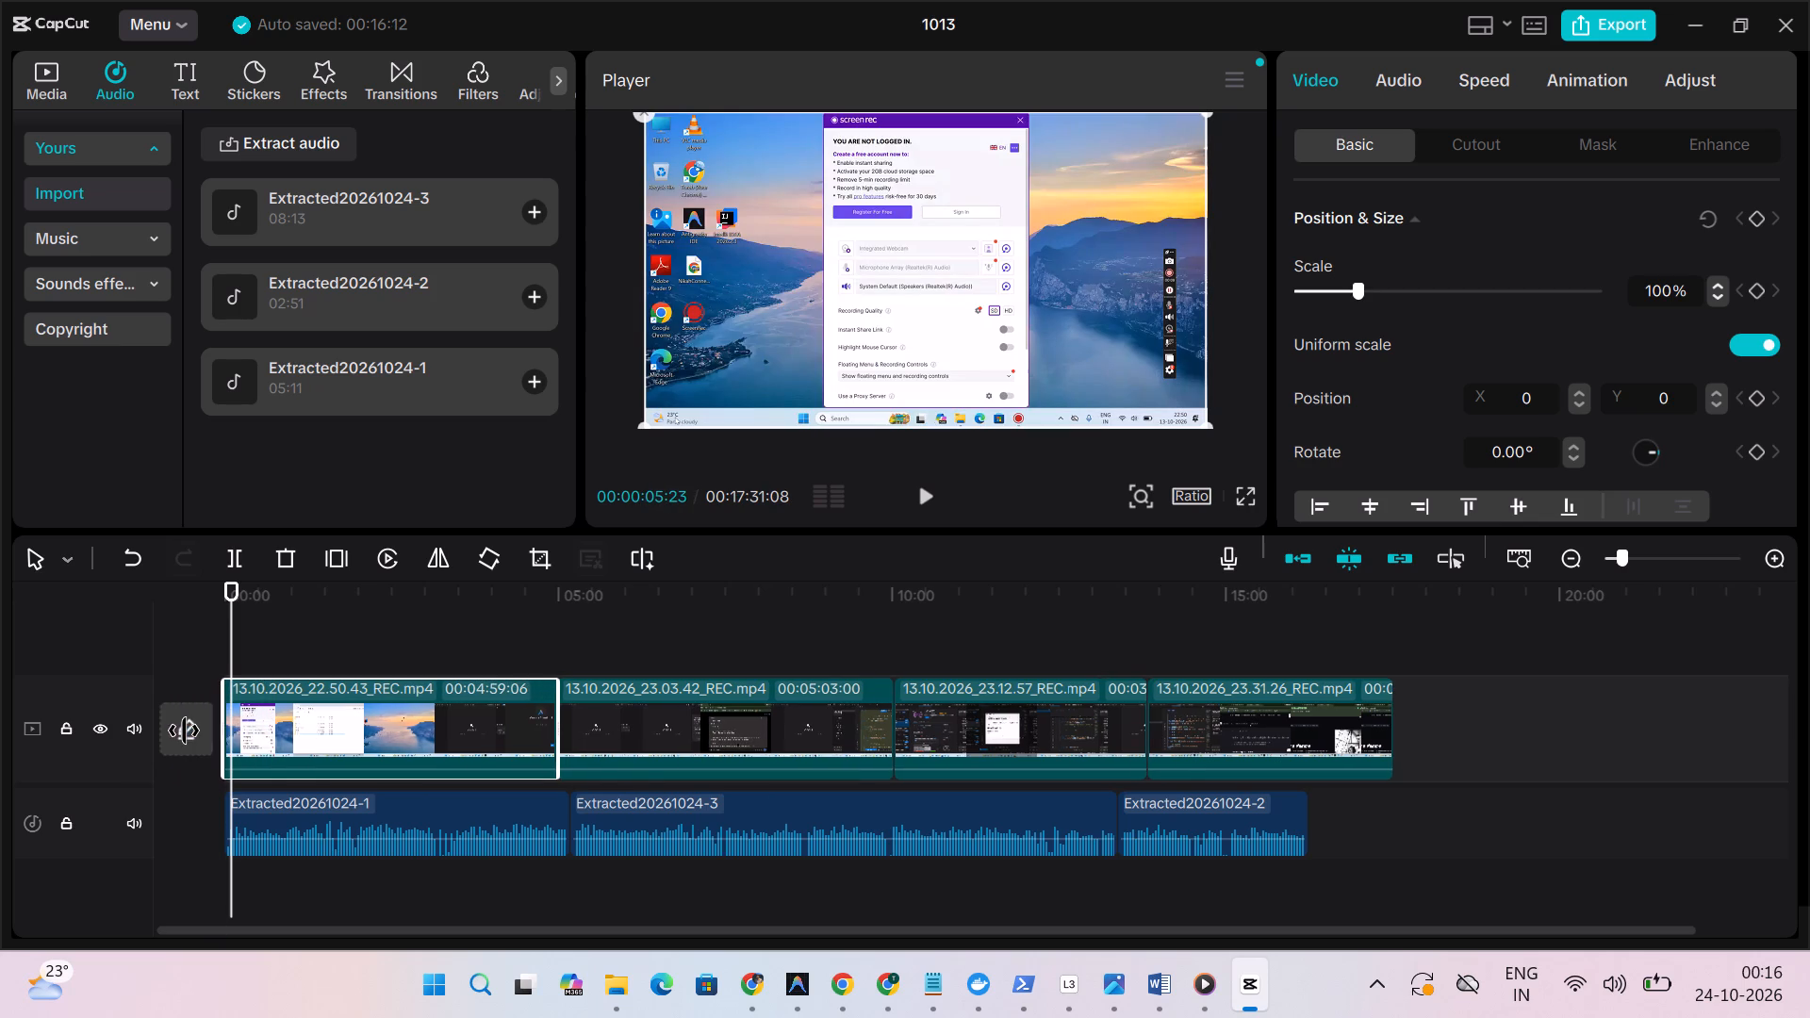
Play the opening on to about 00:13, and trim the start of the first video clip so its duration is about 4:24.
click(924, 500)
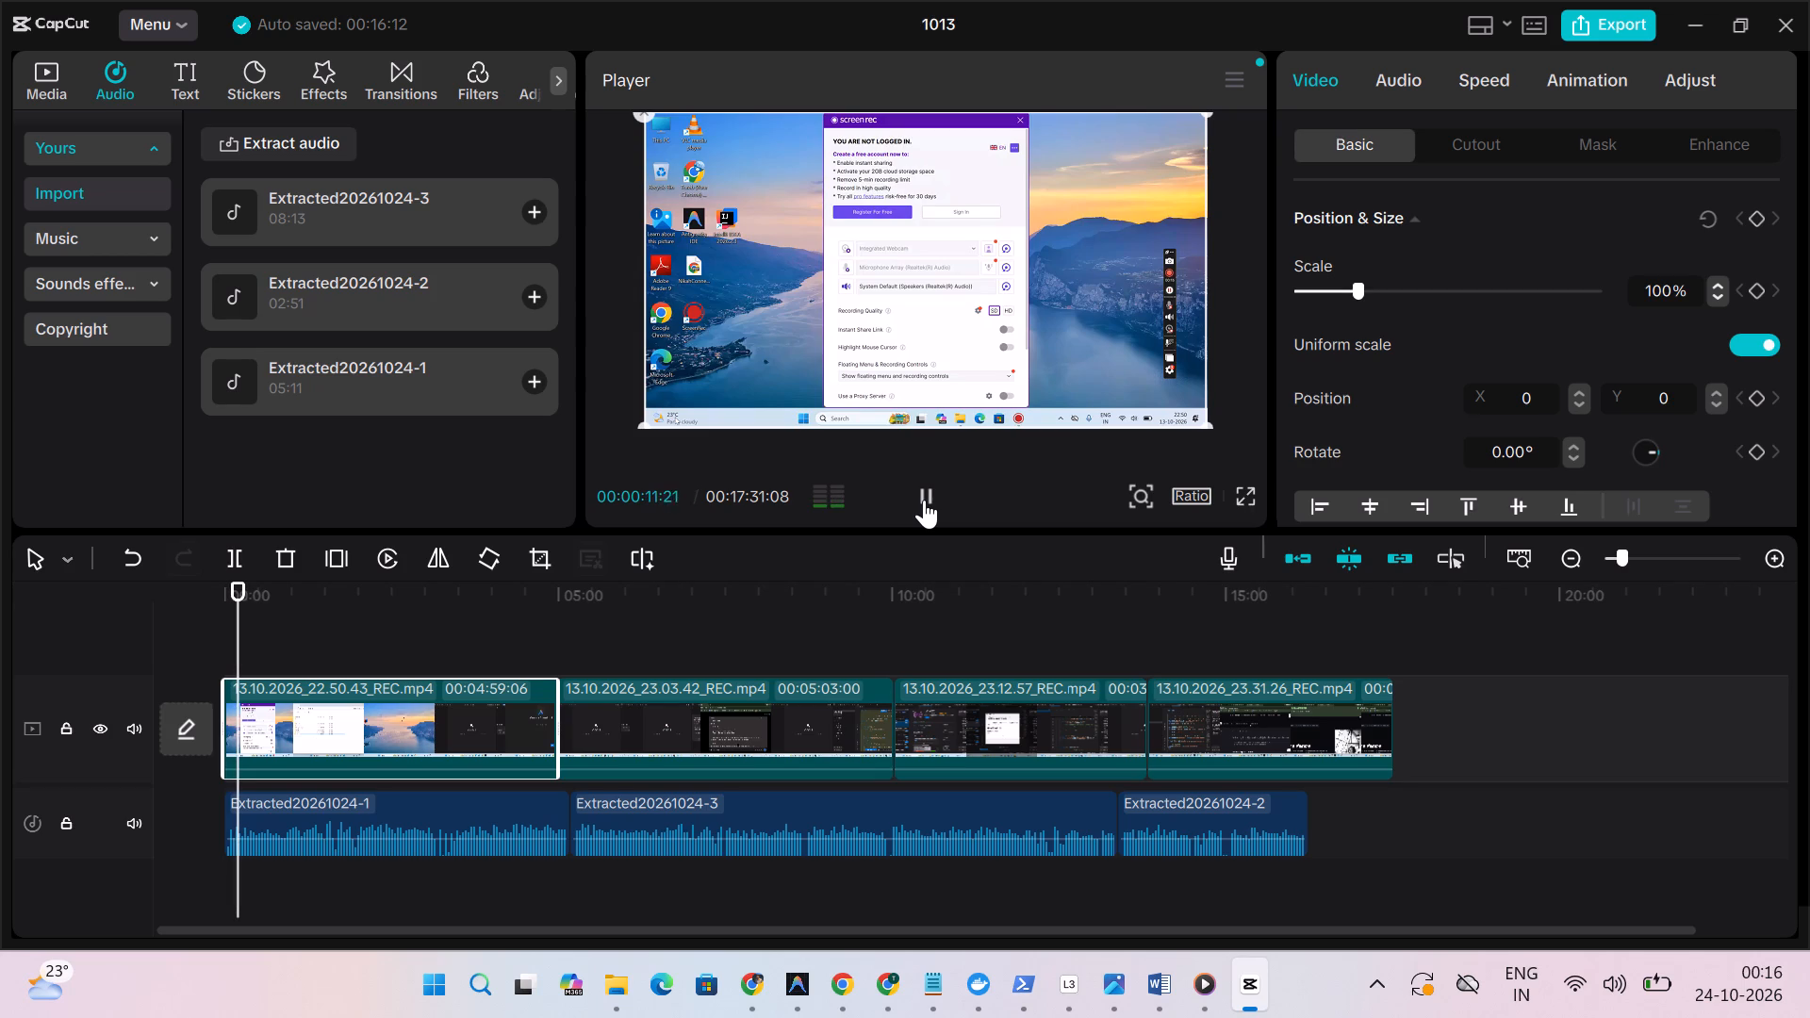
click(924, 500)
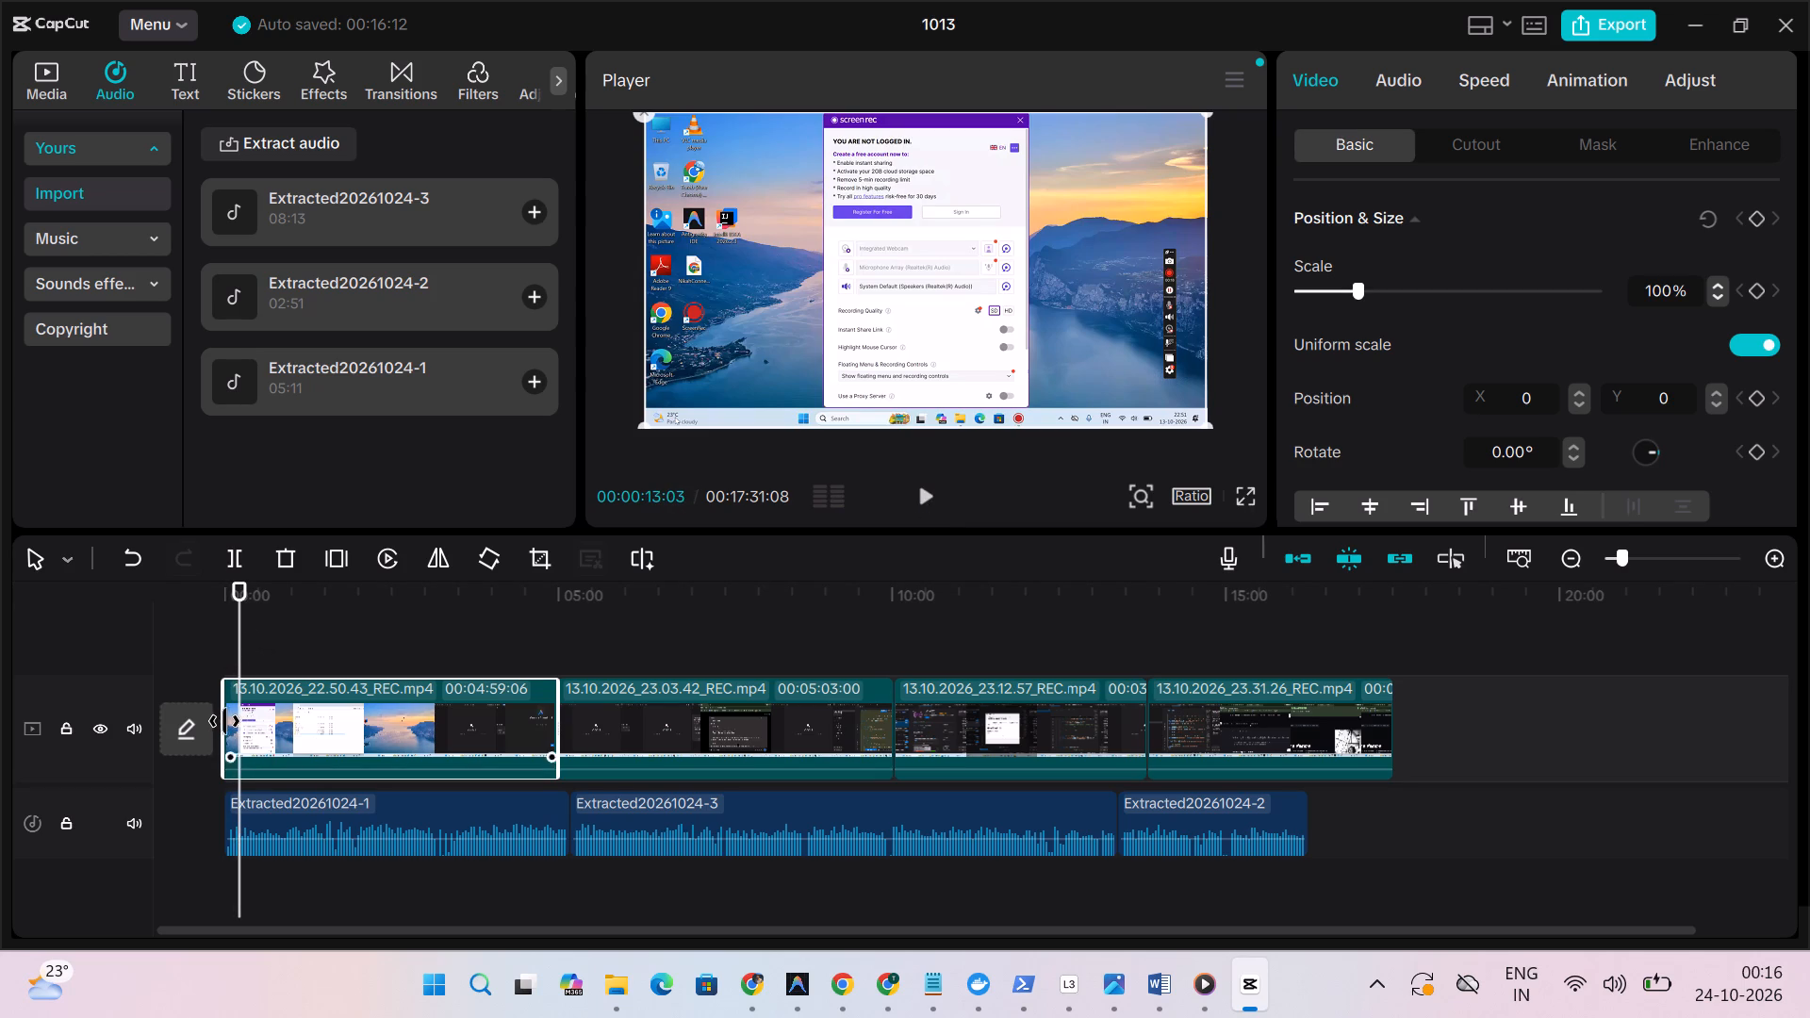
drag(223, 721, 266, 721)
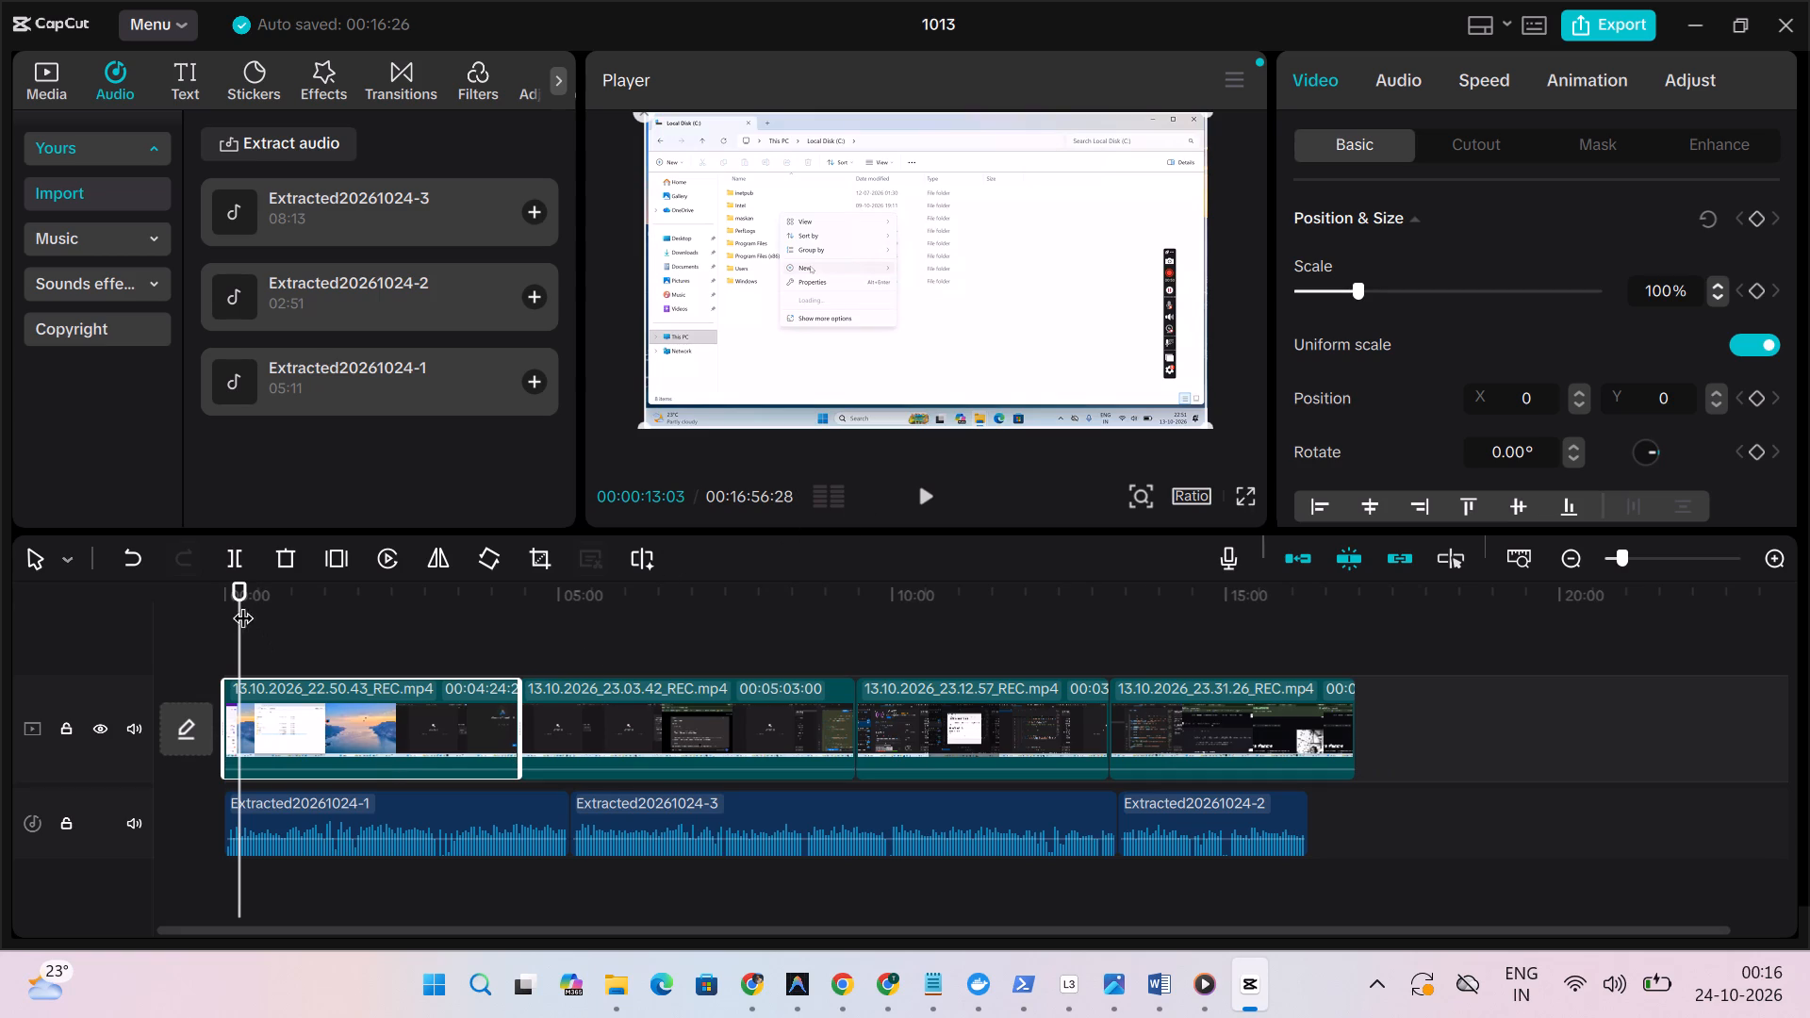
Play the timeline from 00:00 to about 00:47, partly in full screen, to check the trimmed video against the narration.
drag(235, 582, 170, 609)
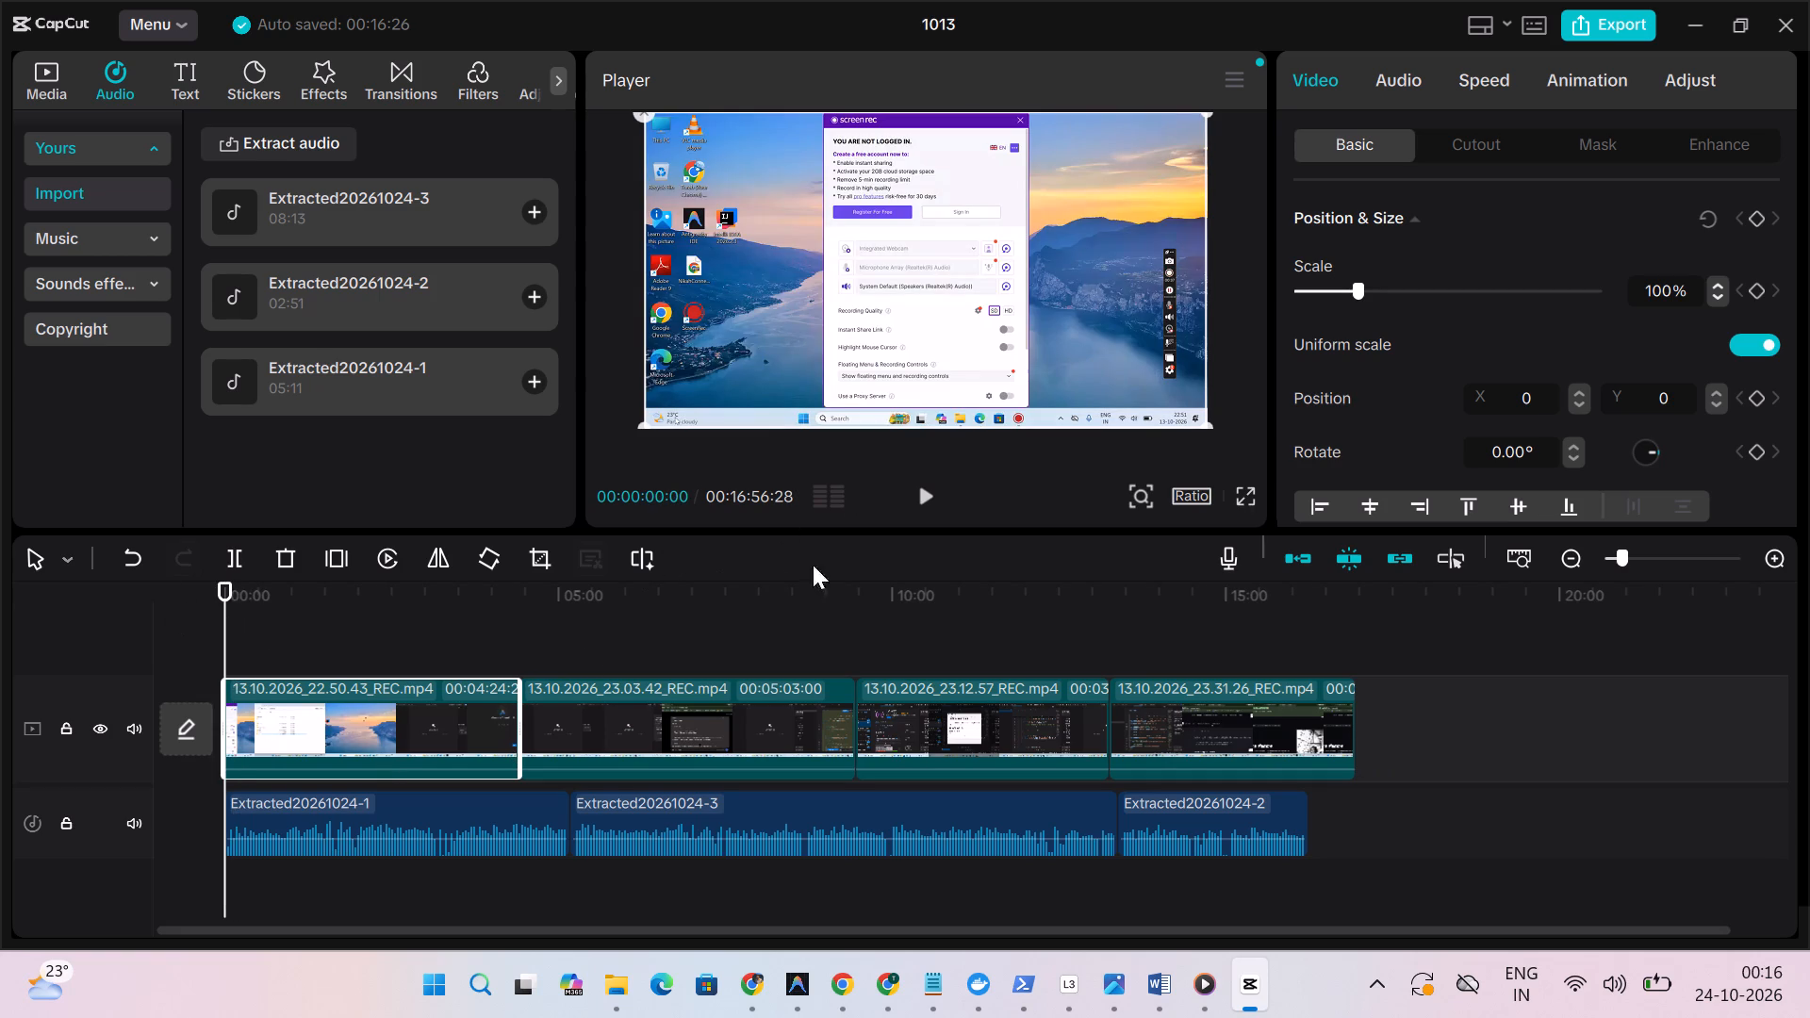
click(927, 501)
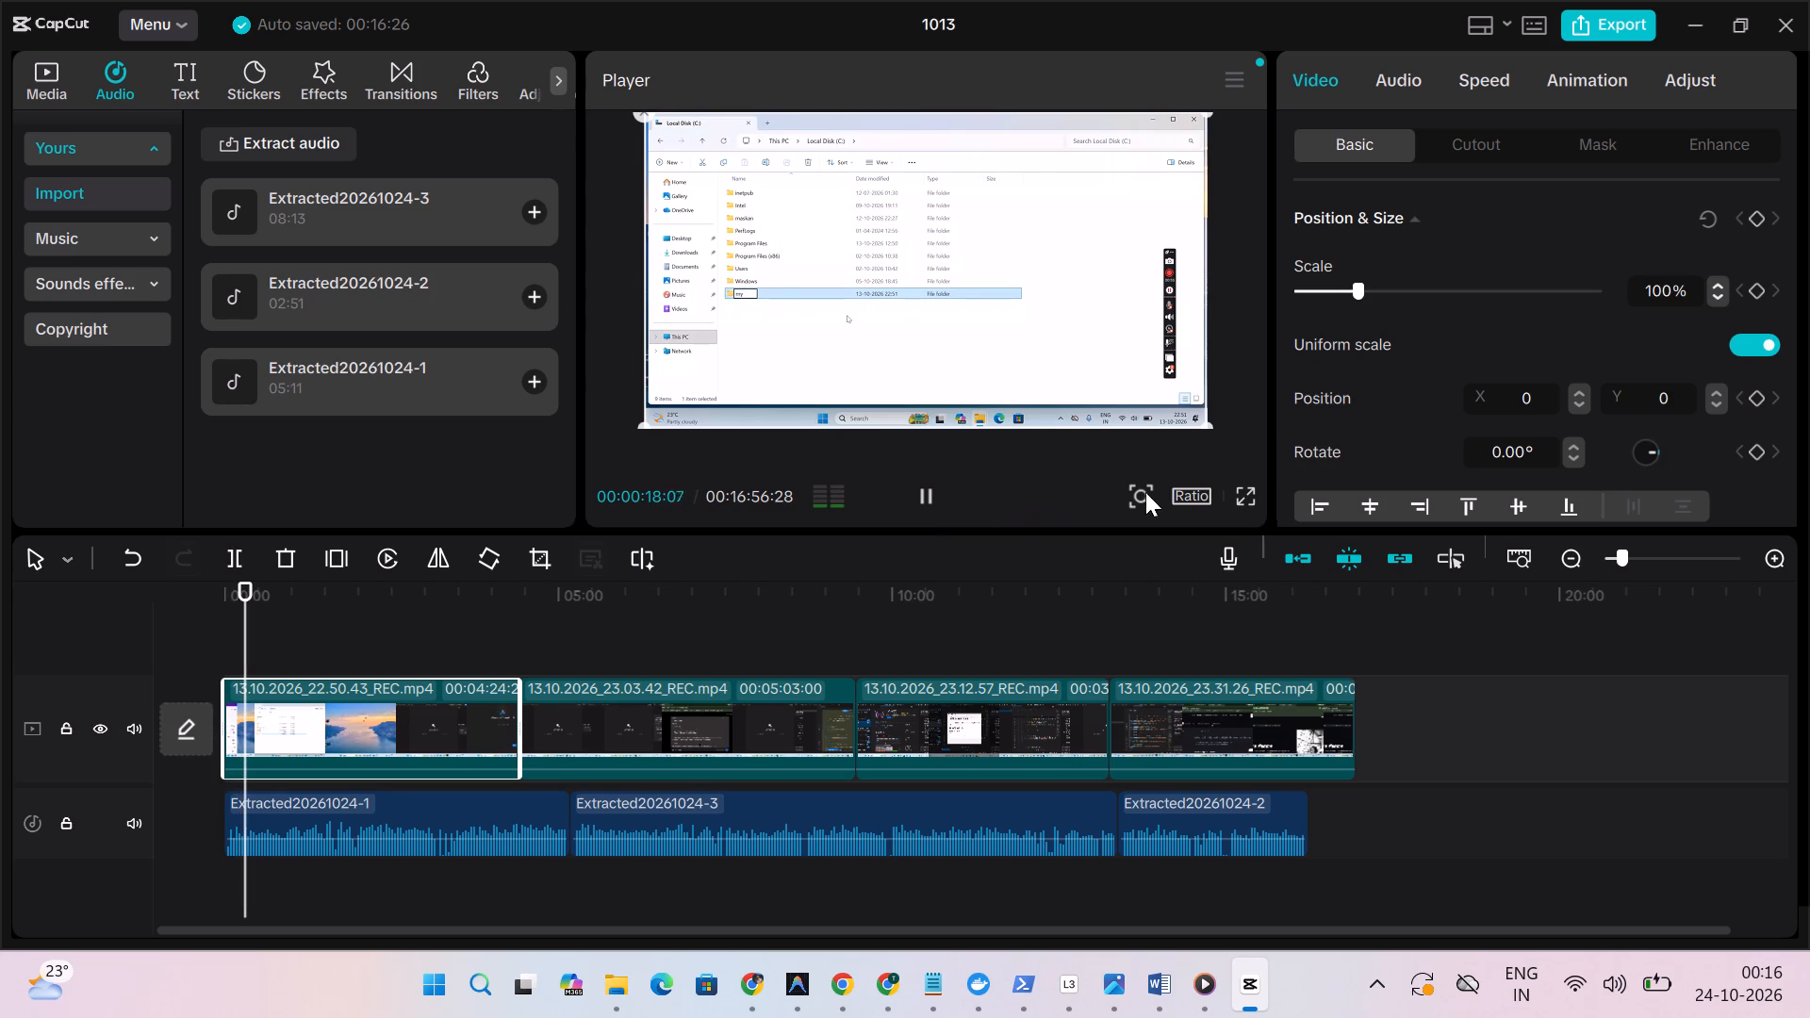
click(1241, 497)
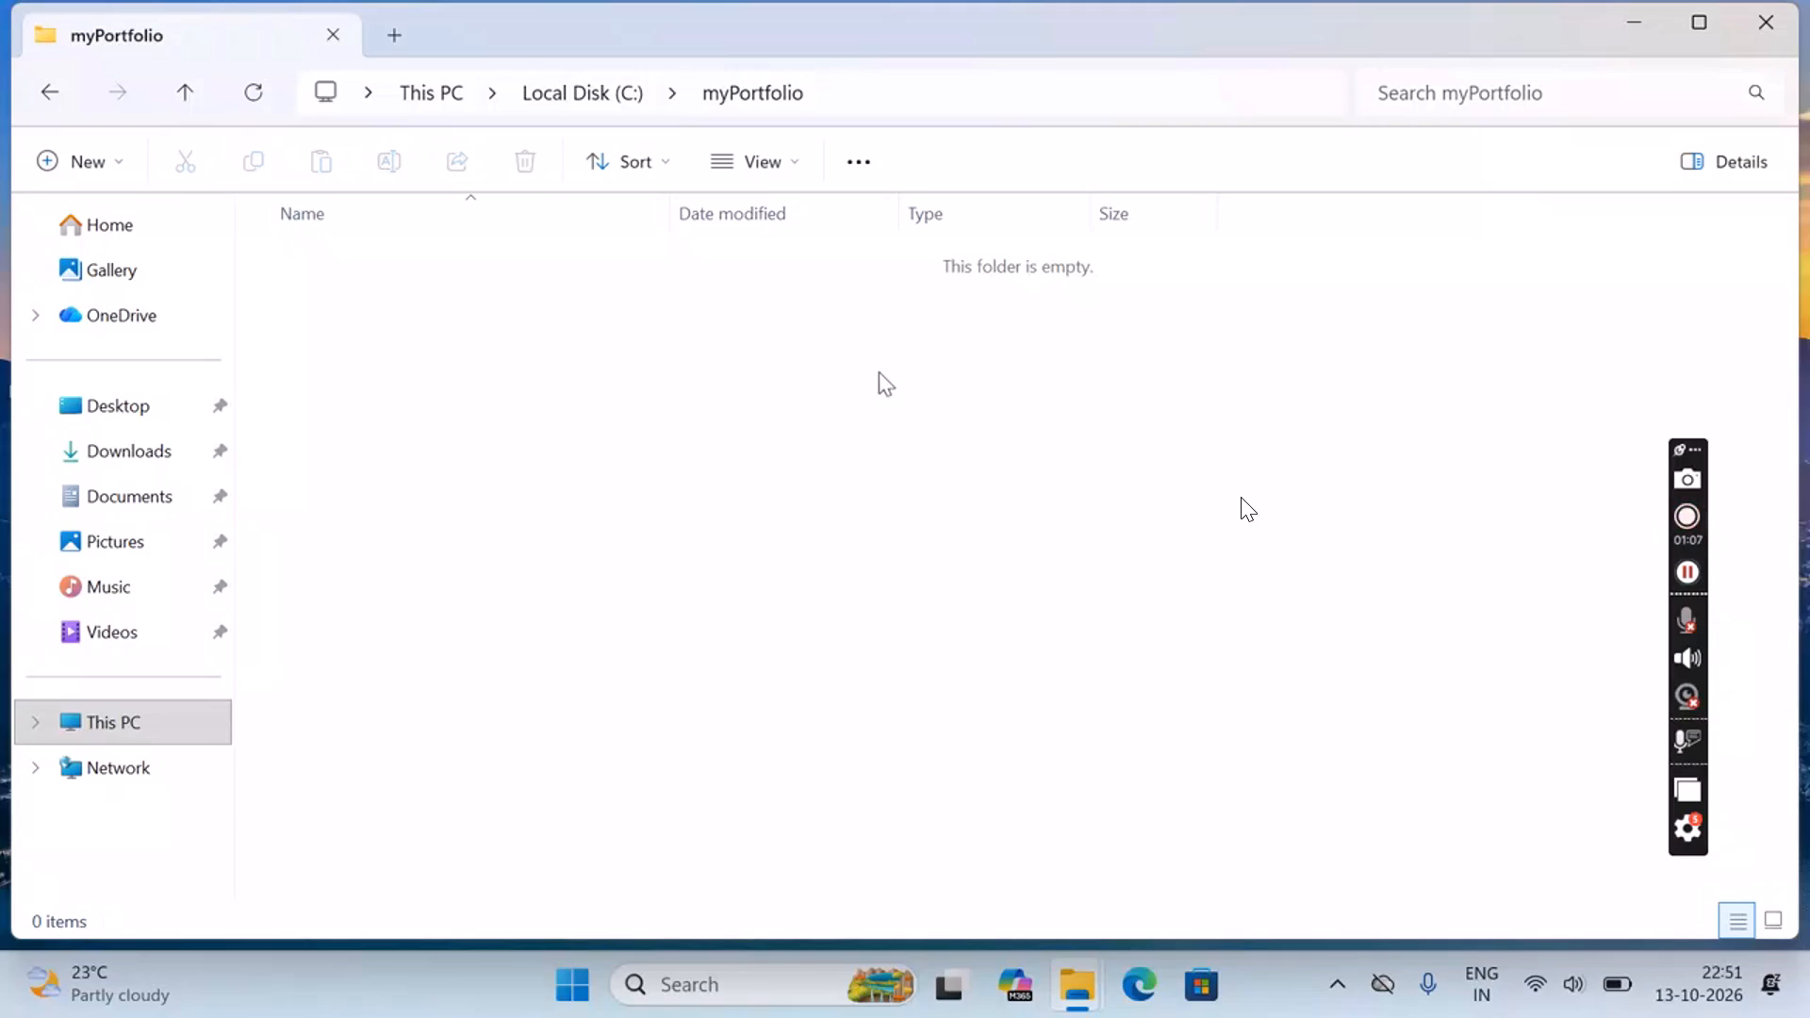
key(Escape)
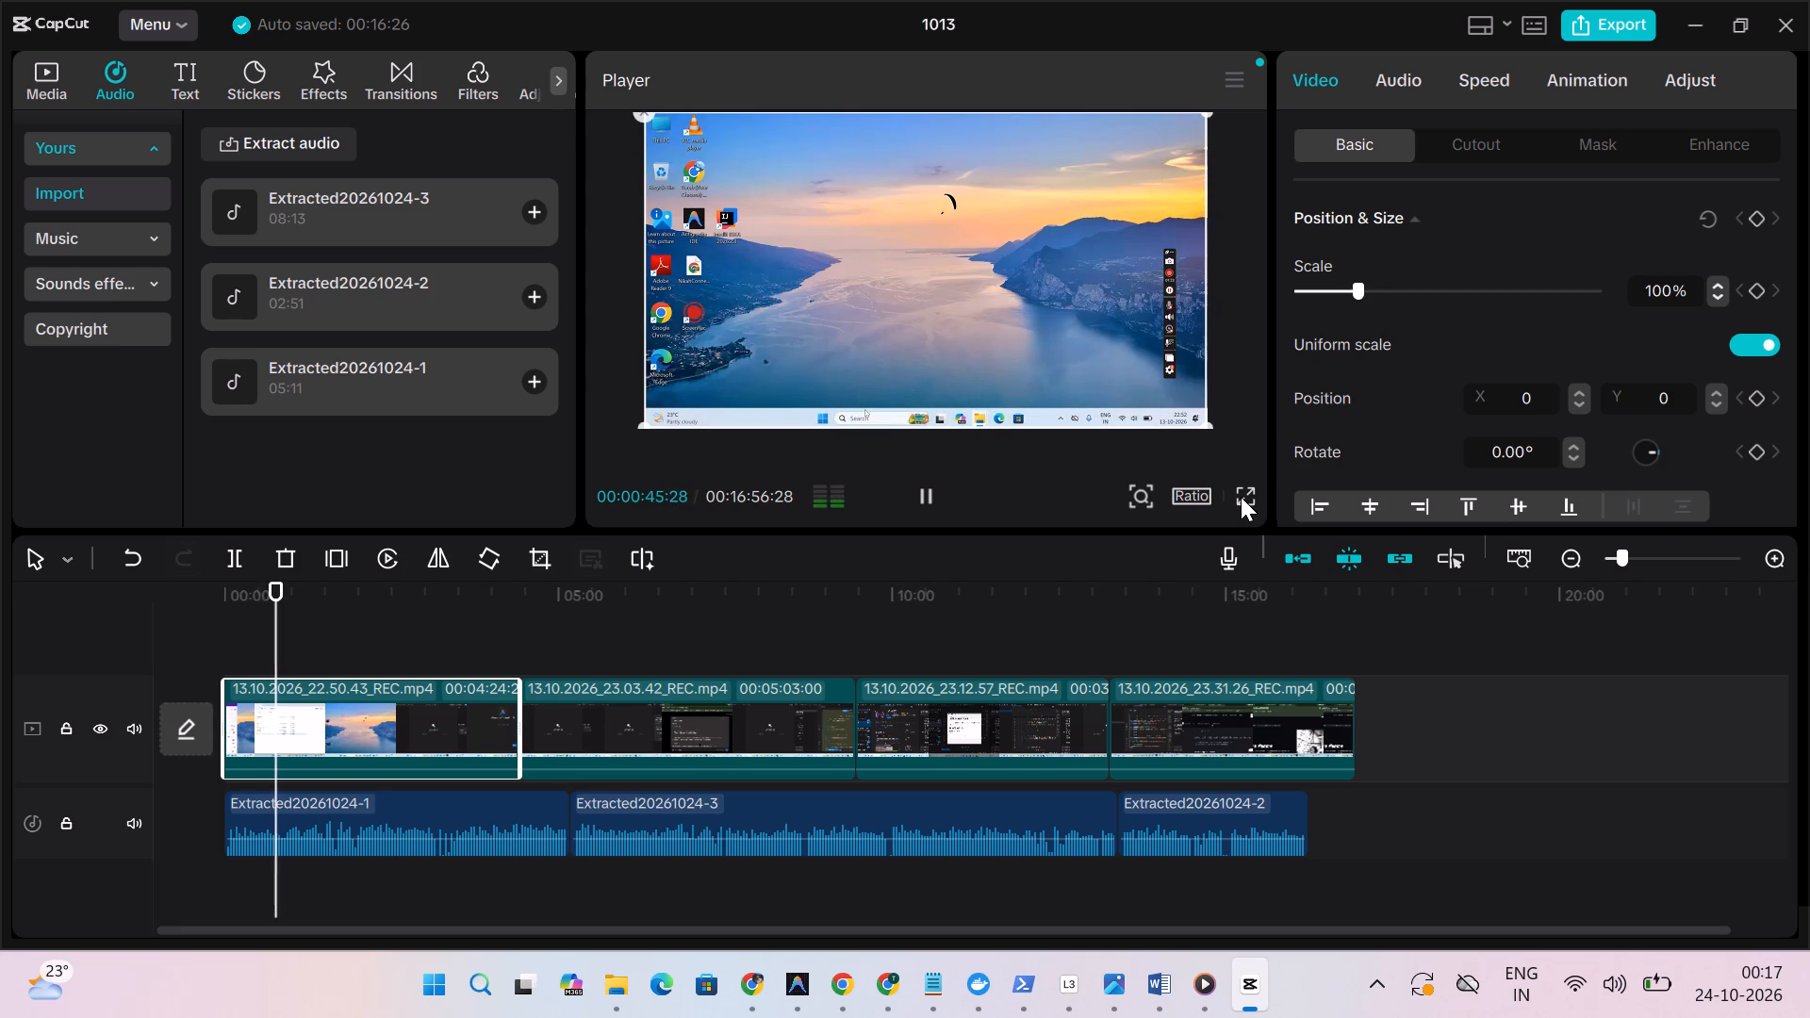
click(926, 494)
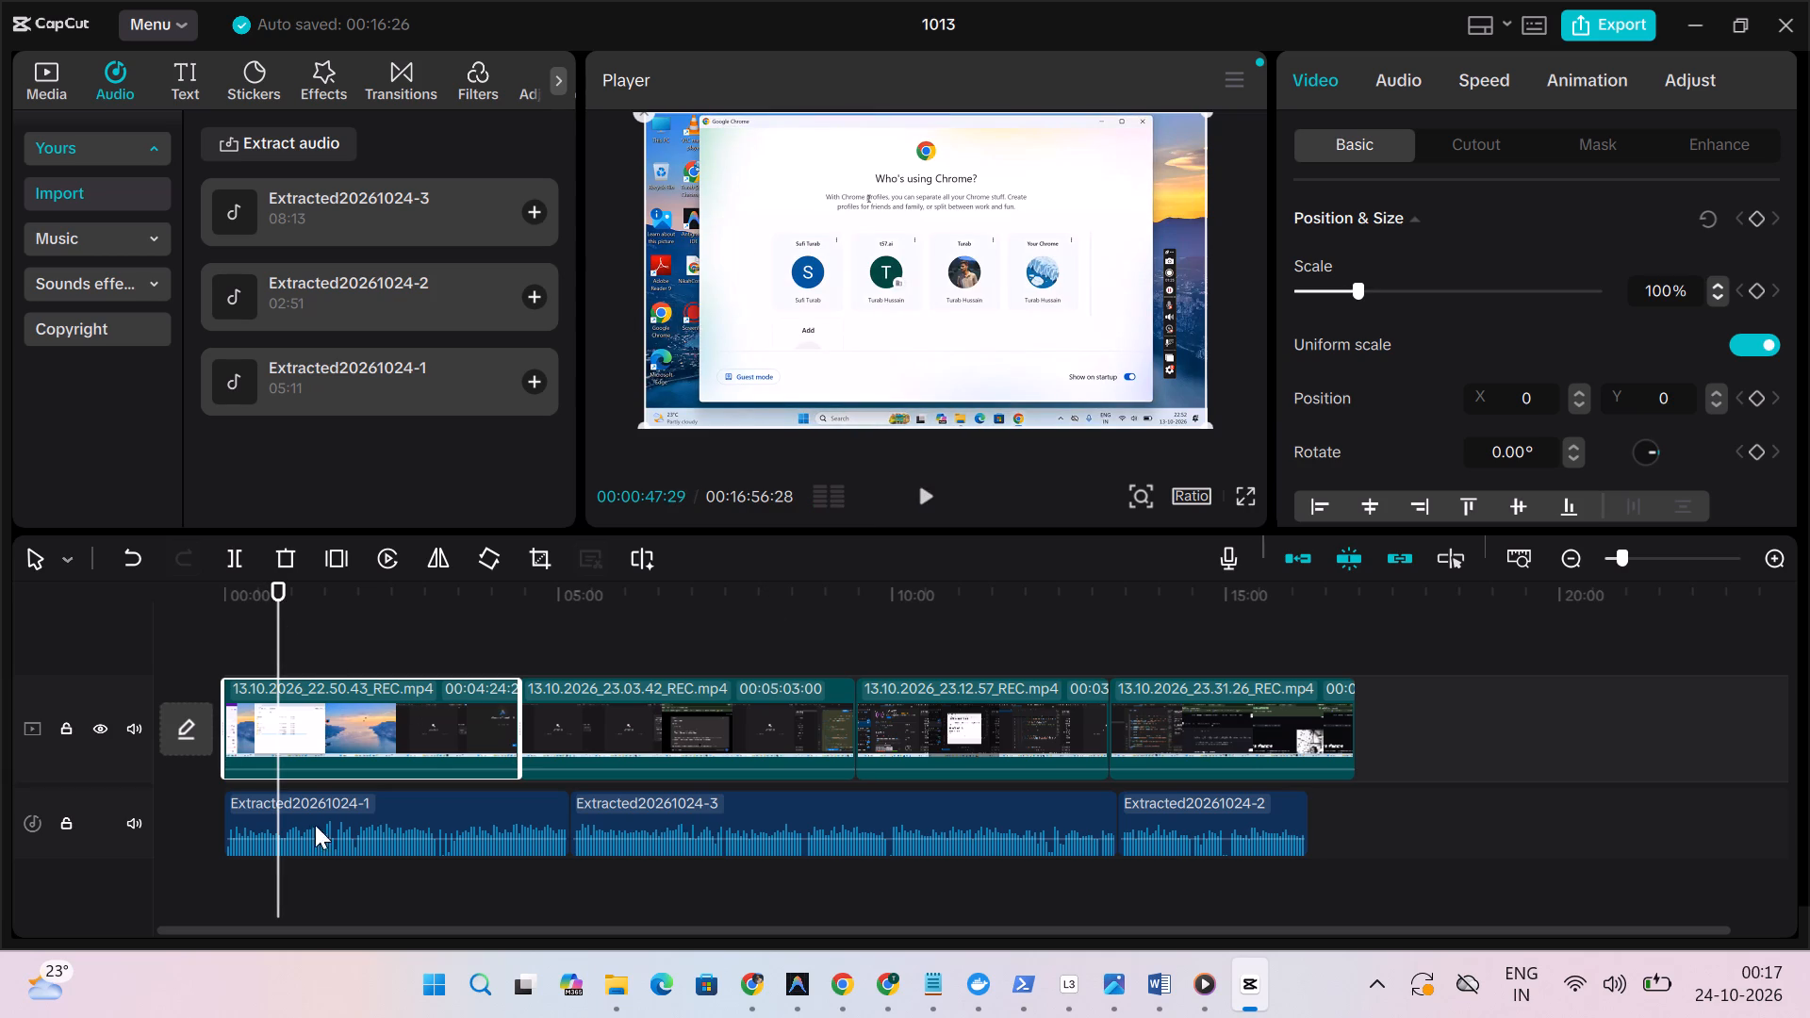
Split the first audio clip, Extracted20261024-1, at 00:00:42:04.
click(287, 829)
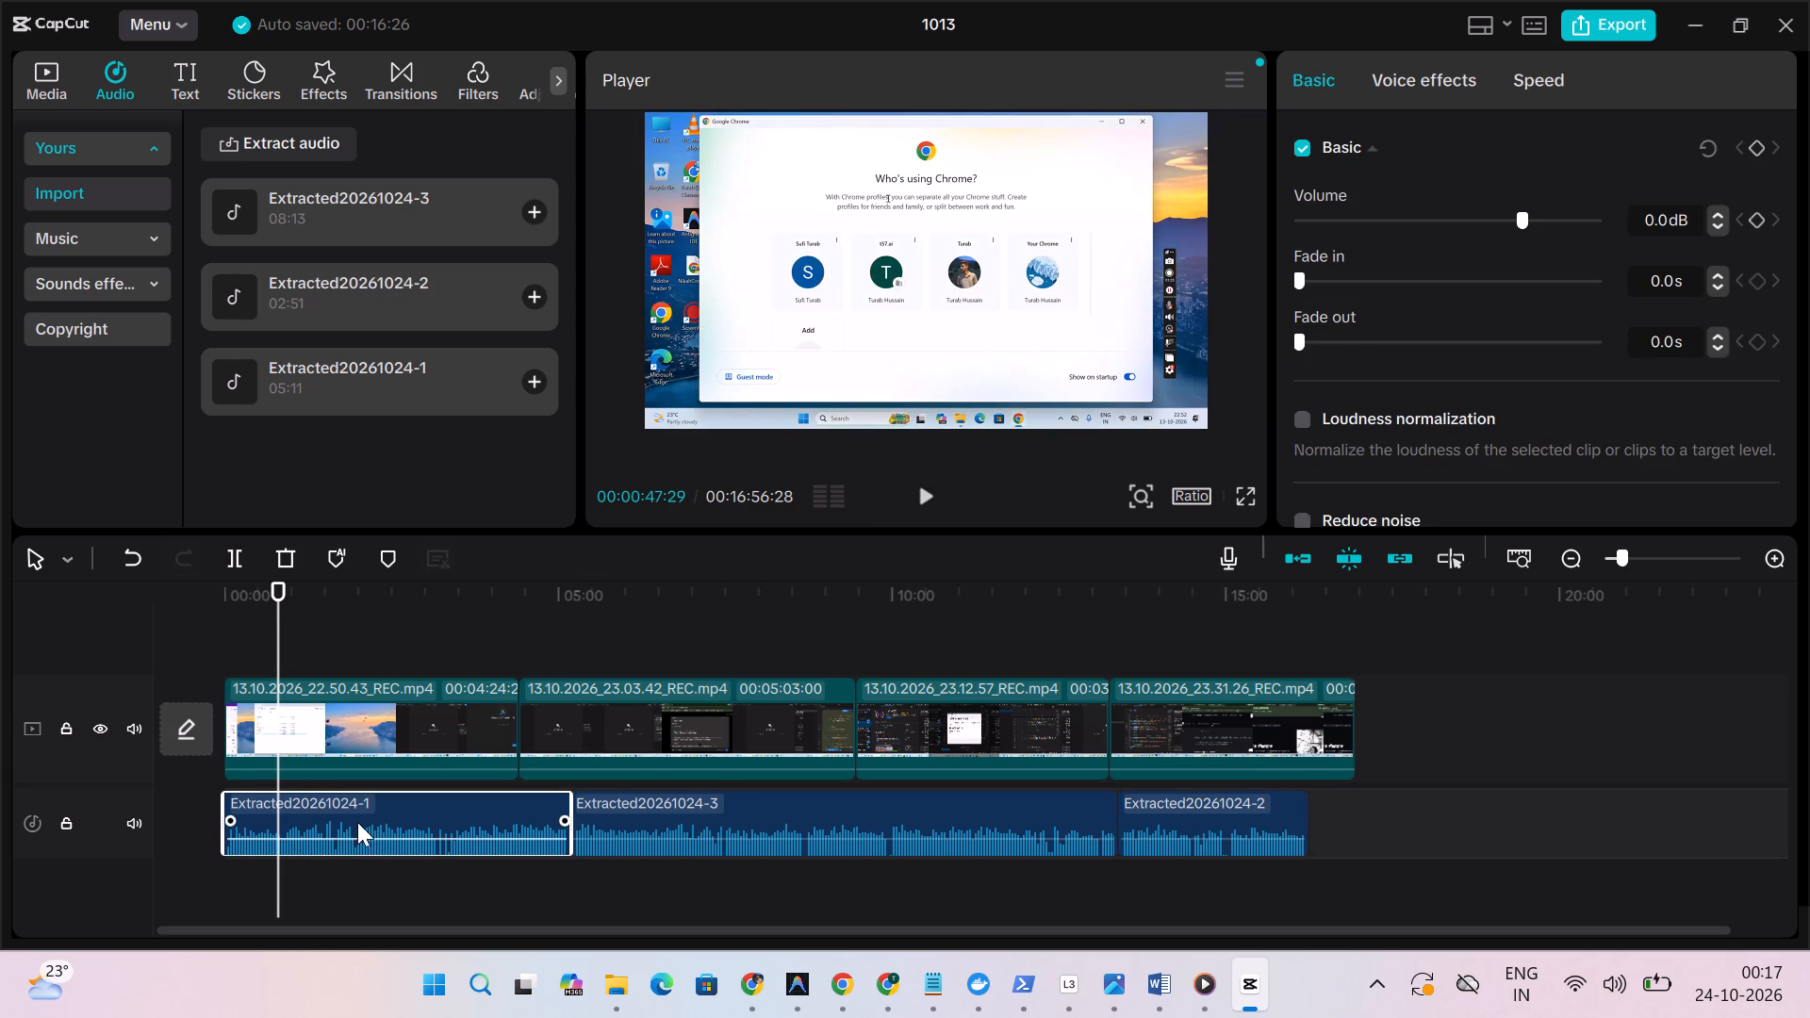
click(347, 820)
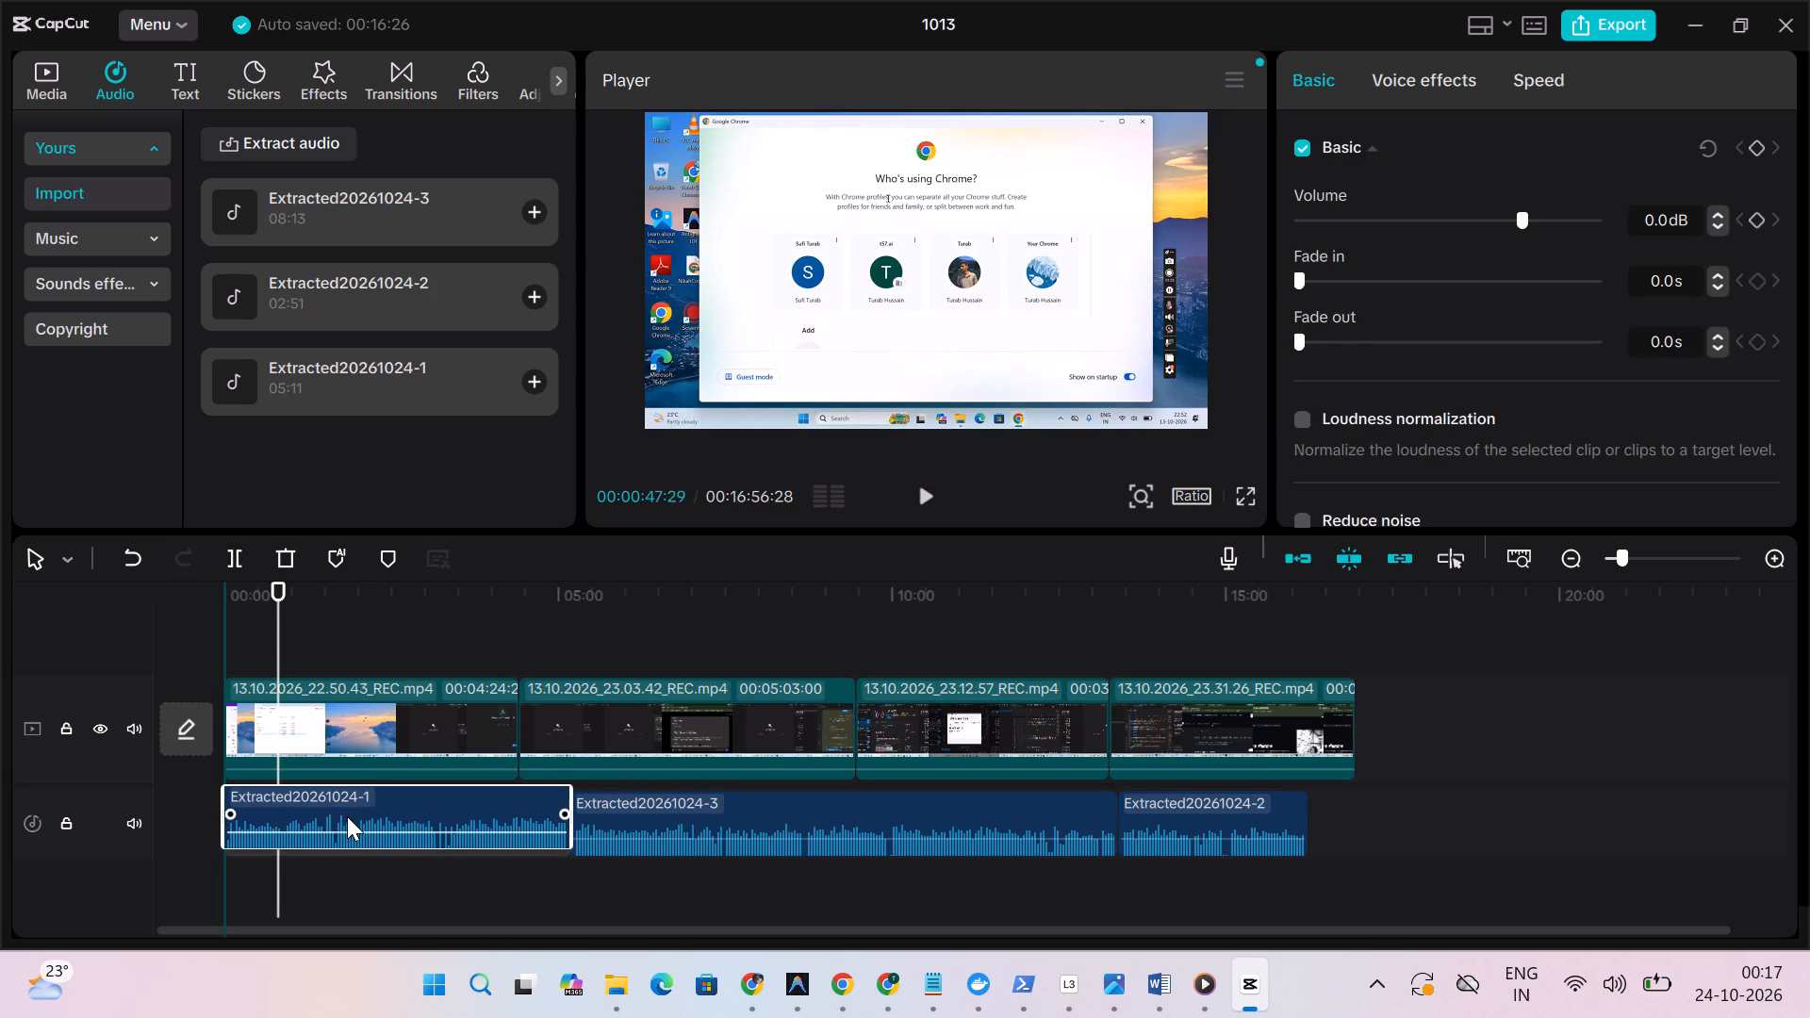
click(276, 582)
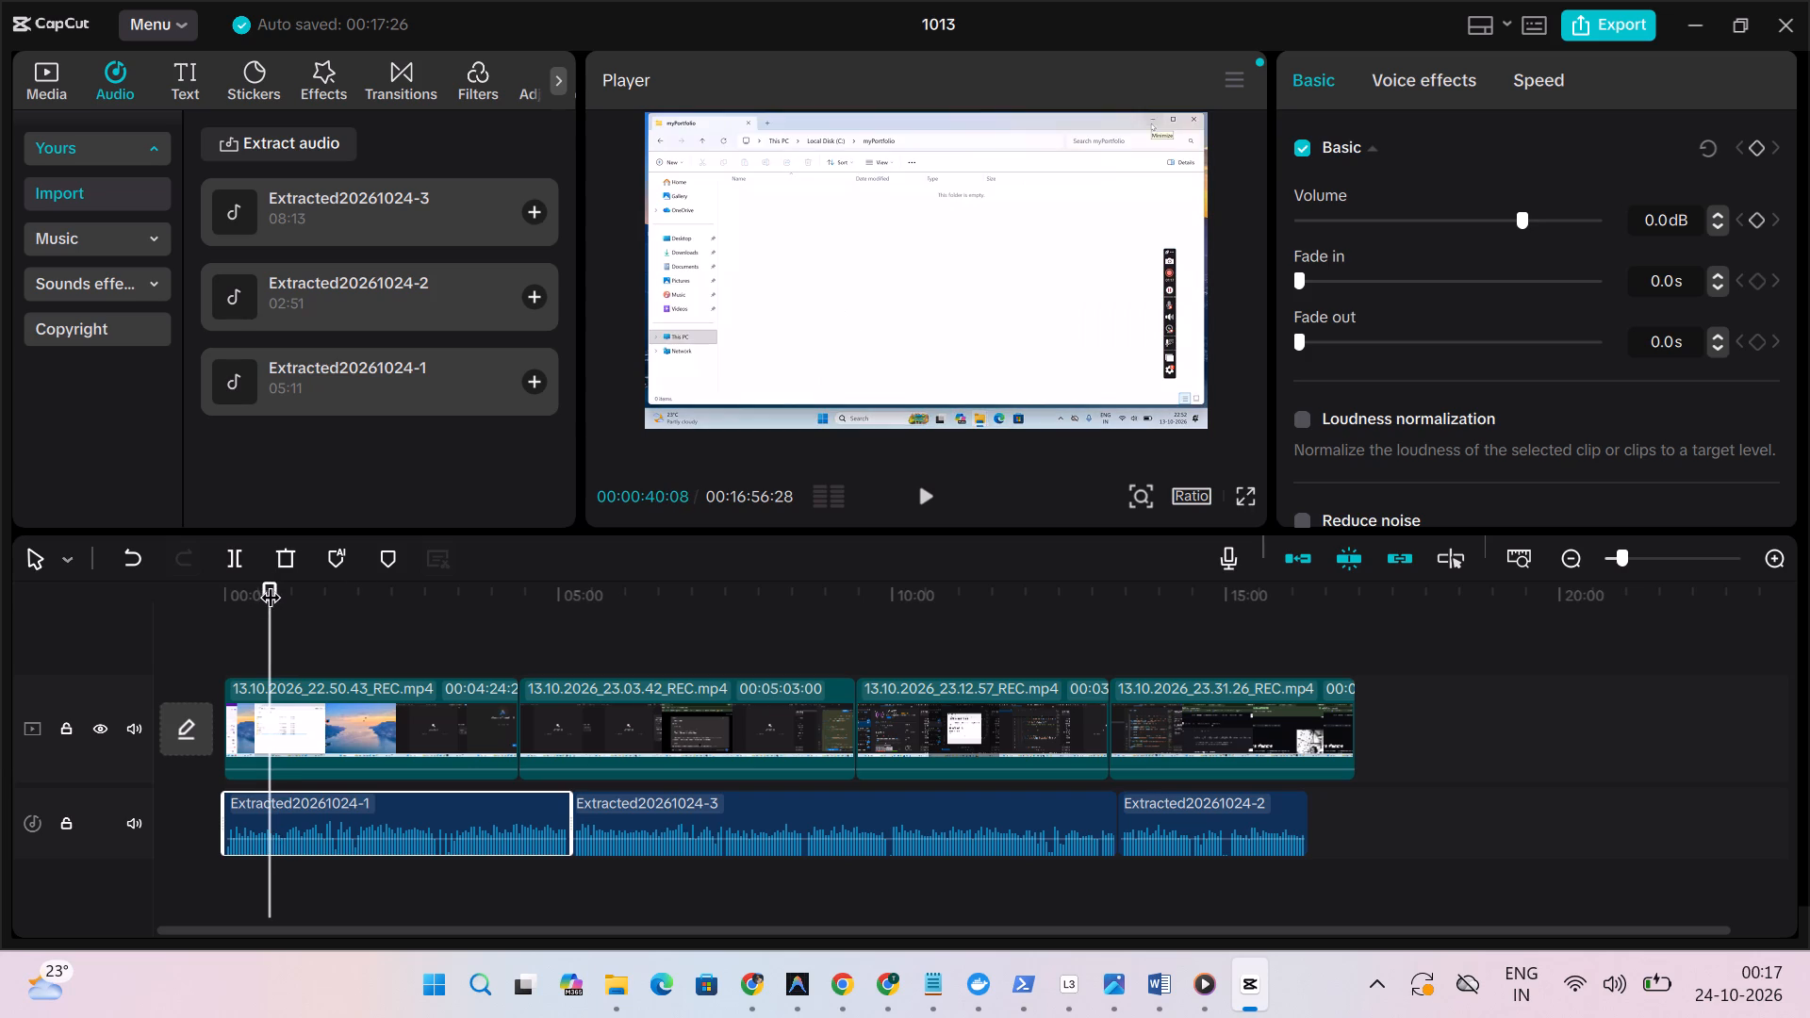
click(923, 490)
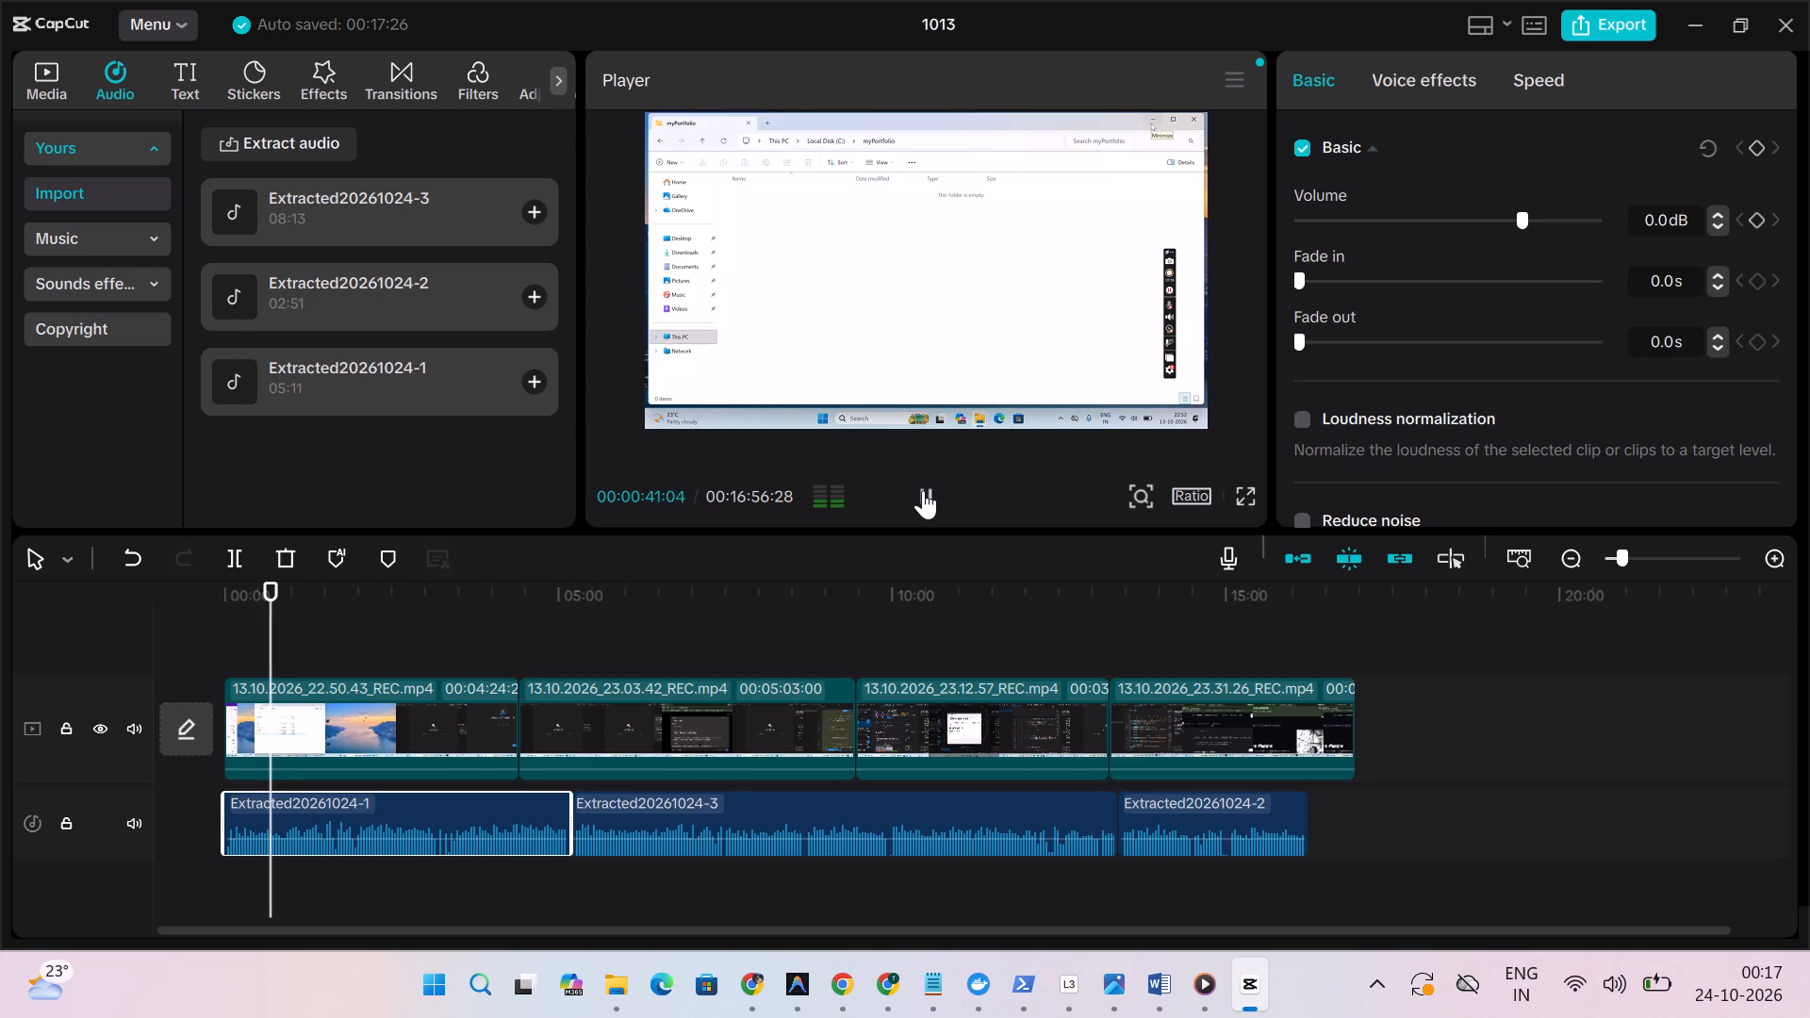
click(923, 490)
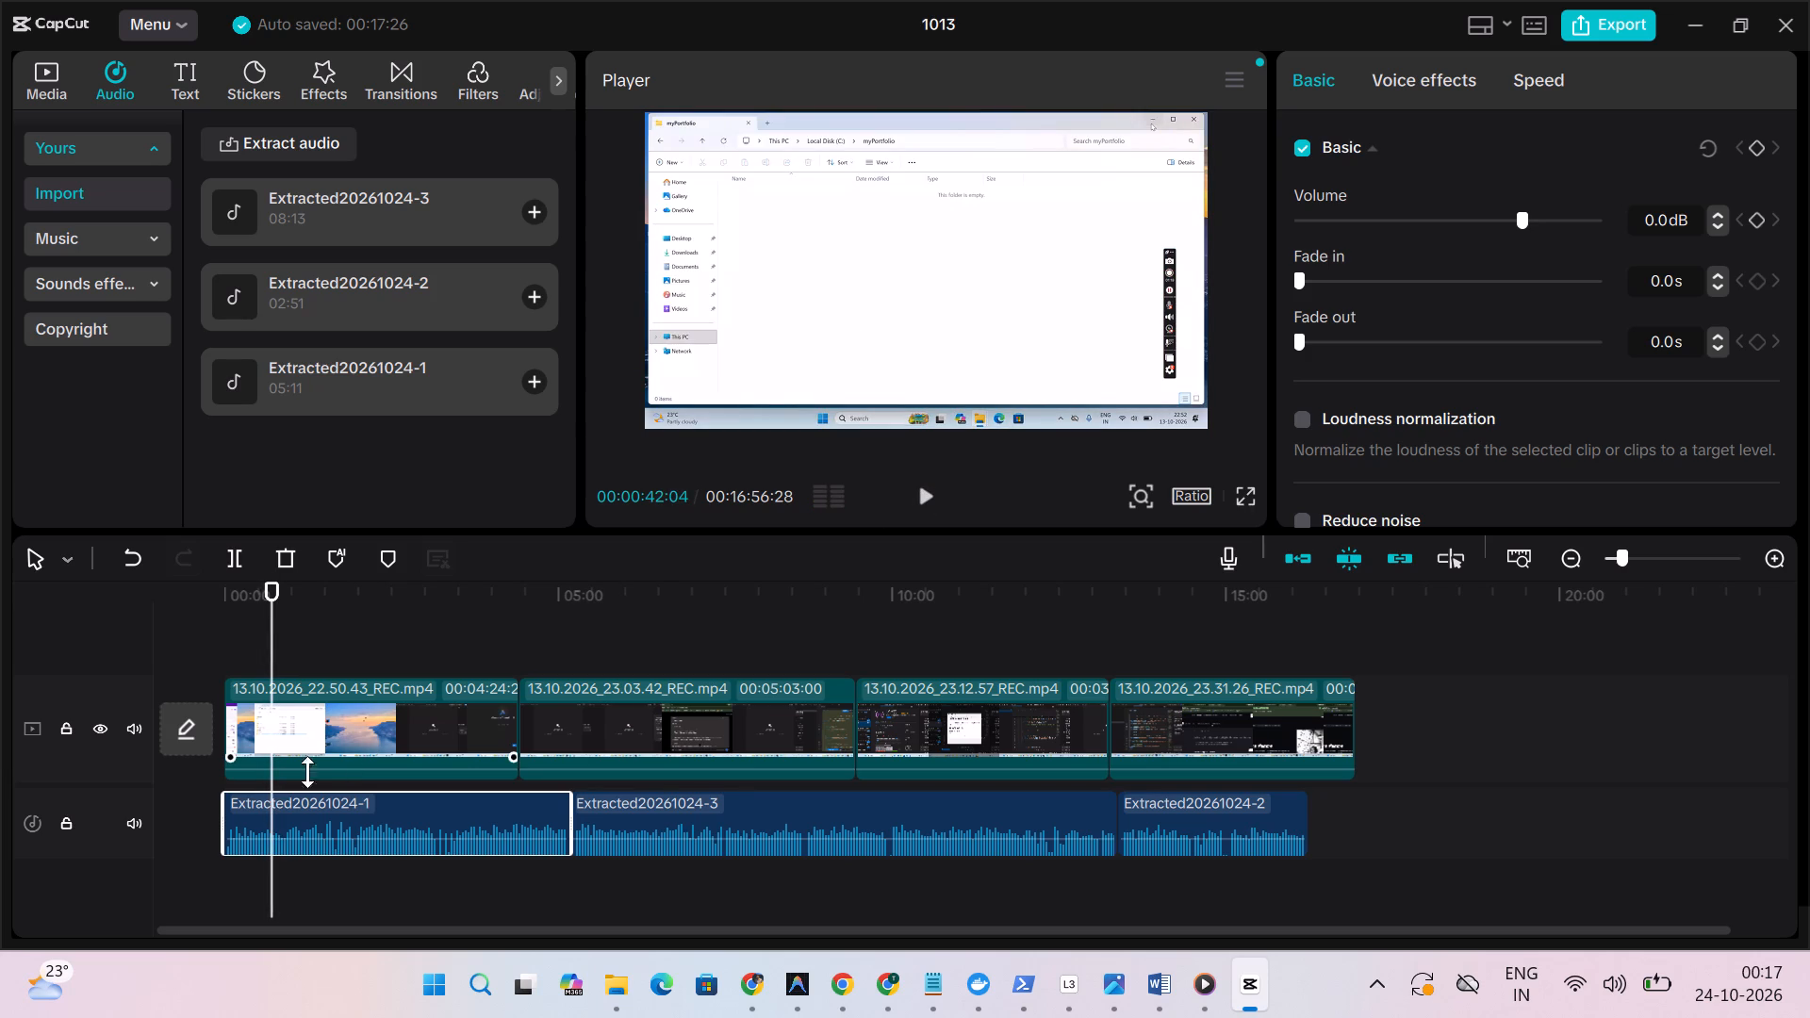
click(272, 819)
click(228, 561)
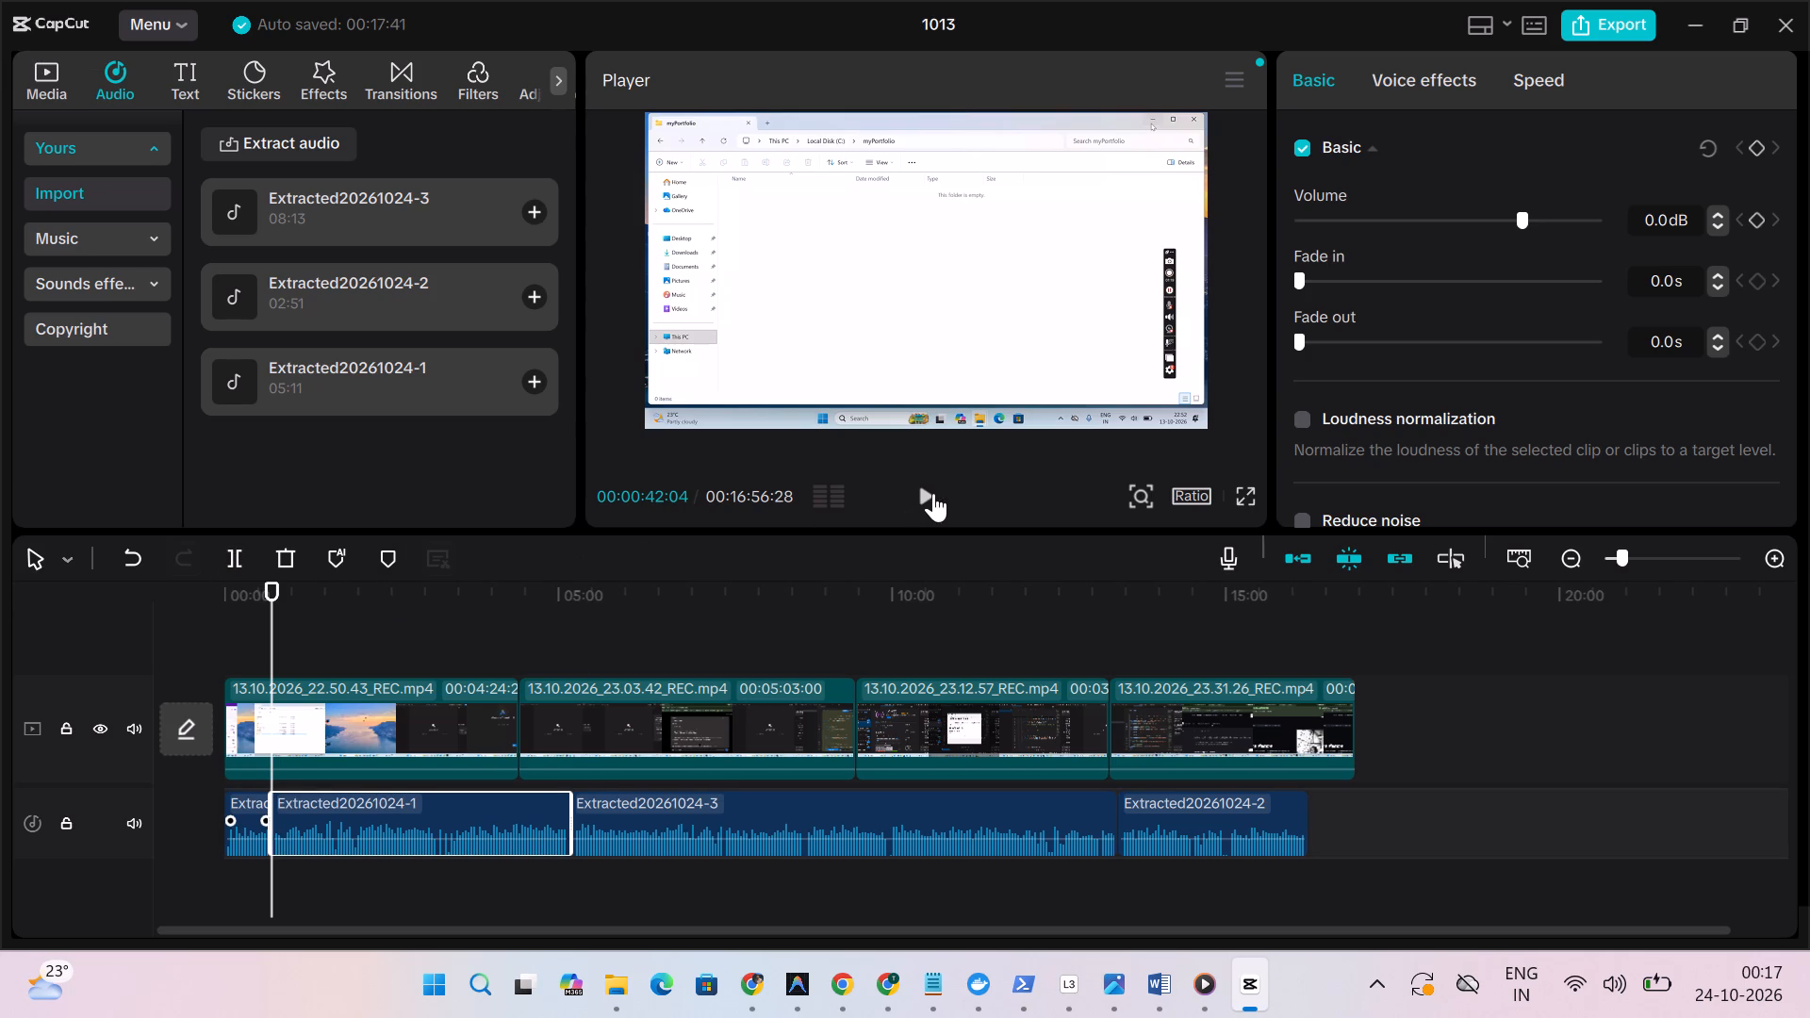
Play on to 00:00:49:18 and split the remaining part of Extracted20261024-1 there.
click(925, 495)
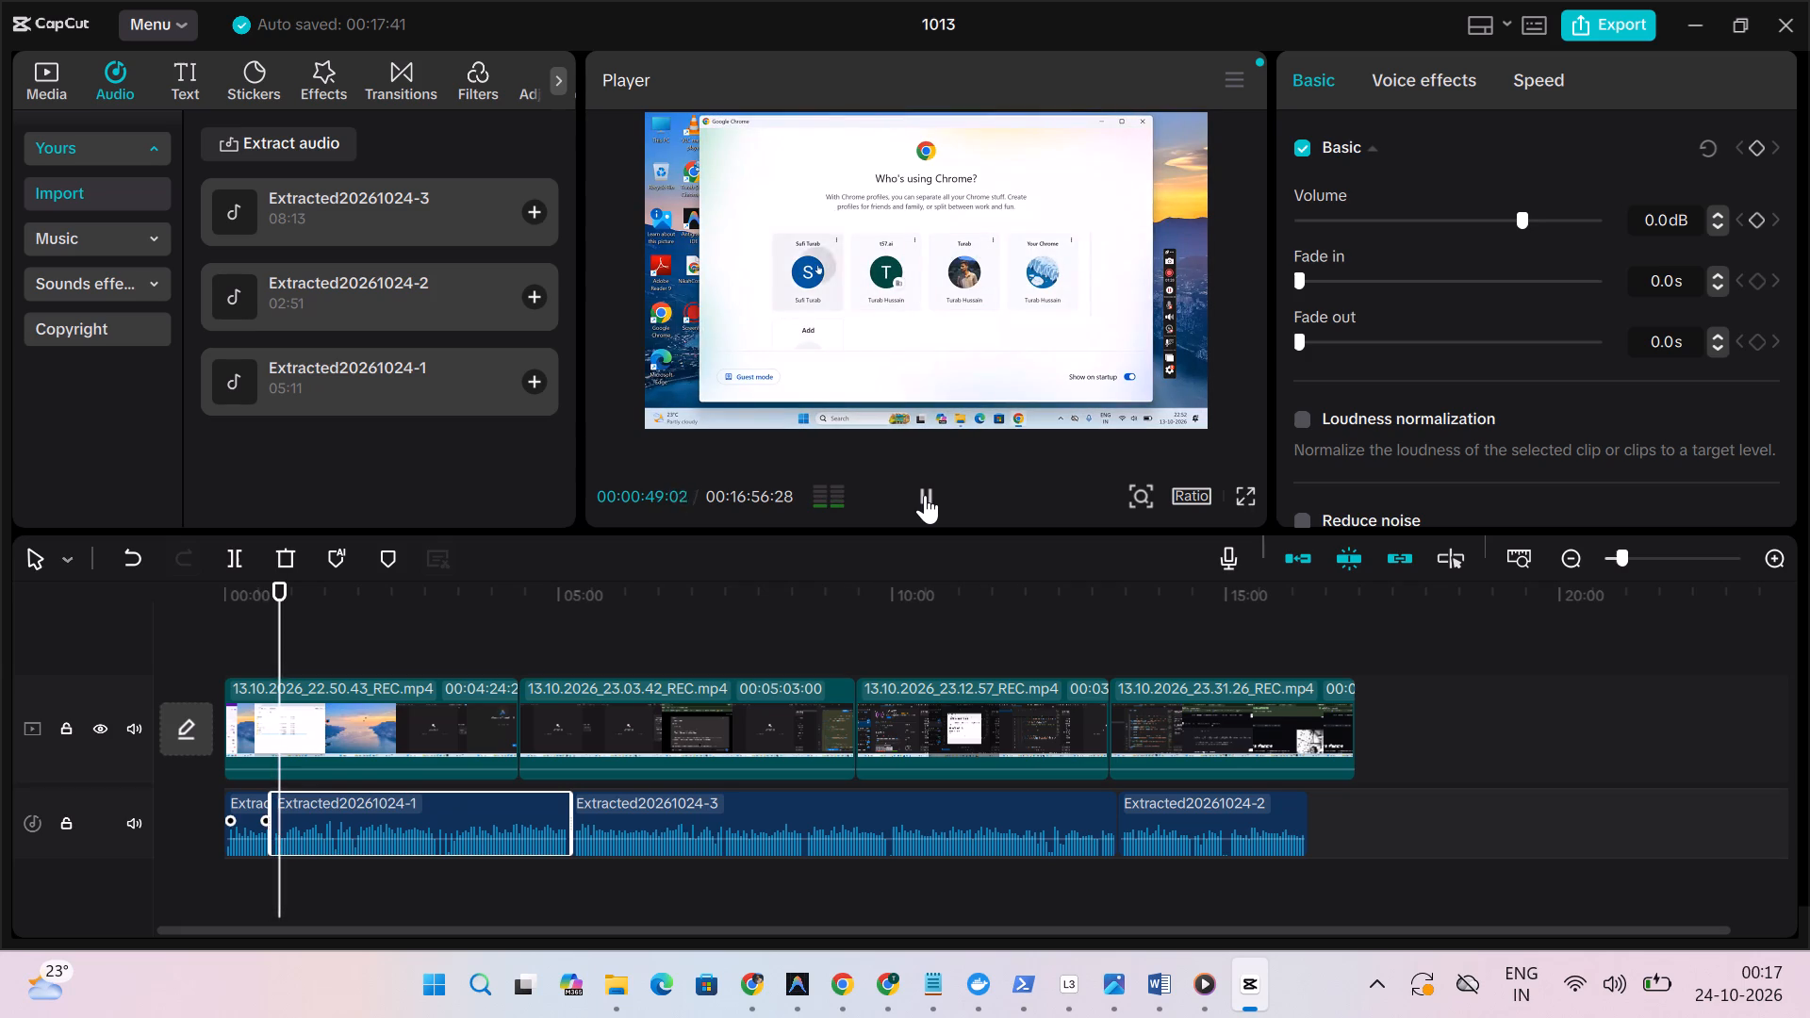
click(925, 495)
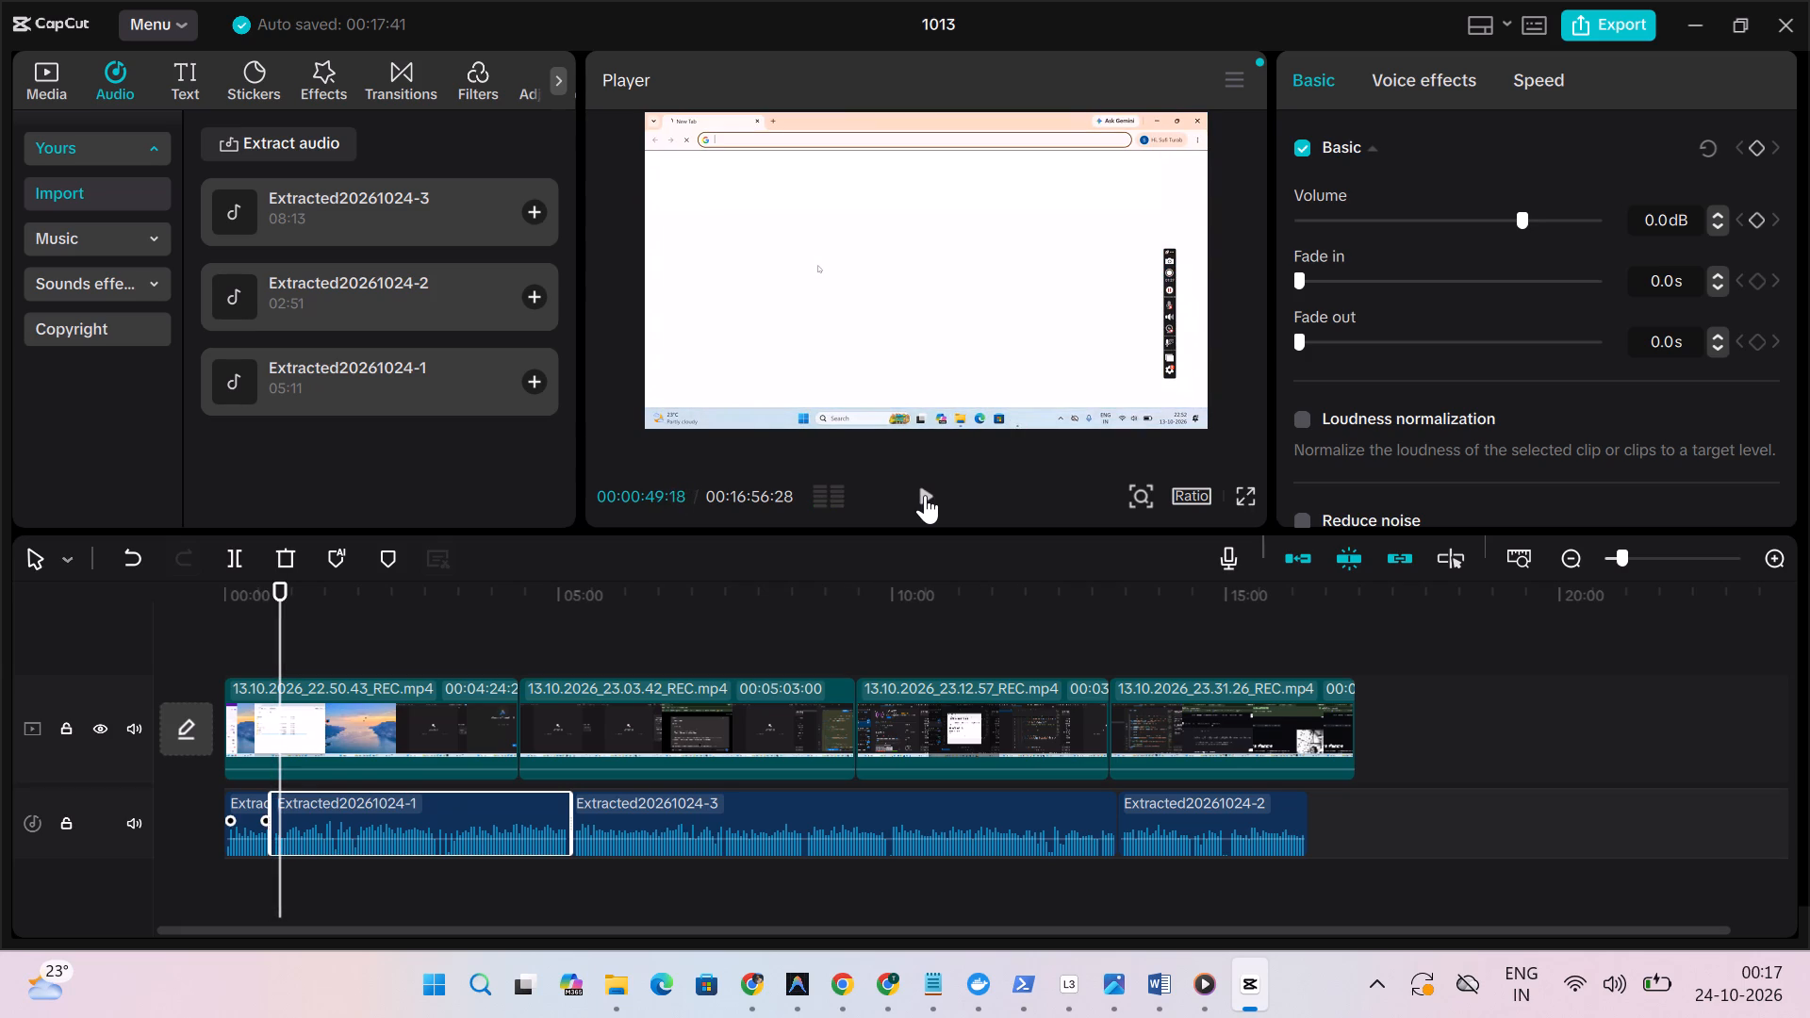
click(230, 561)
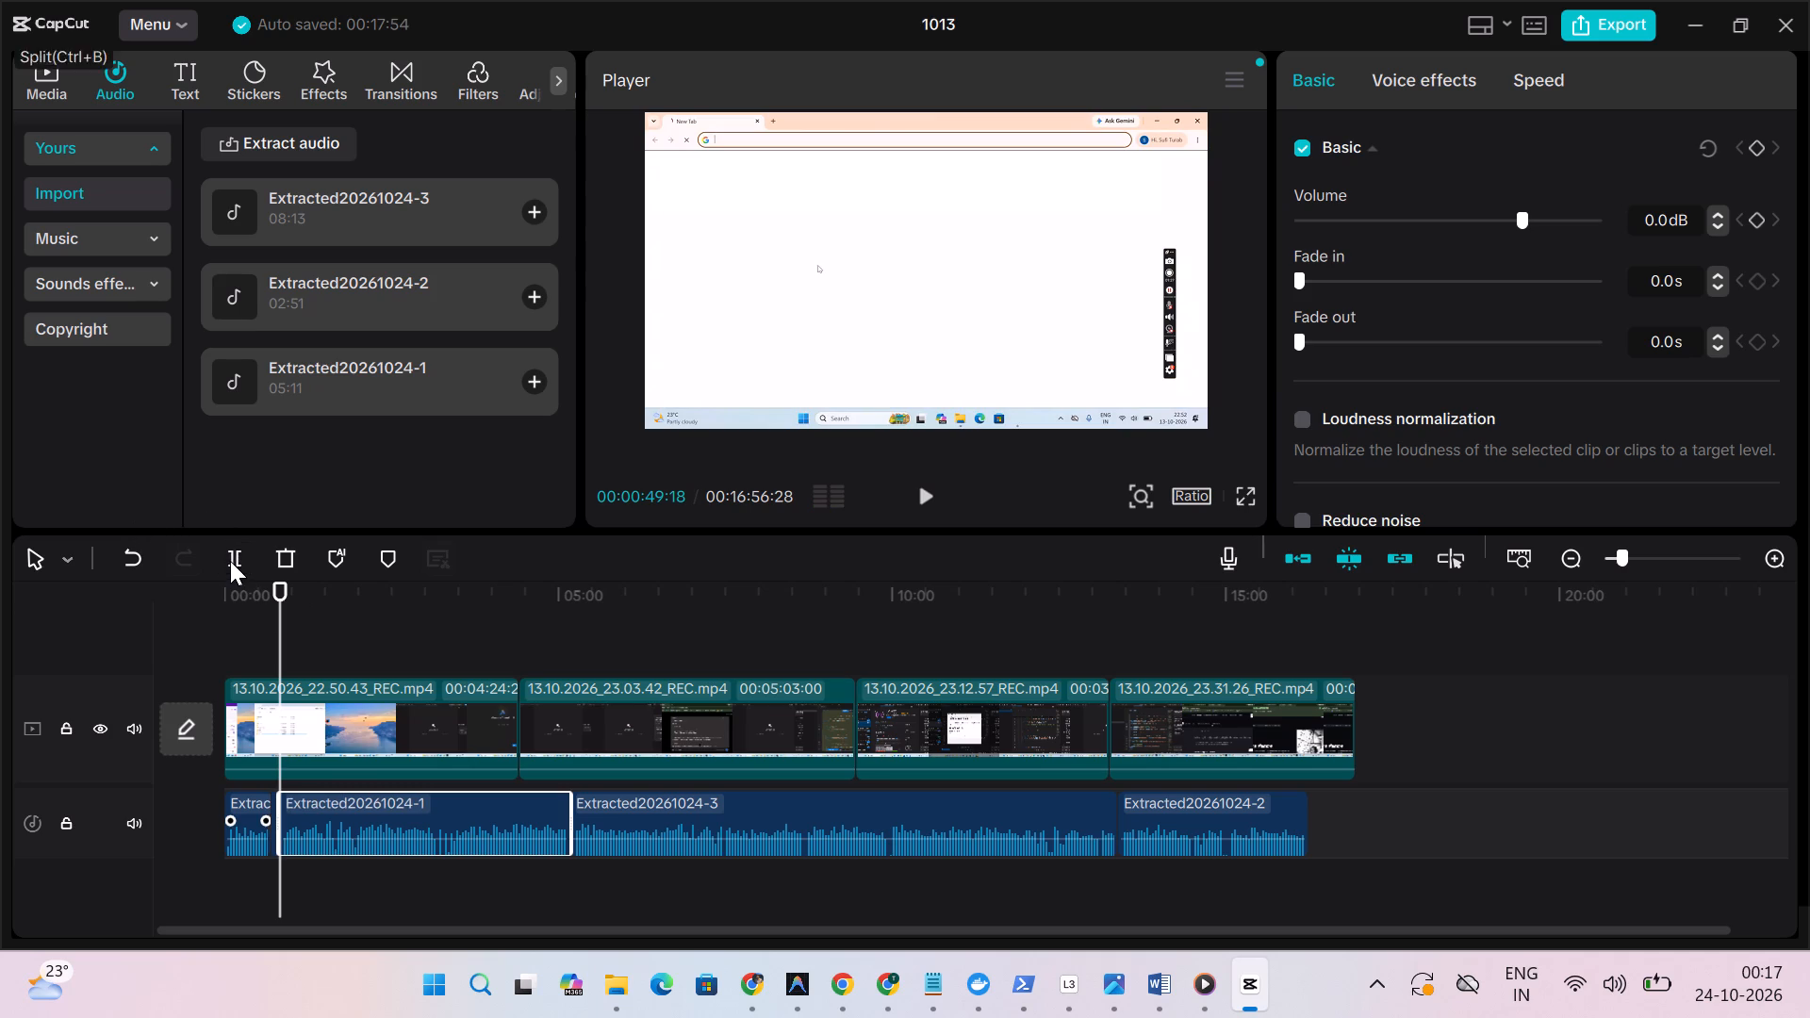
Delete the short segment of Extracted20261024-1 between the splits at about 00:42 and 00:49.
click(923, 497)
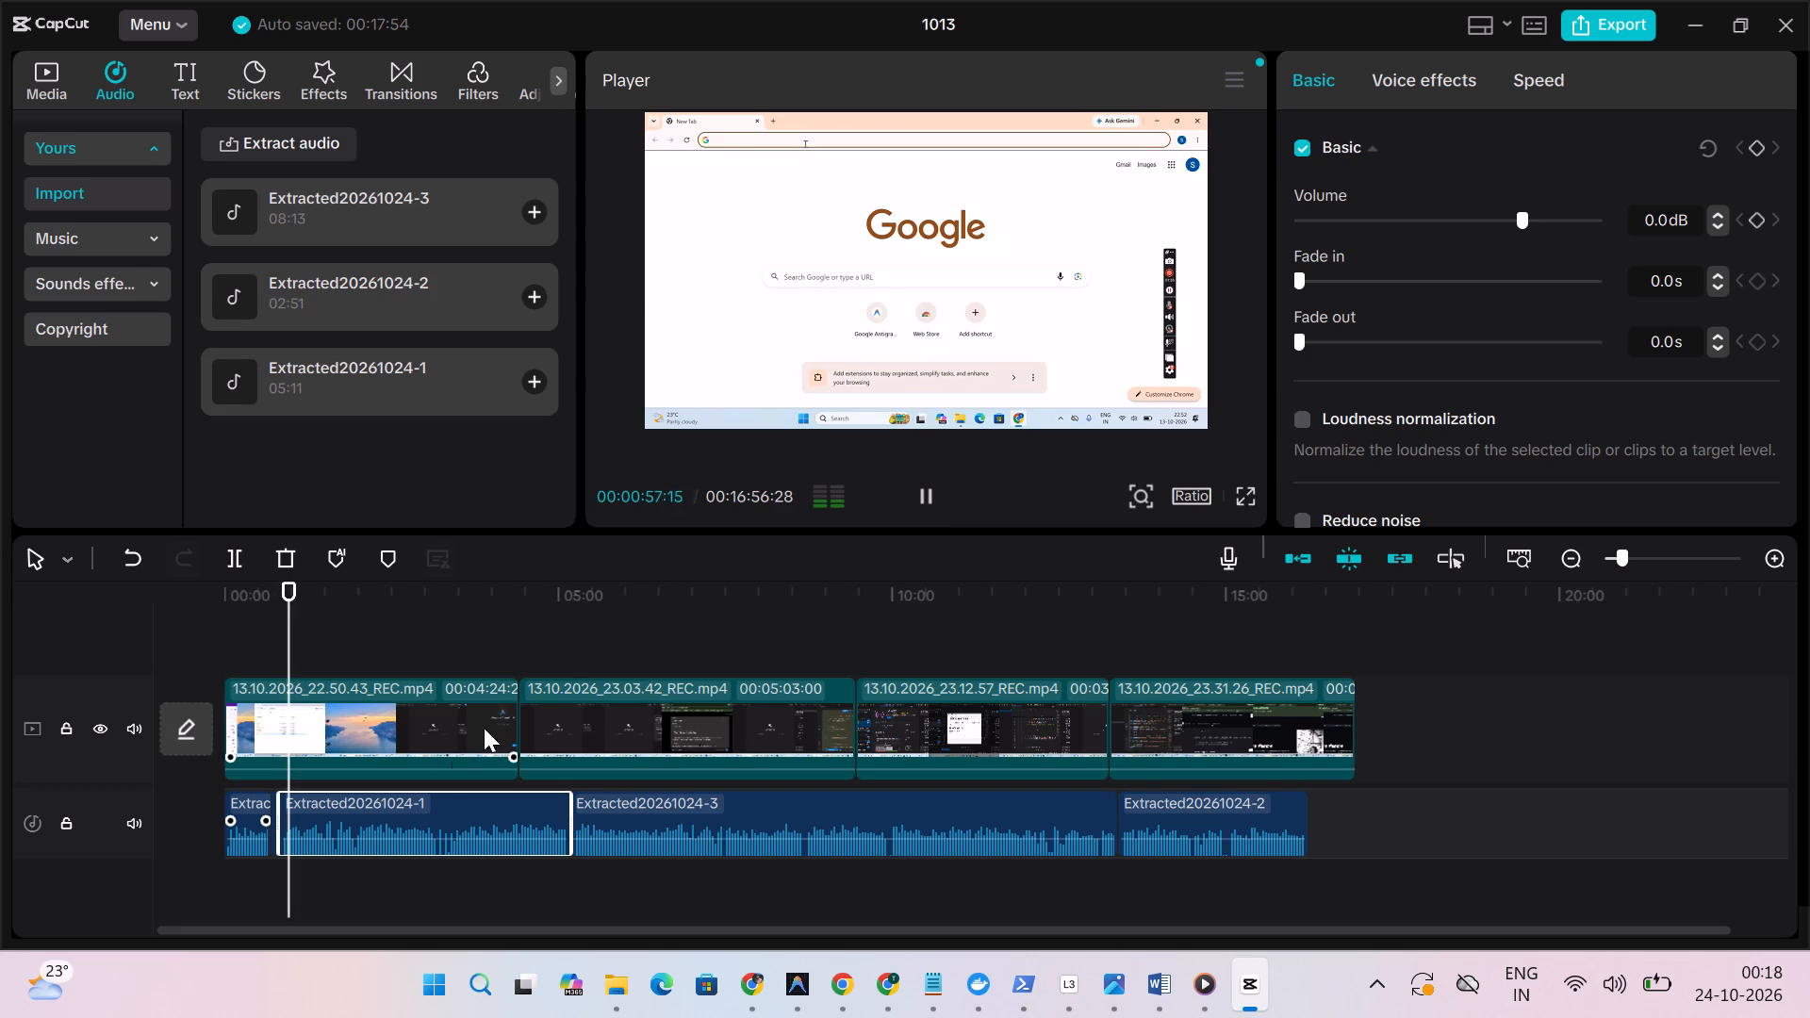
ctrl+scroll(281, 846, up, 4)
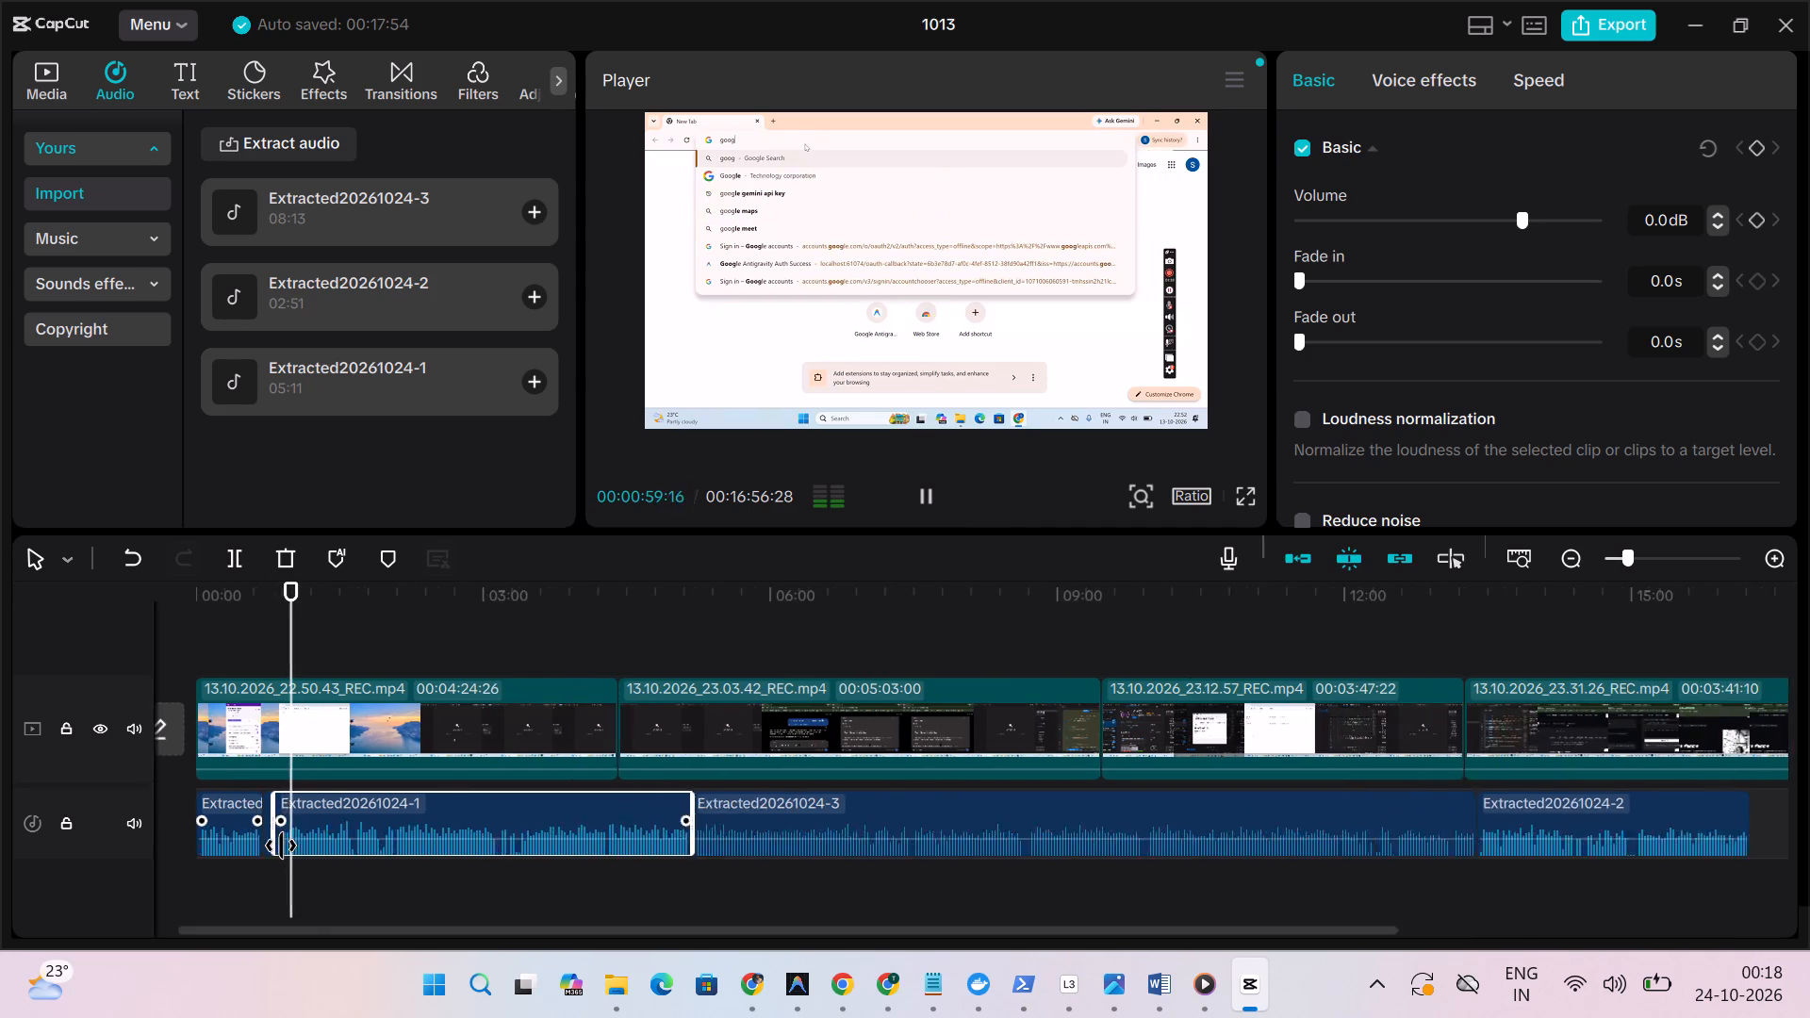
scroll(281, 846, right, 1)
ctrl+scroll(313, 844, up, 12)
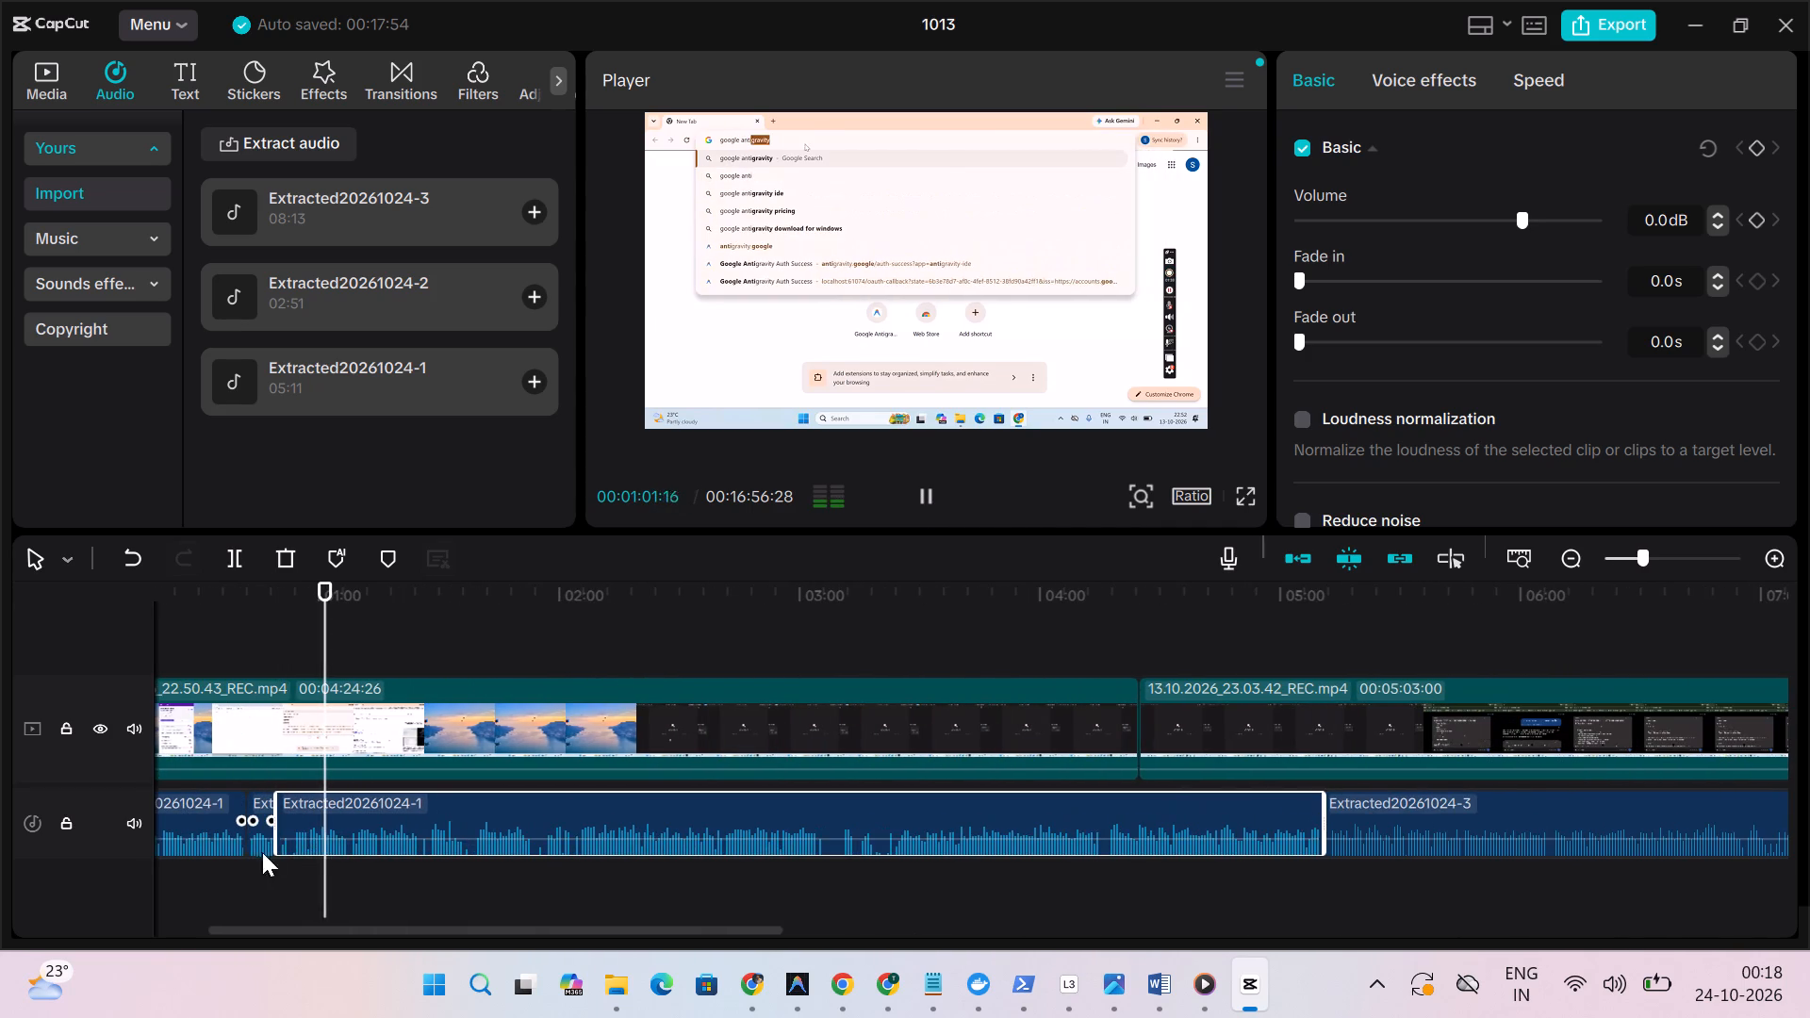
click(254, 844)
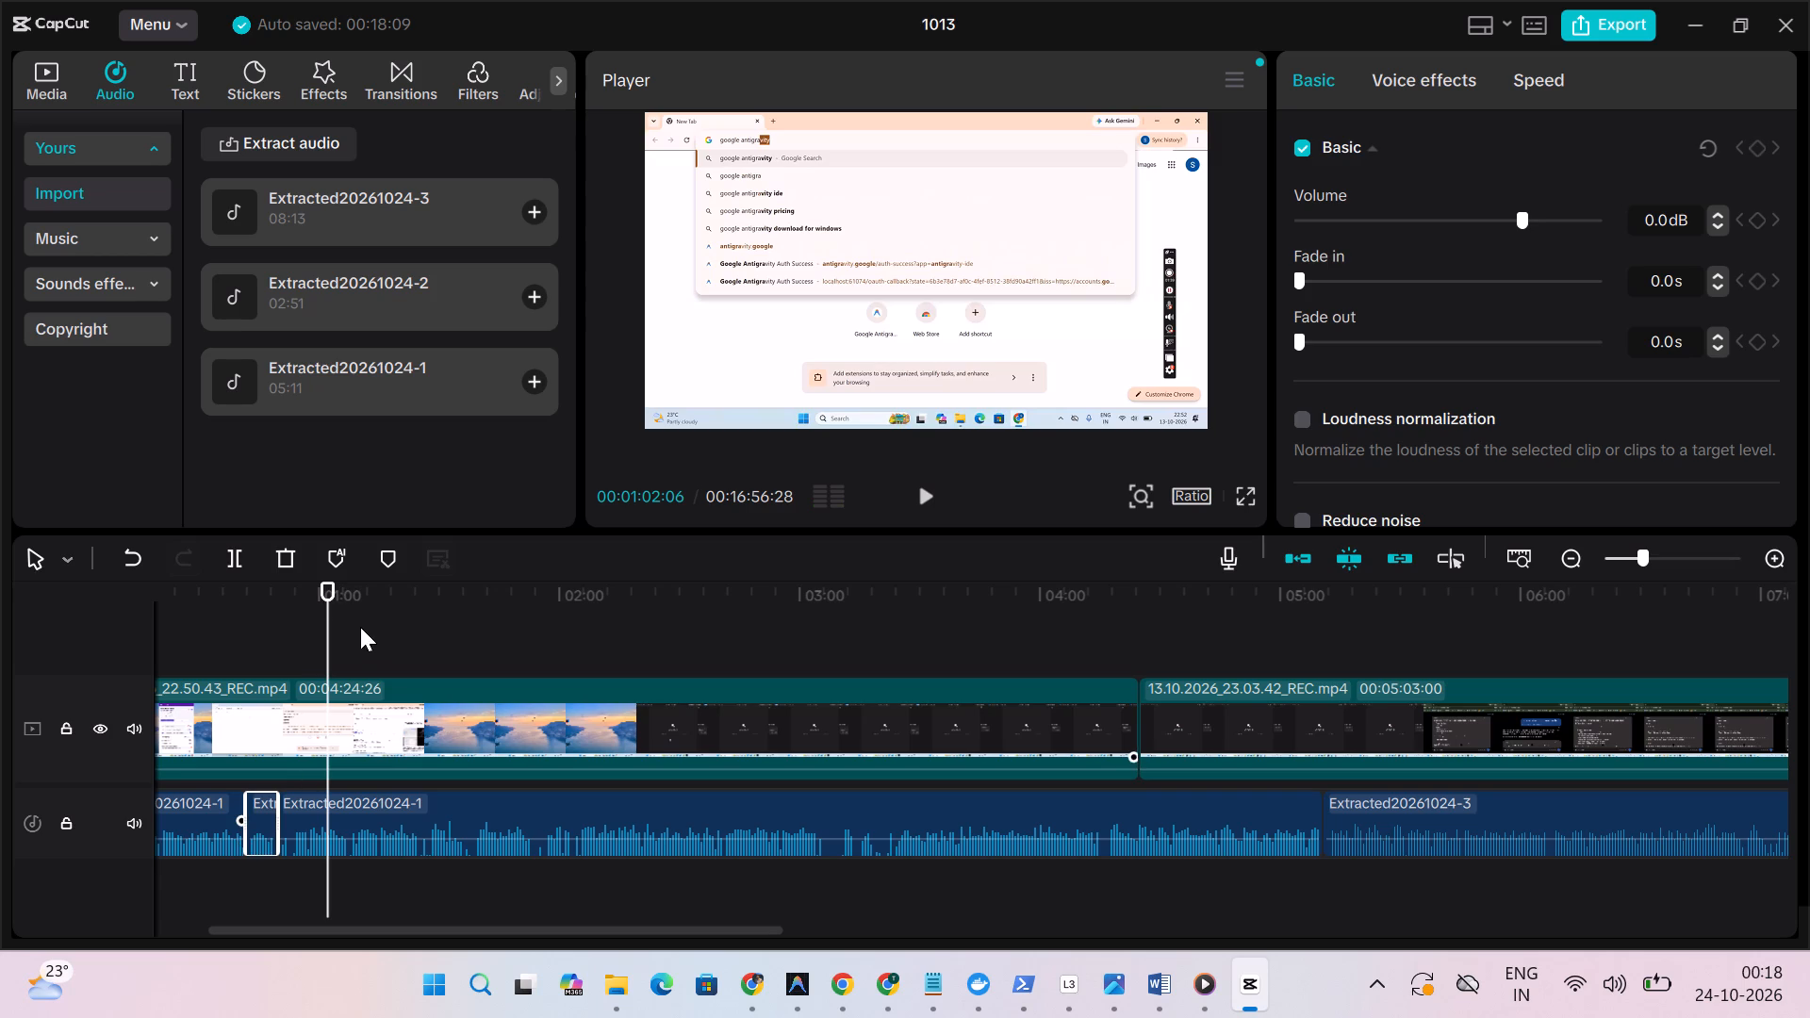
click(280, 564)
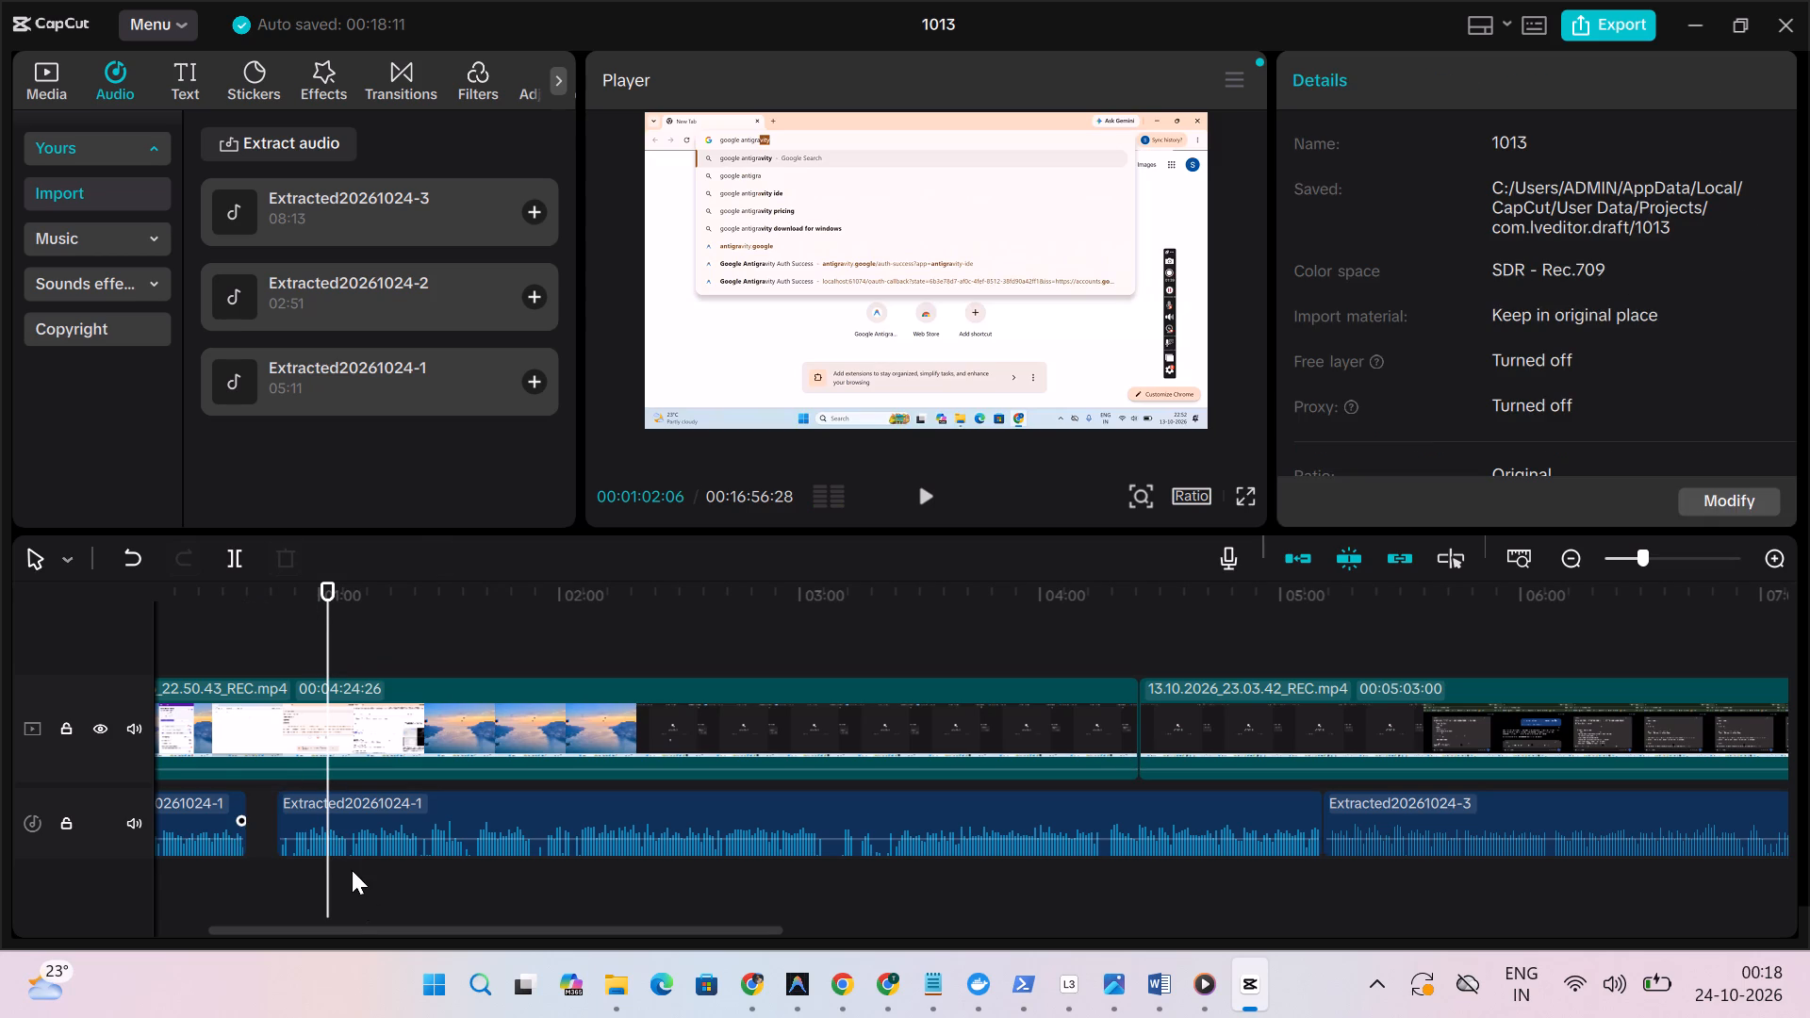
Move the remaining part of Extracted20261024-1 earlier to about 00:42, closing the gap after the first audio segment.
drag(387, 832, 360, 836)
Play the timeline from 00:00:37:16 to check the audio join around 00:42.
drag(342, 881, 491, 877)
drag(491, 877, 377, 862)
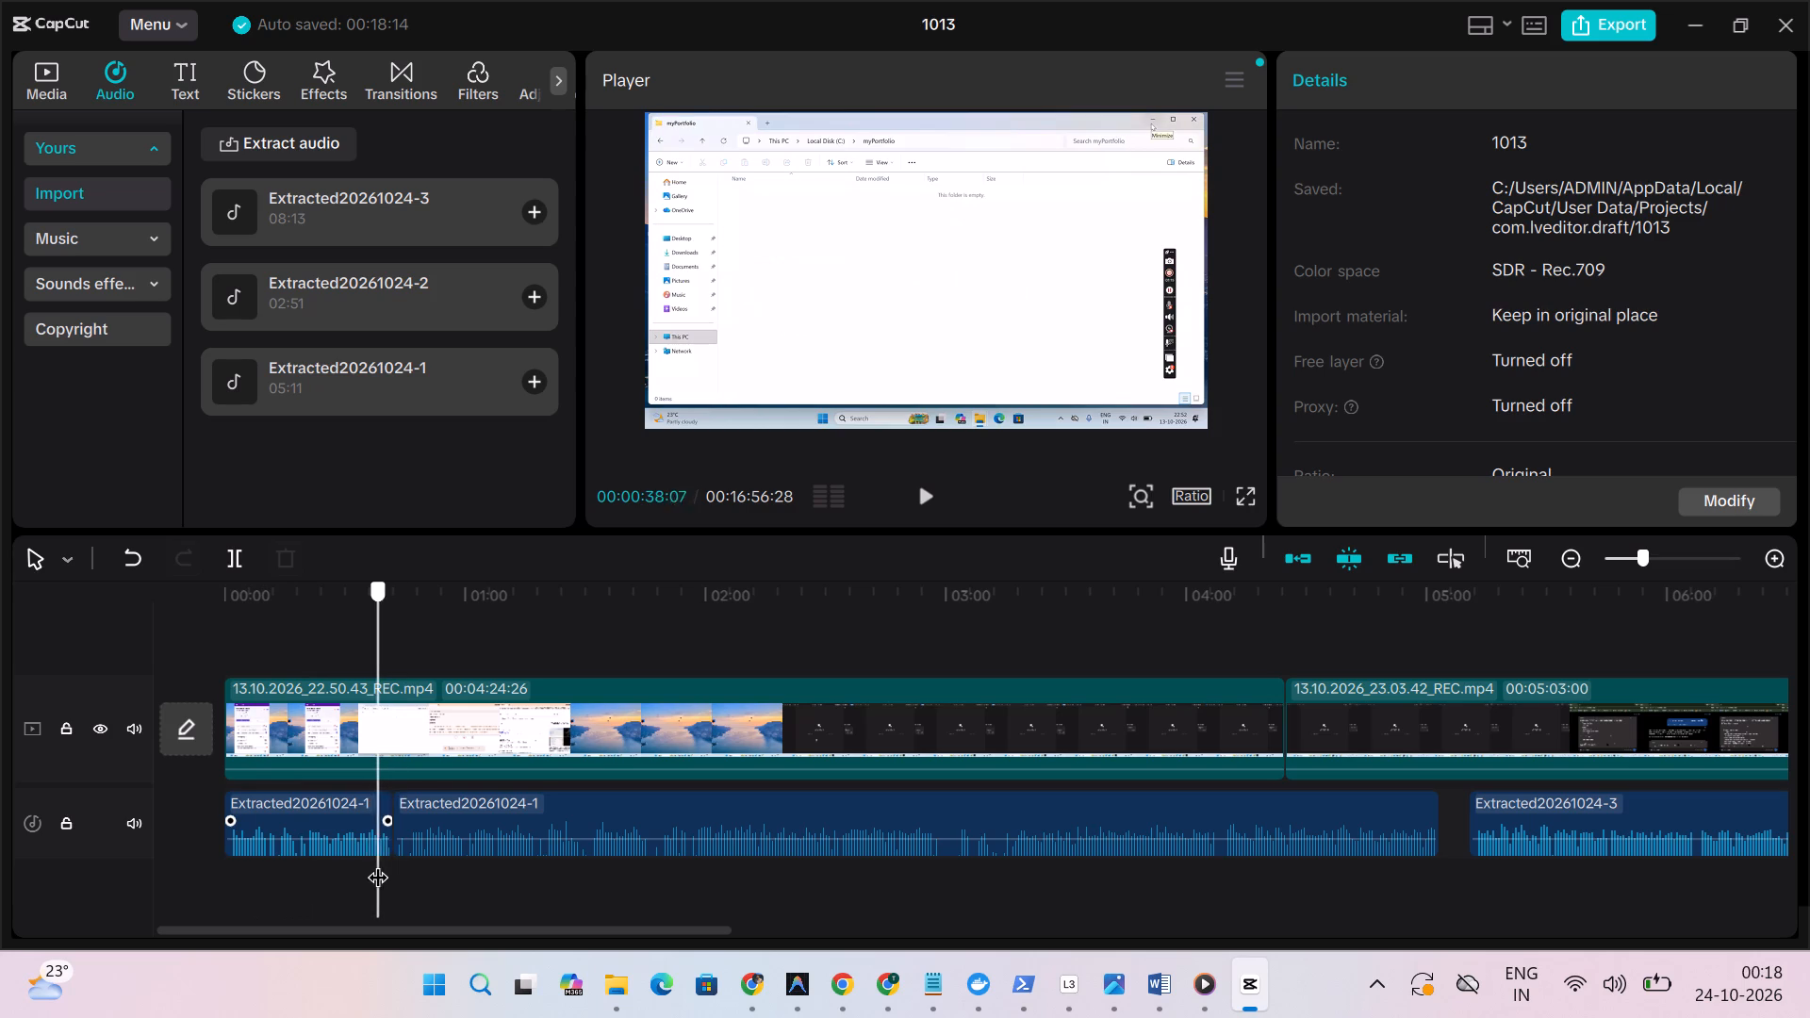
drag(377, 862, 375, 864)
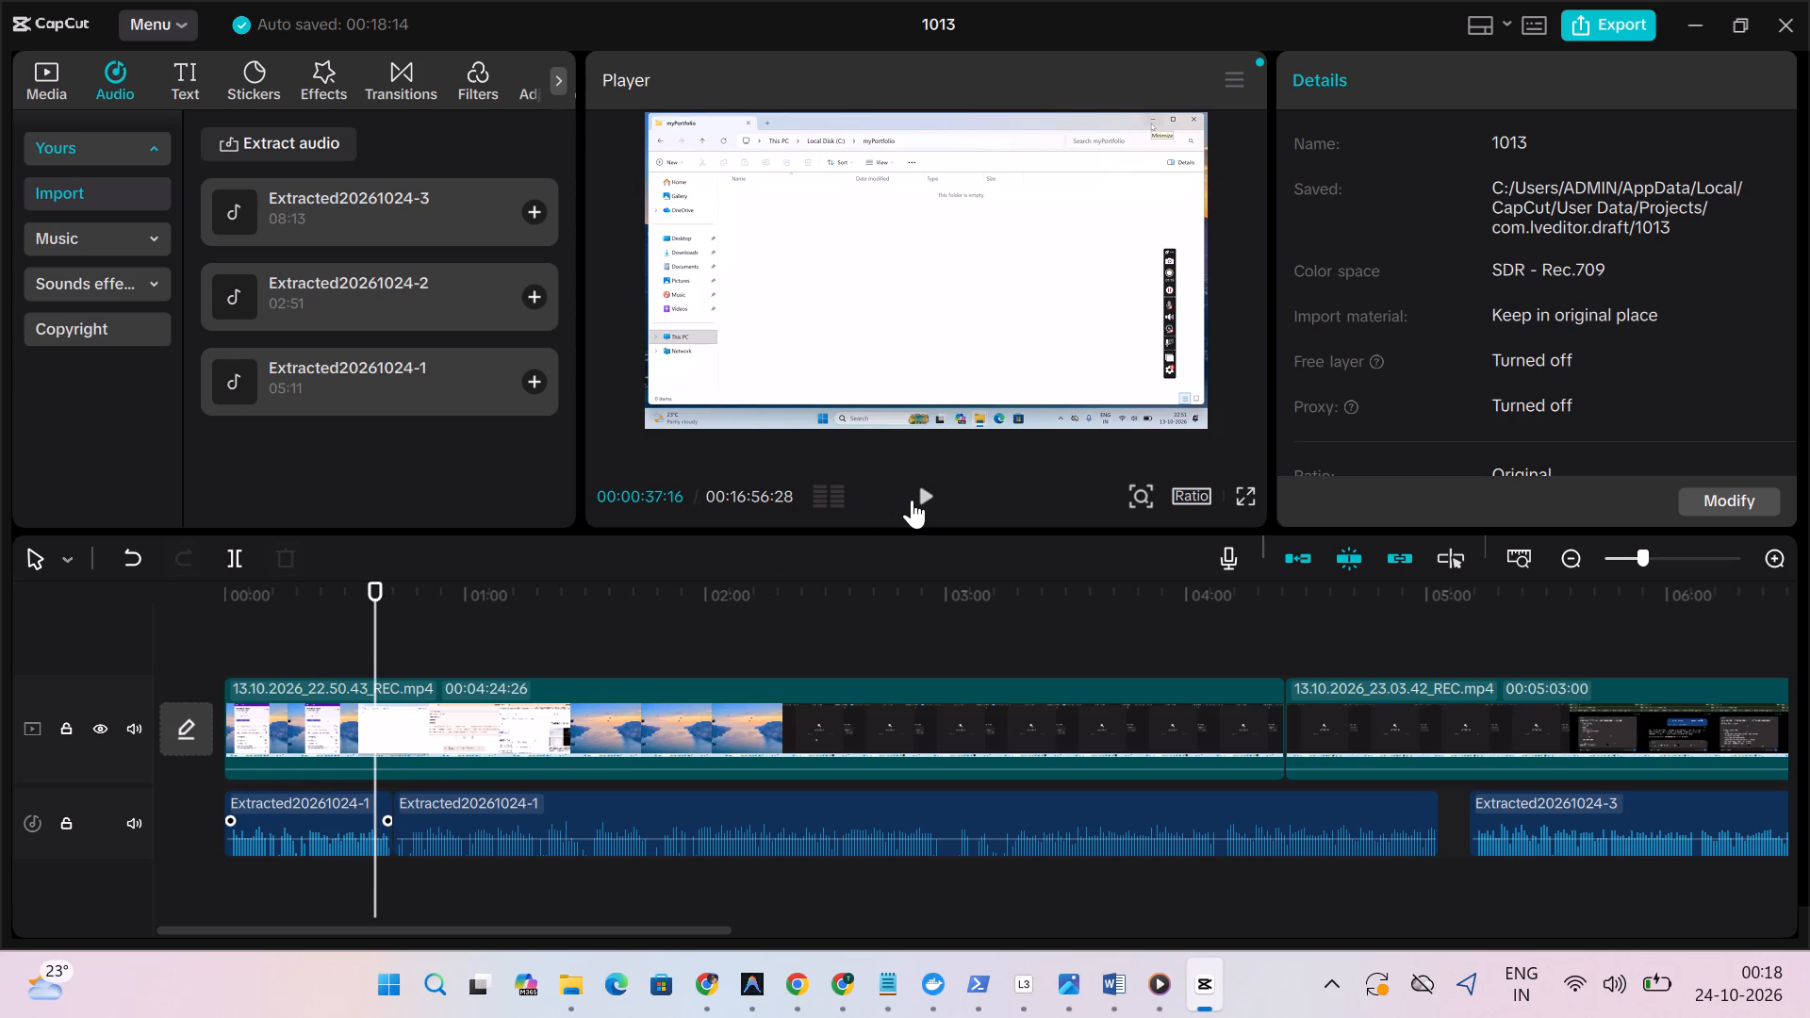
click(912, 500)
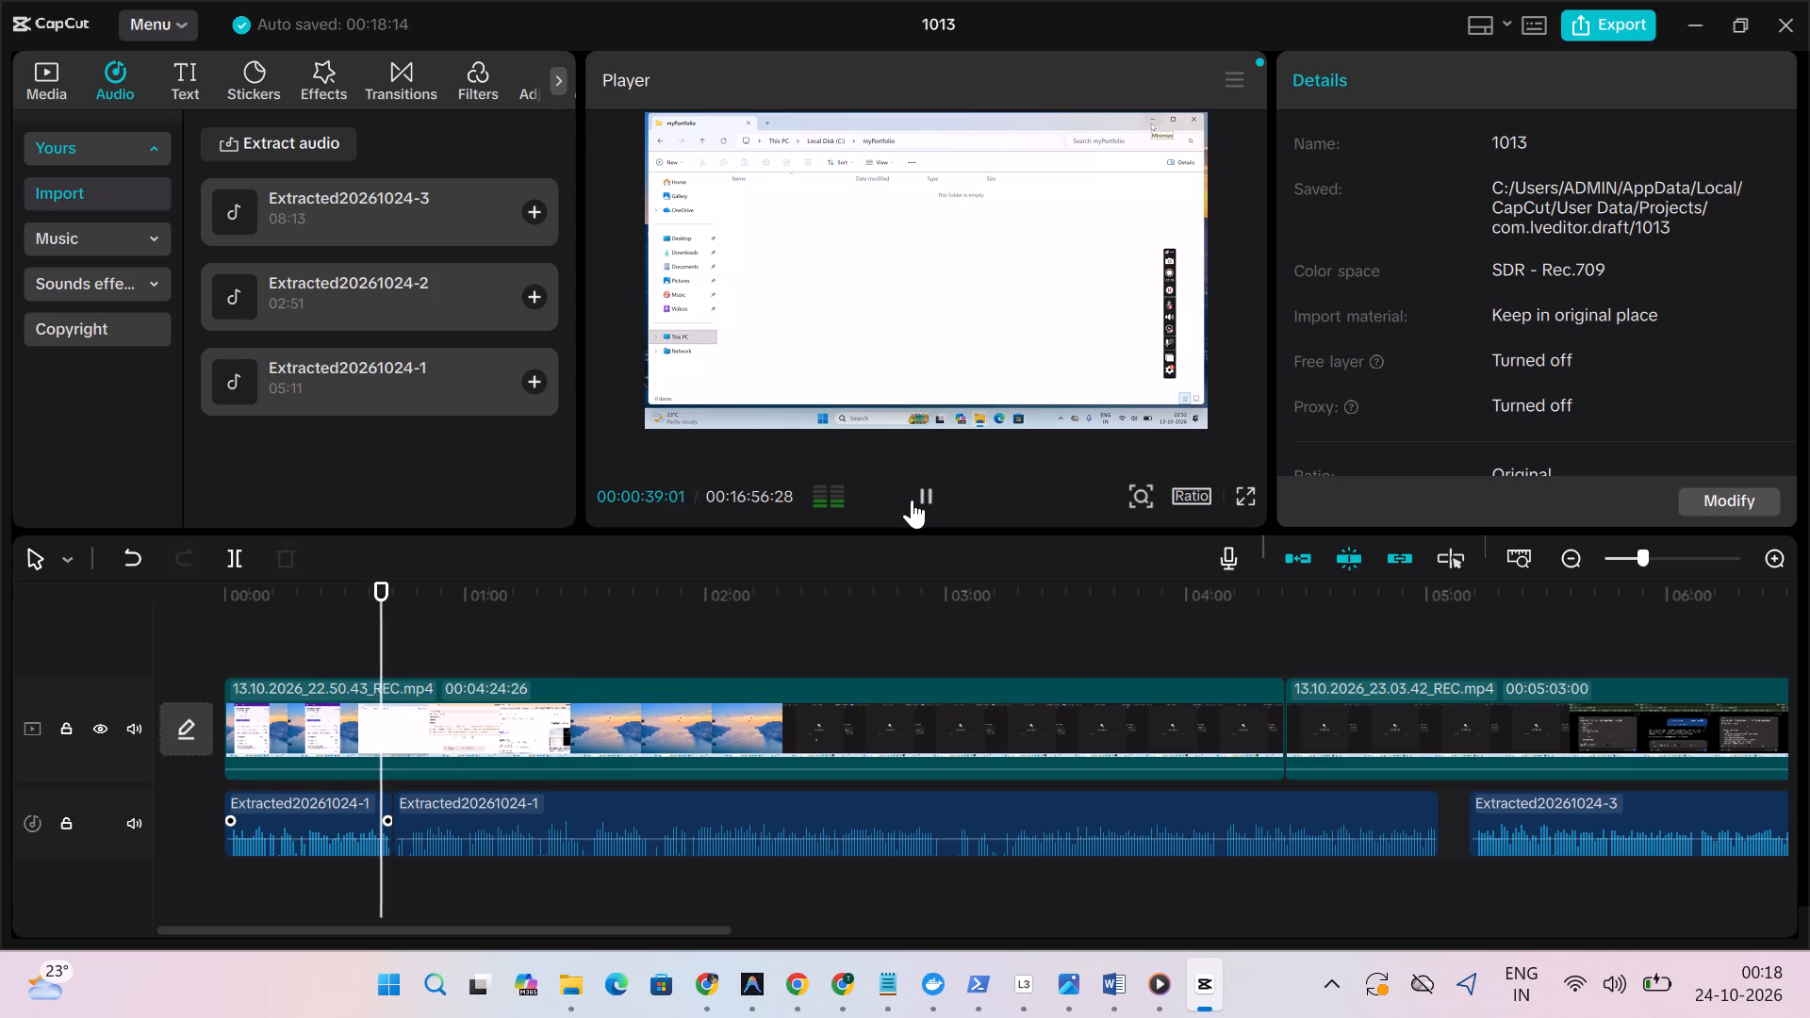
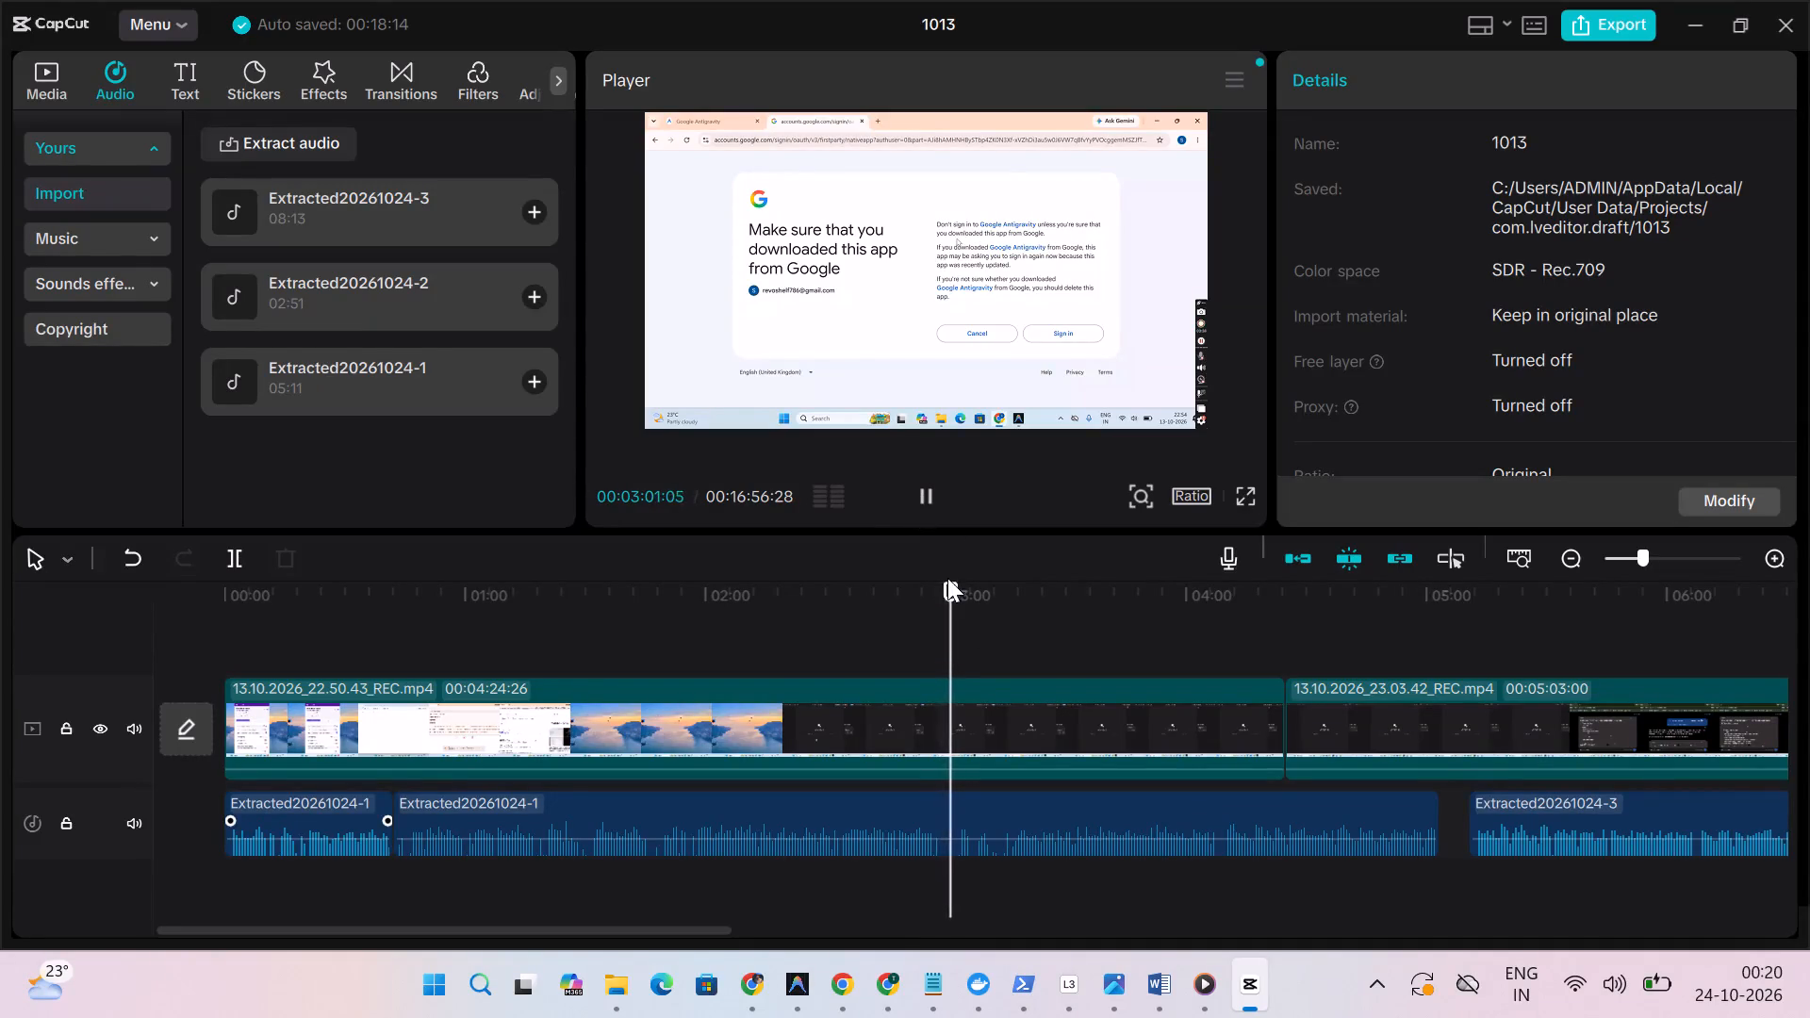
Replay the timeline between about 02:28 and 02:50 around the Google sign-in, then park the playhead at 00:02:37:10, just before the account chooser.
drag(947, 583, 903, 593)
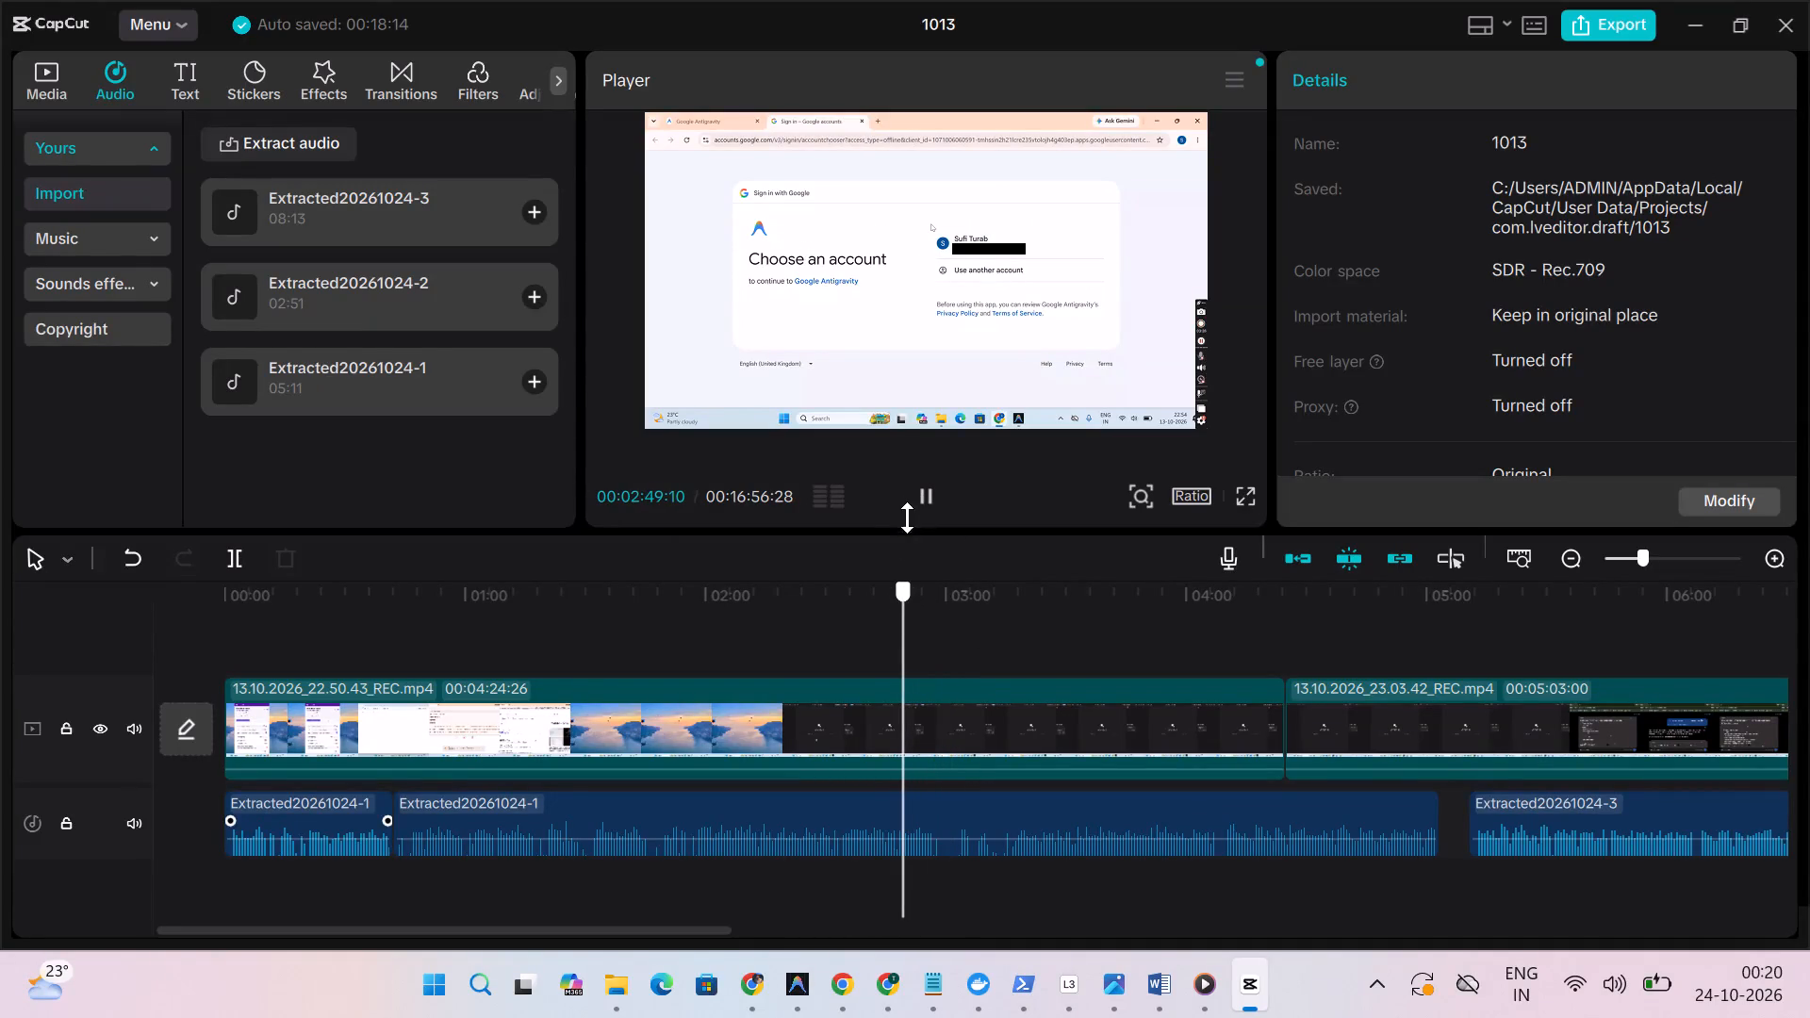
click(924, 493)
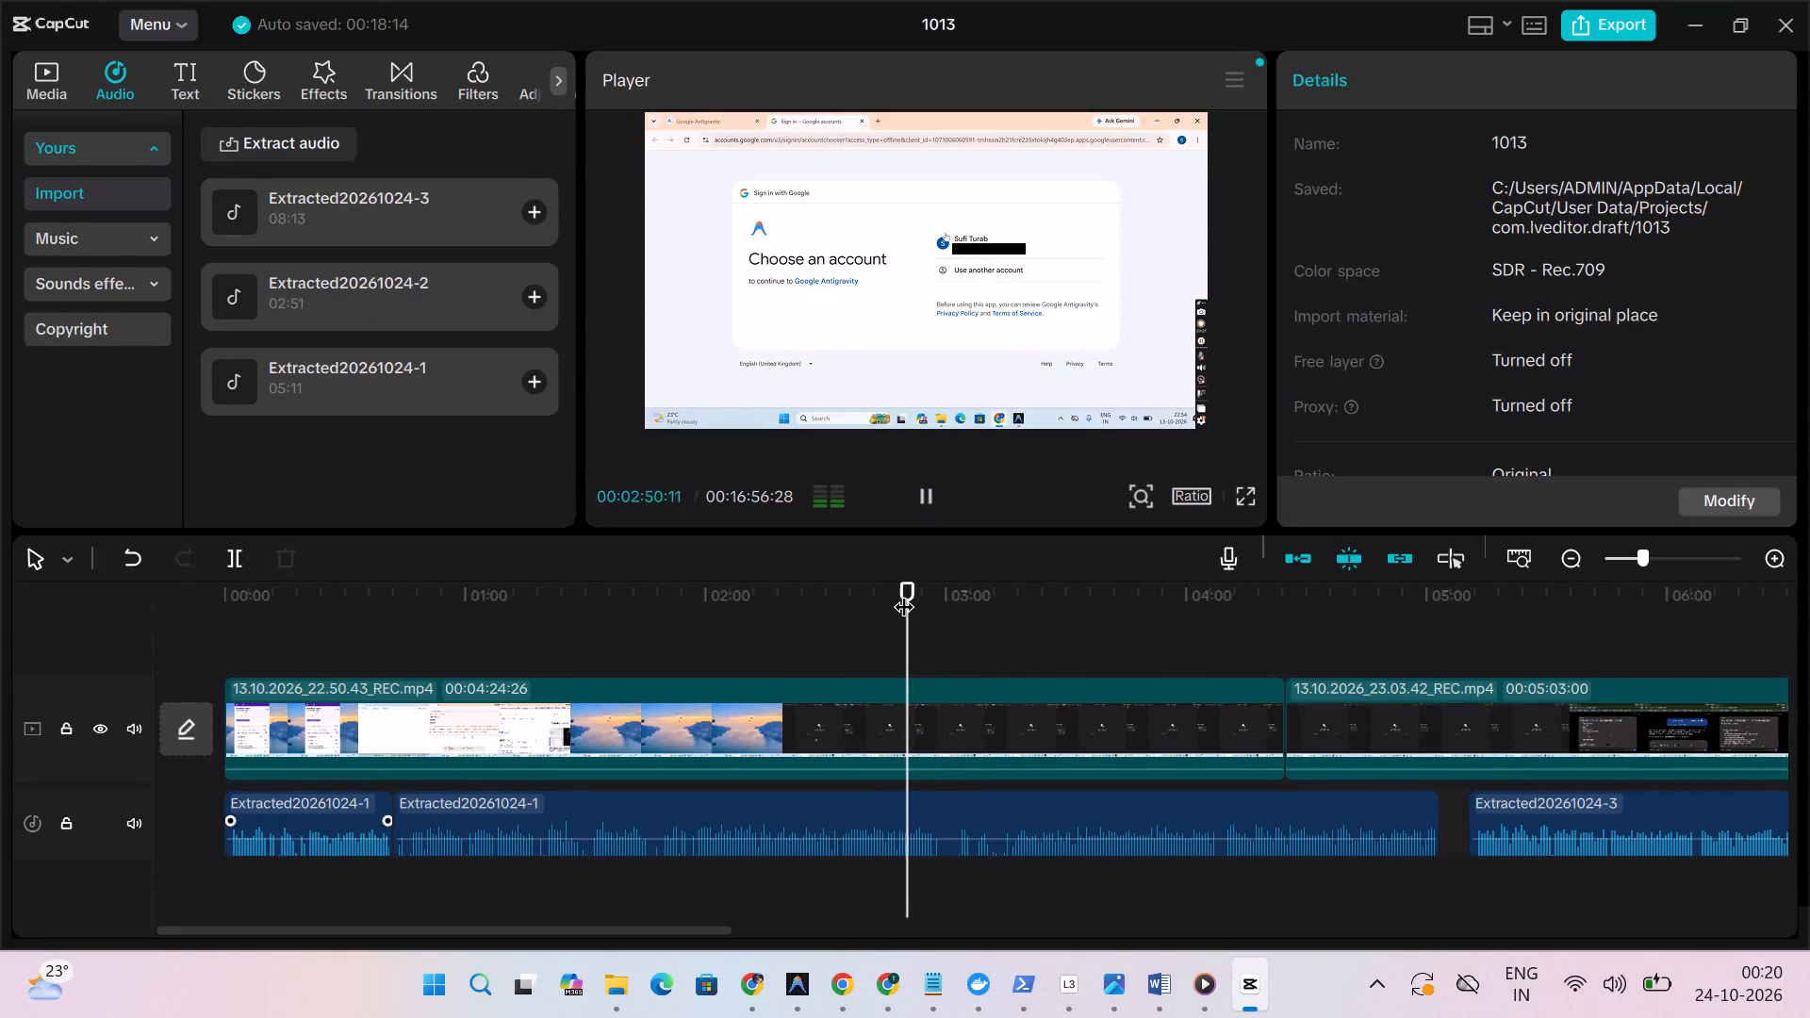
drag(903, 592, 872, 599)
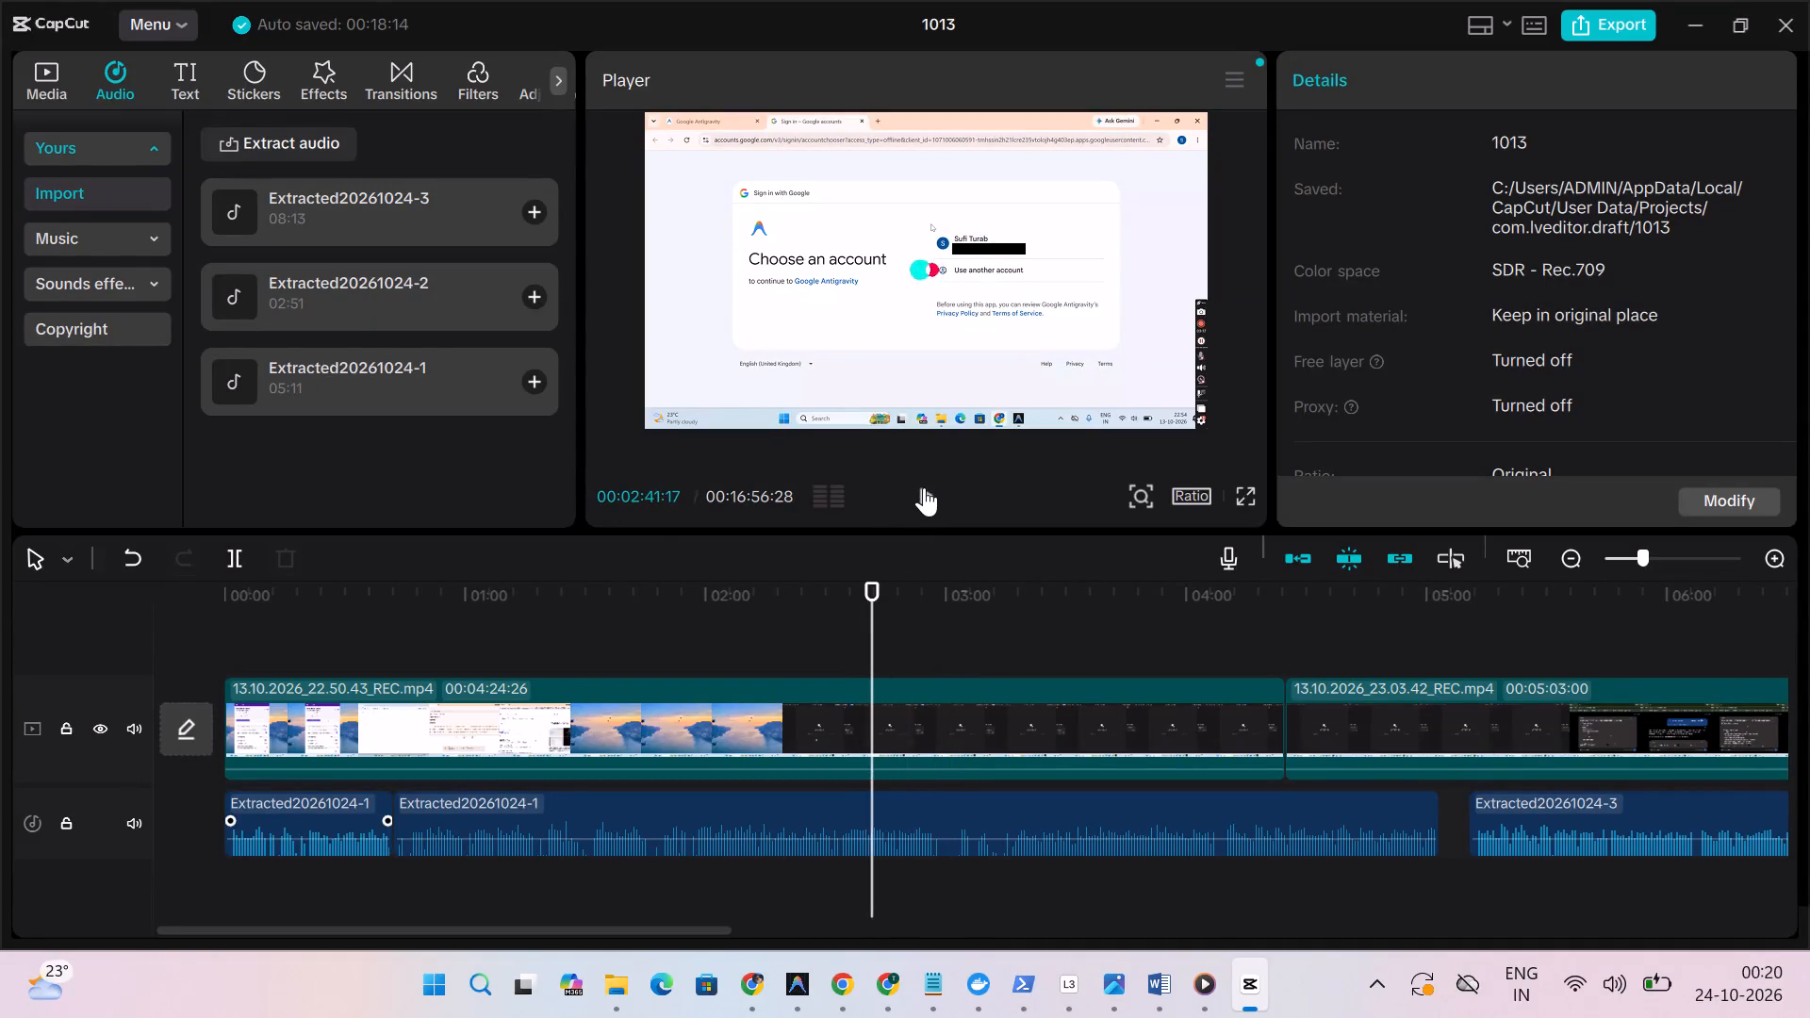
click(924, 488)
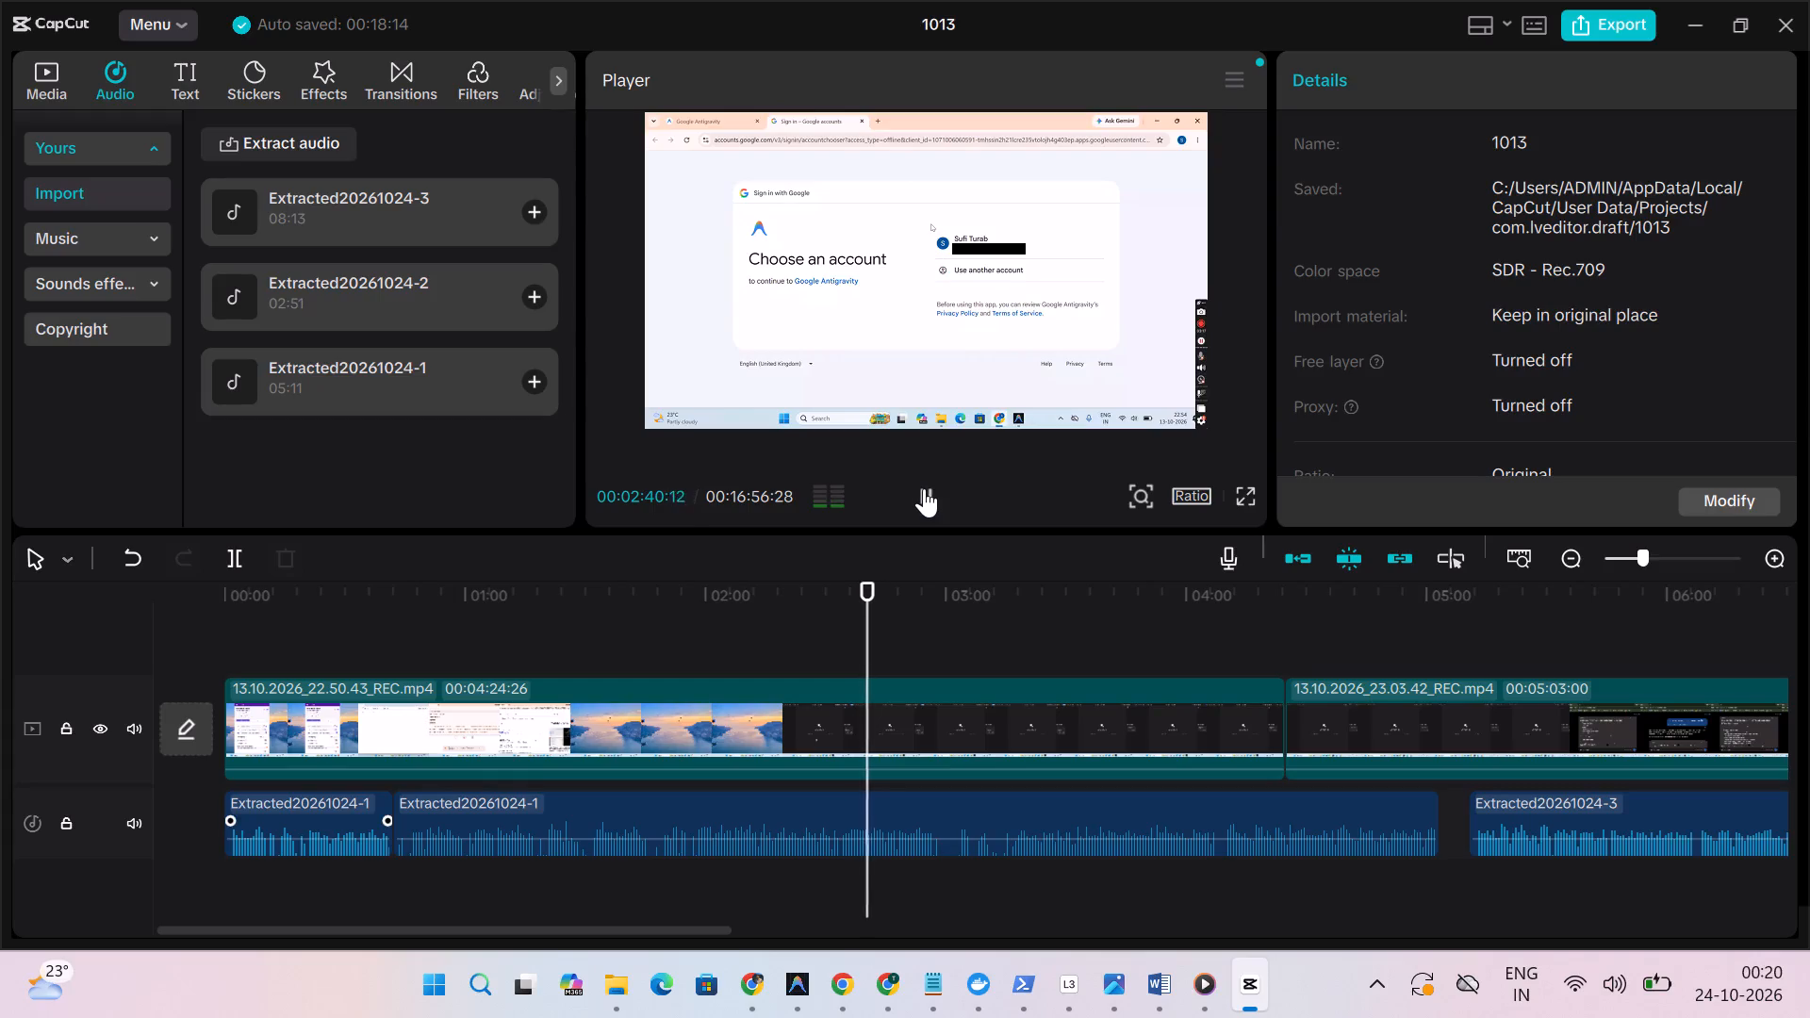
click(924, 488)
drag(871, 589, 830, 593)
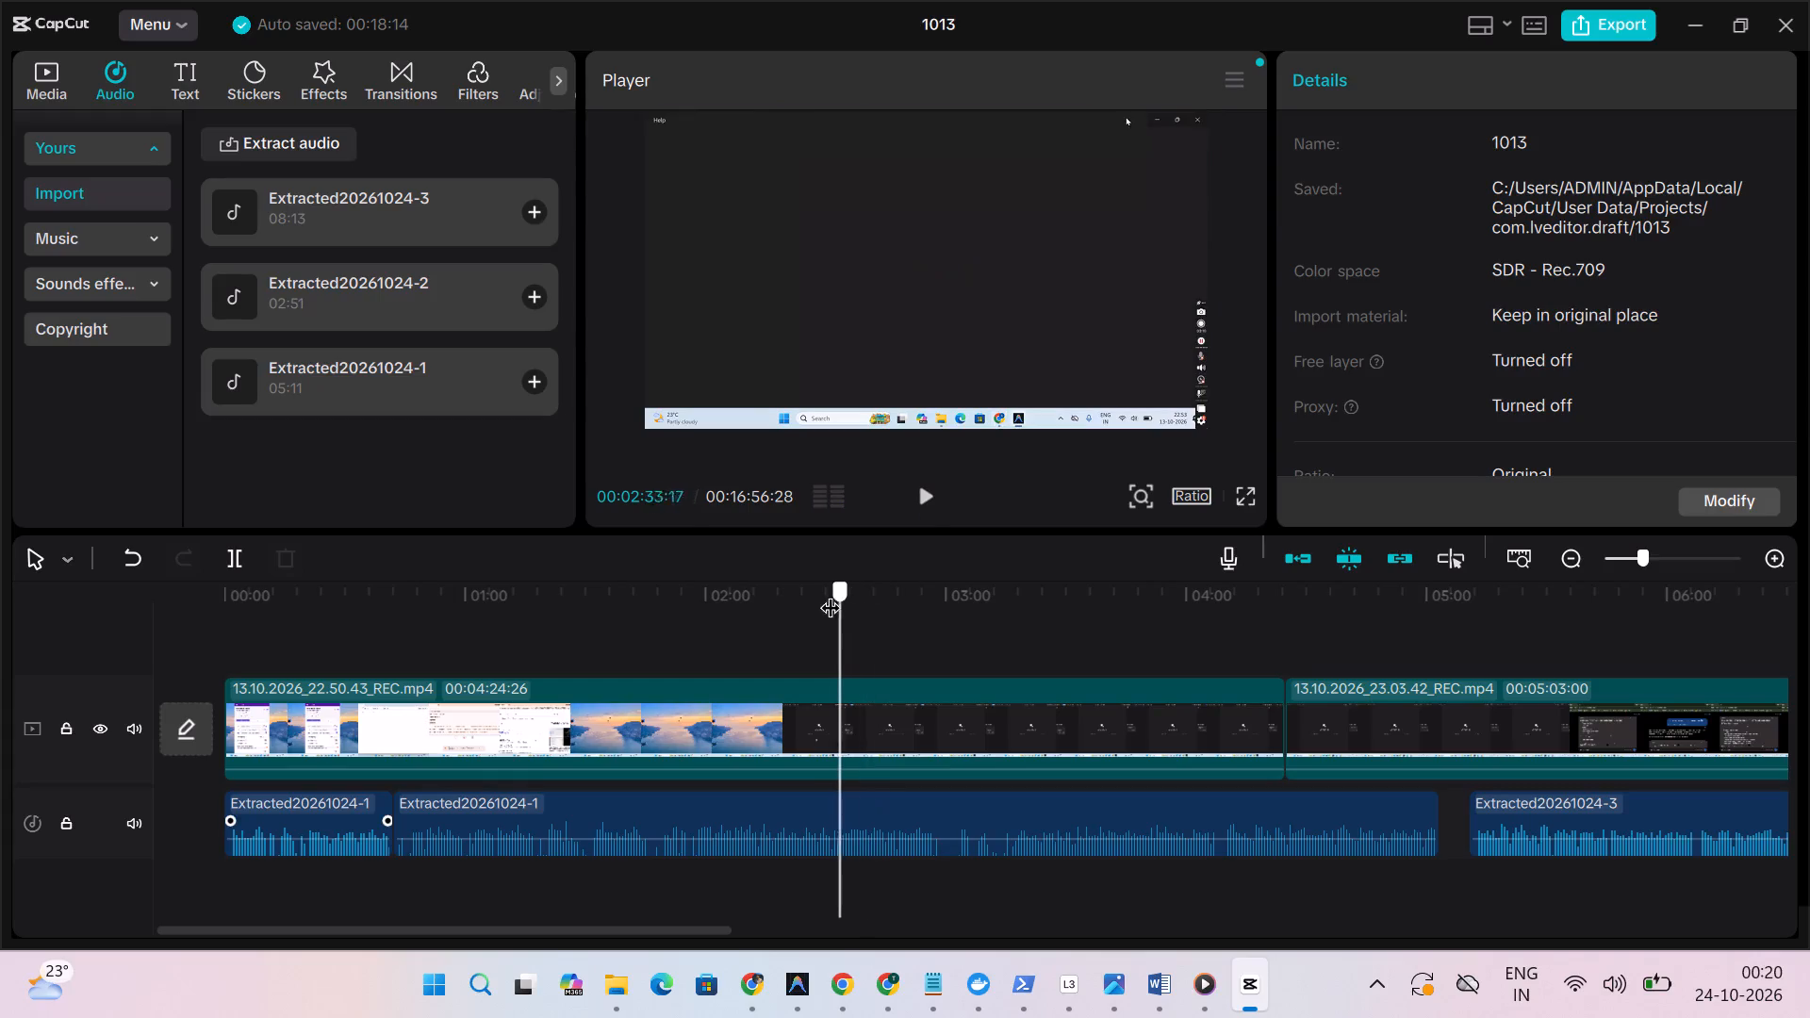
drag(830, 593, 819, 596)
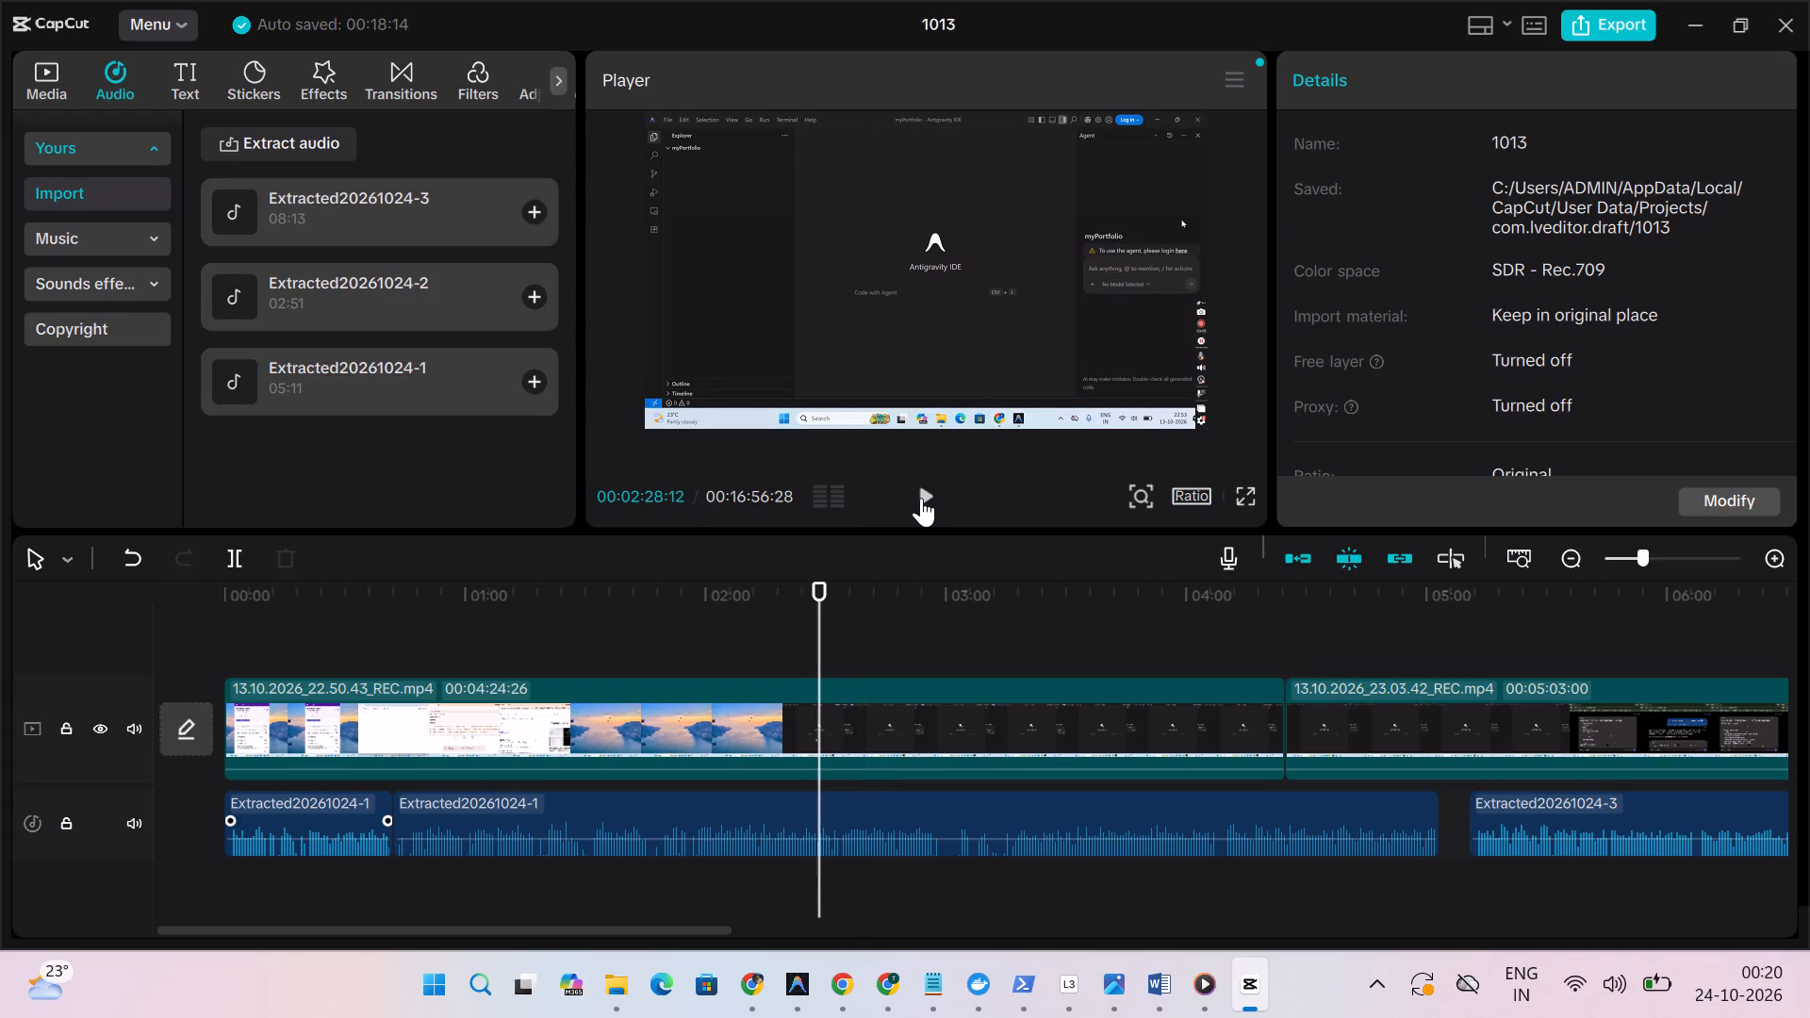
click(921, 498)
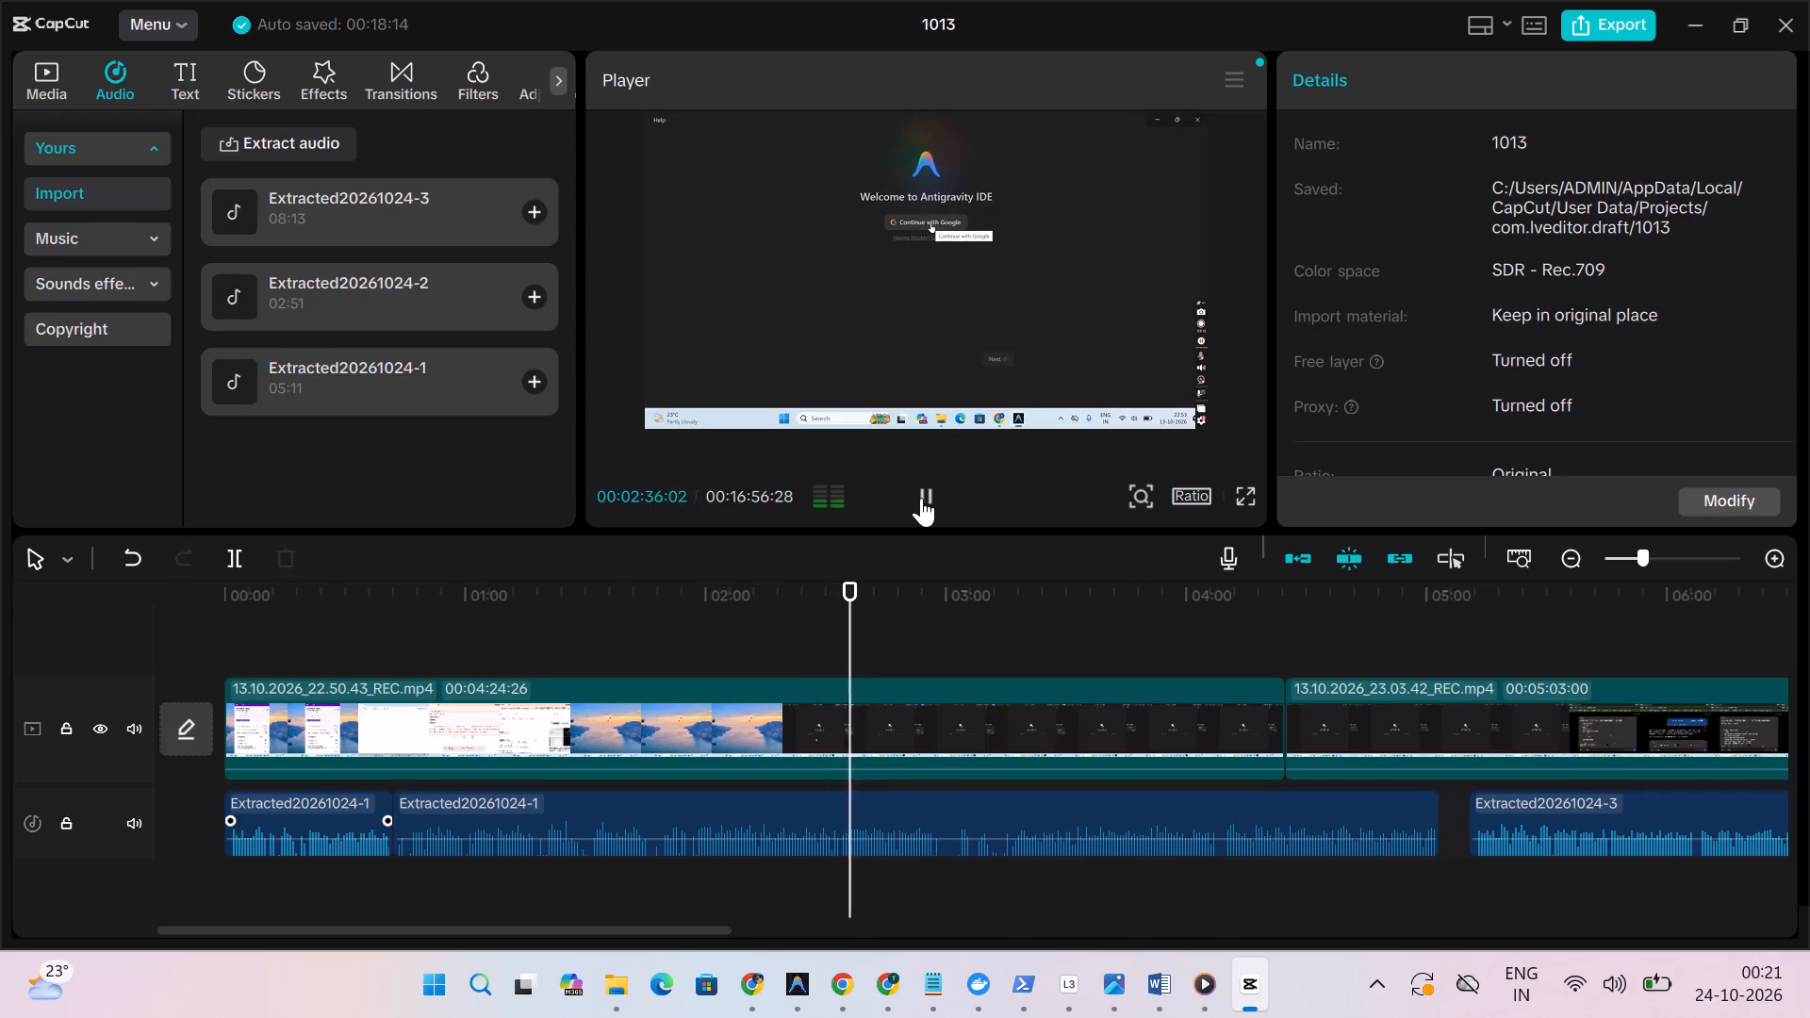
click(921, 498)
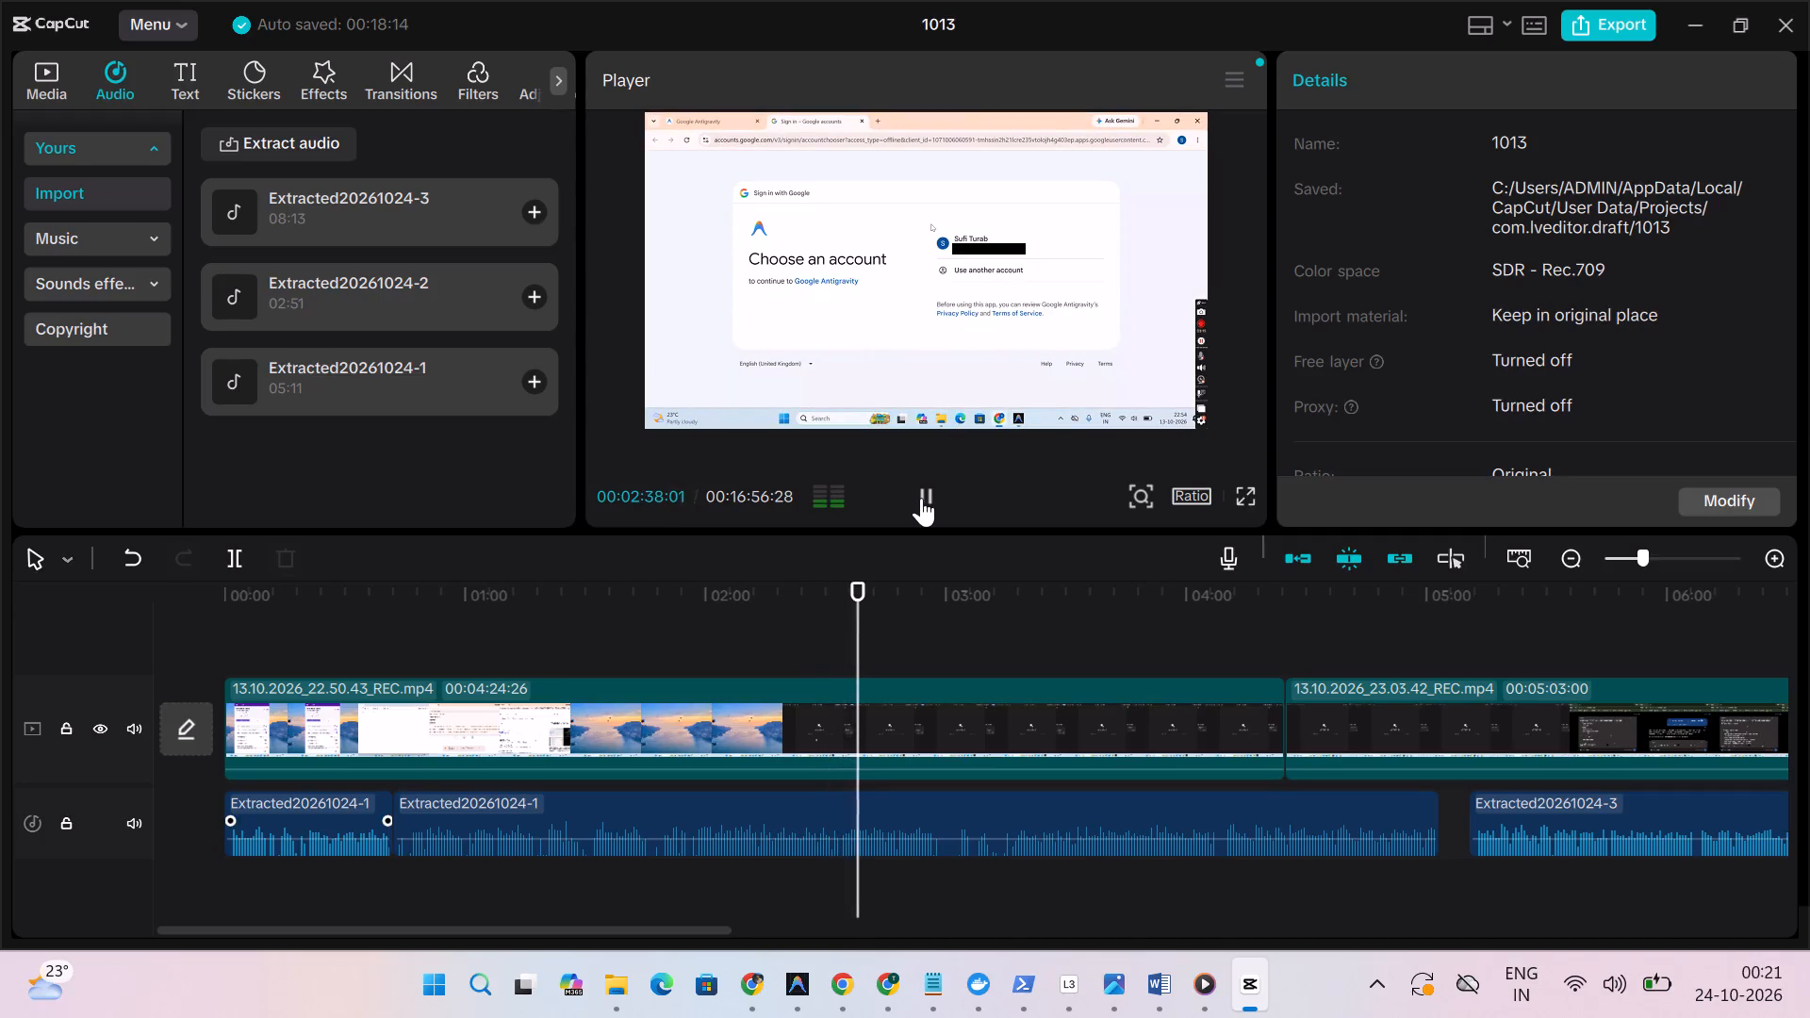
click(858, 580)
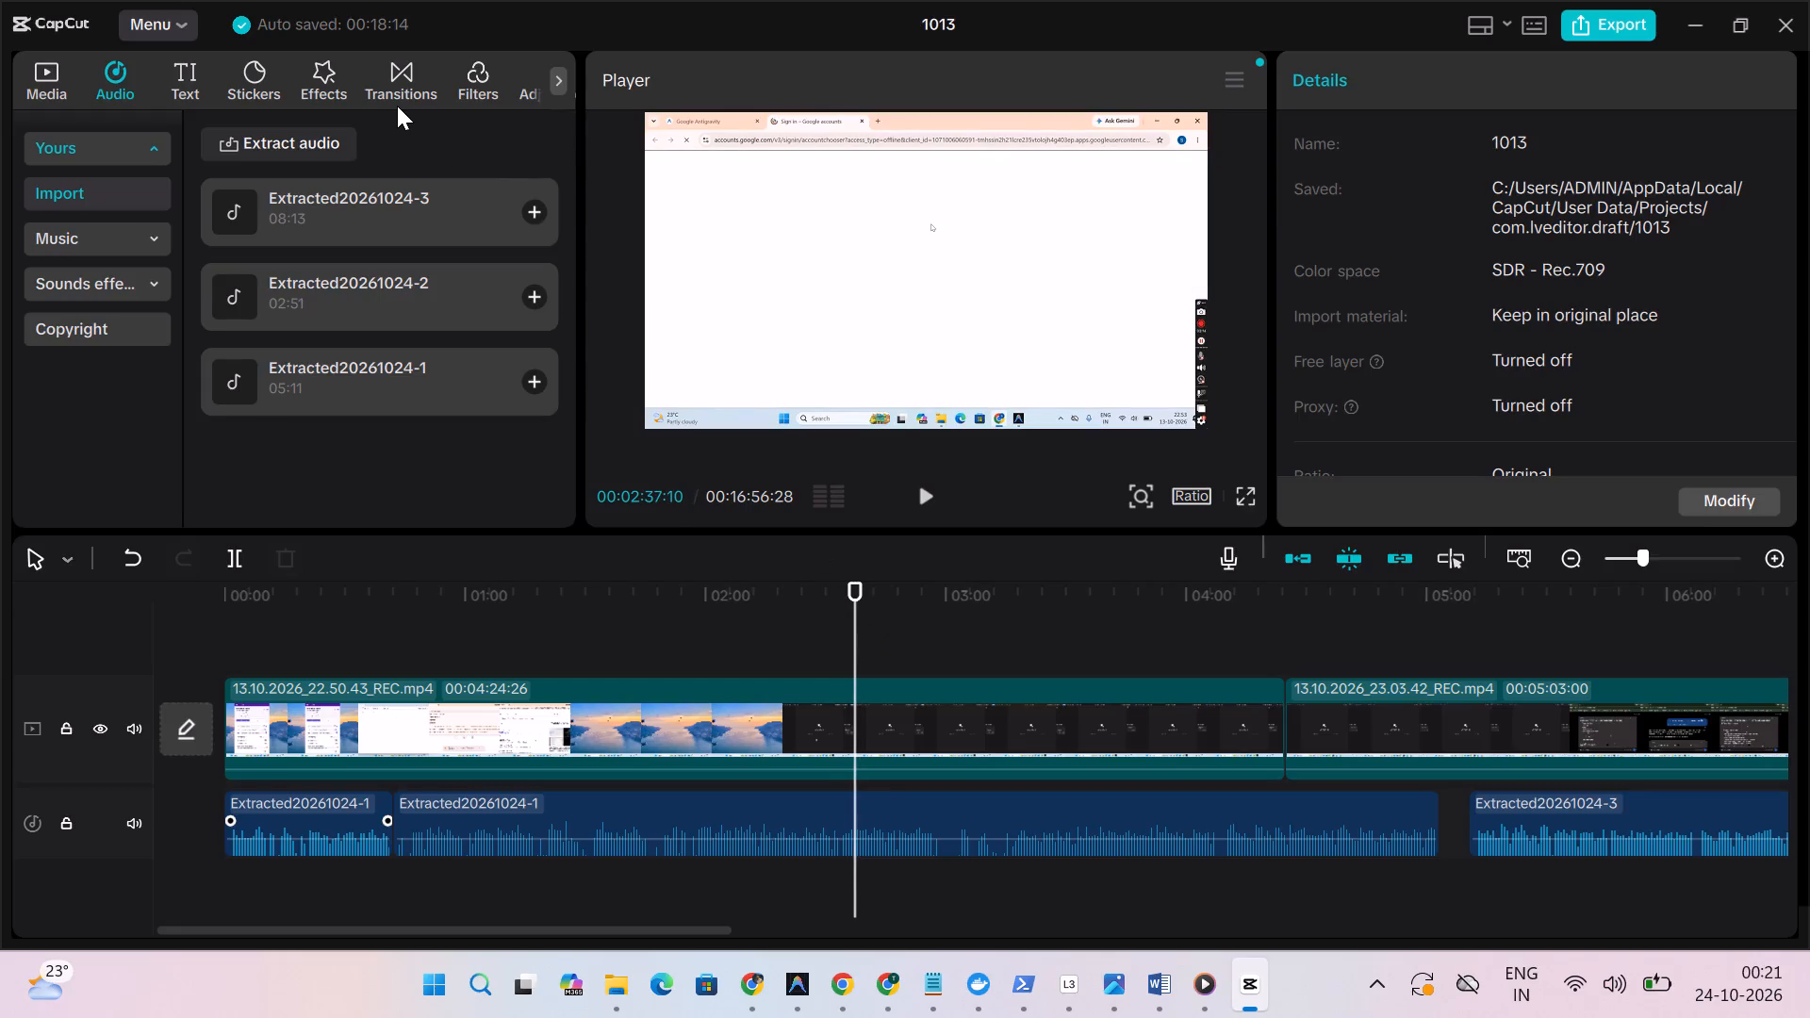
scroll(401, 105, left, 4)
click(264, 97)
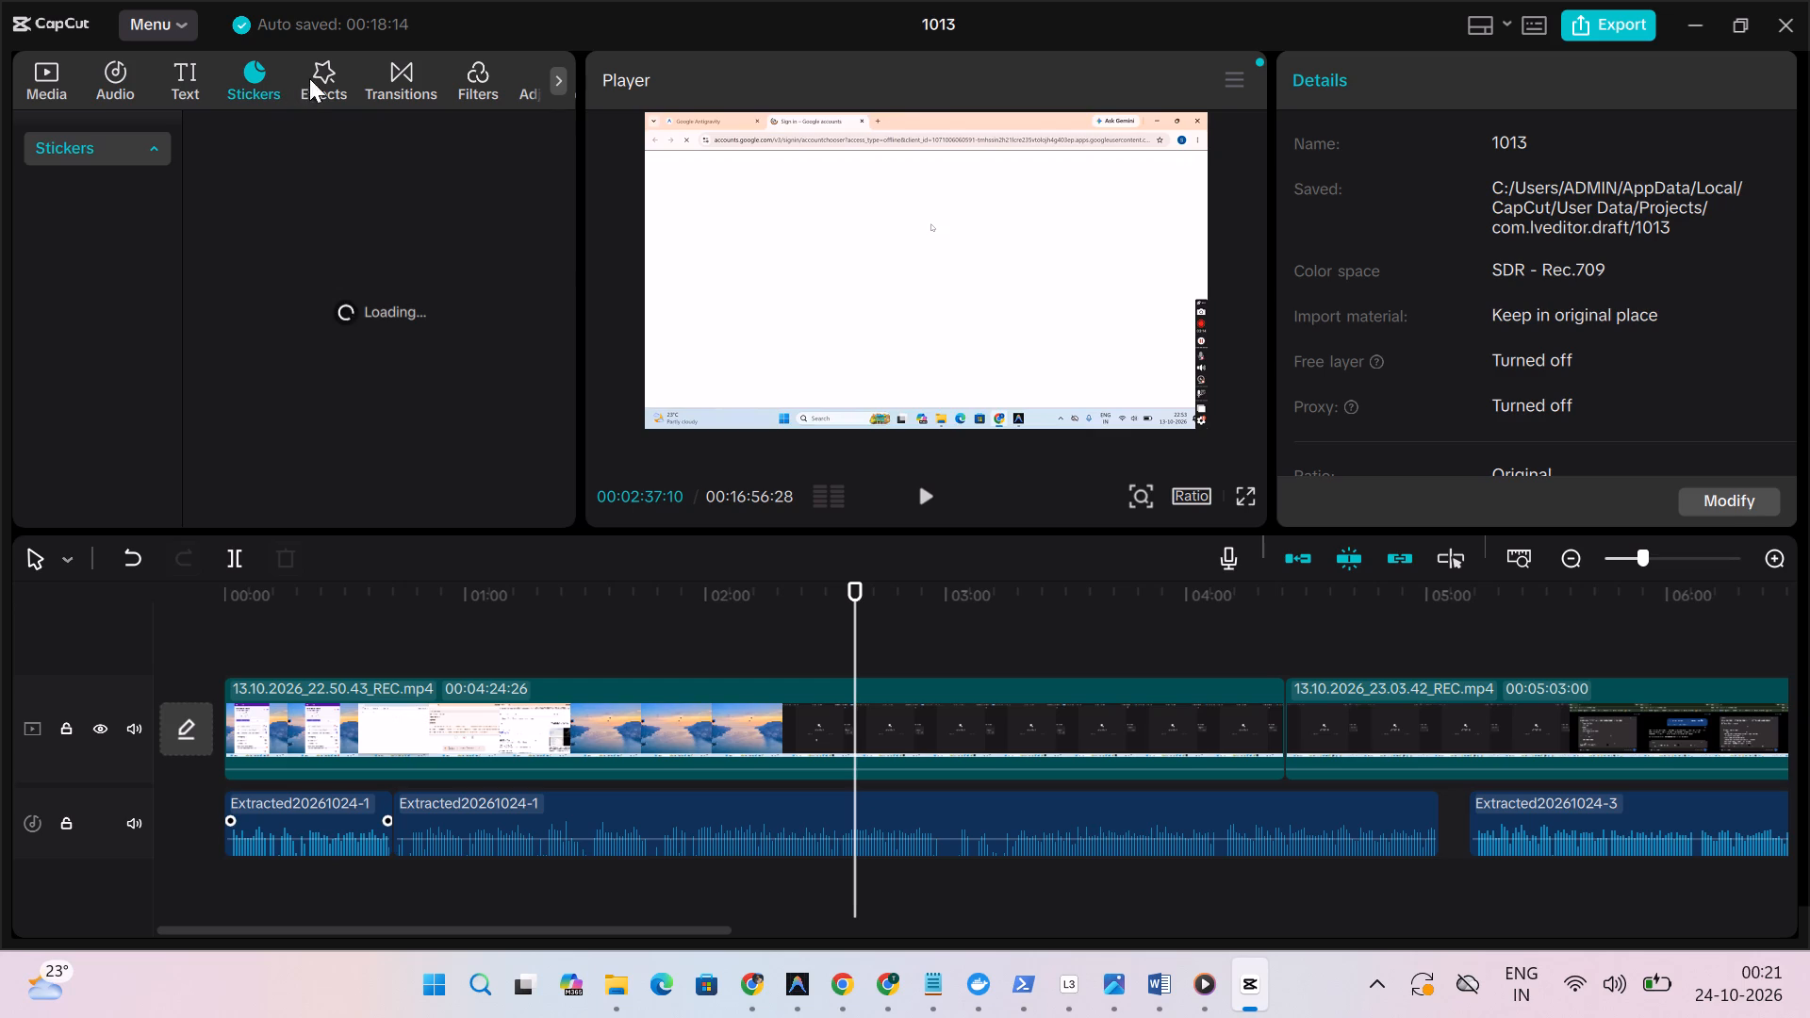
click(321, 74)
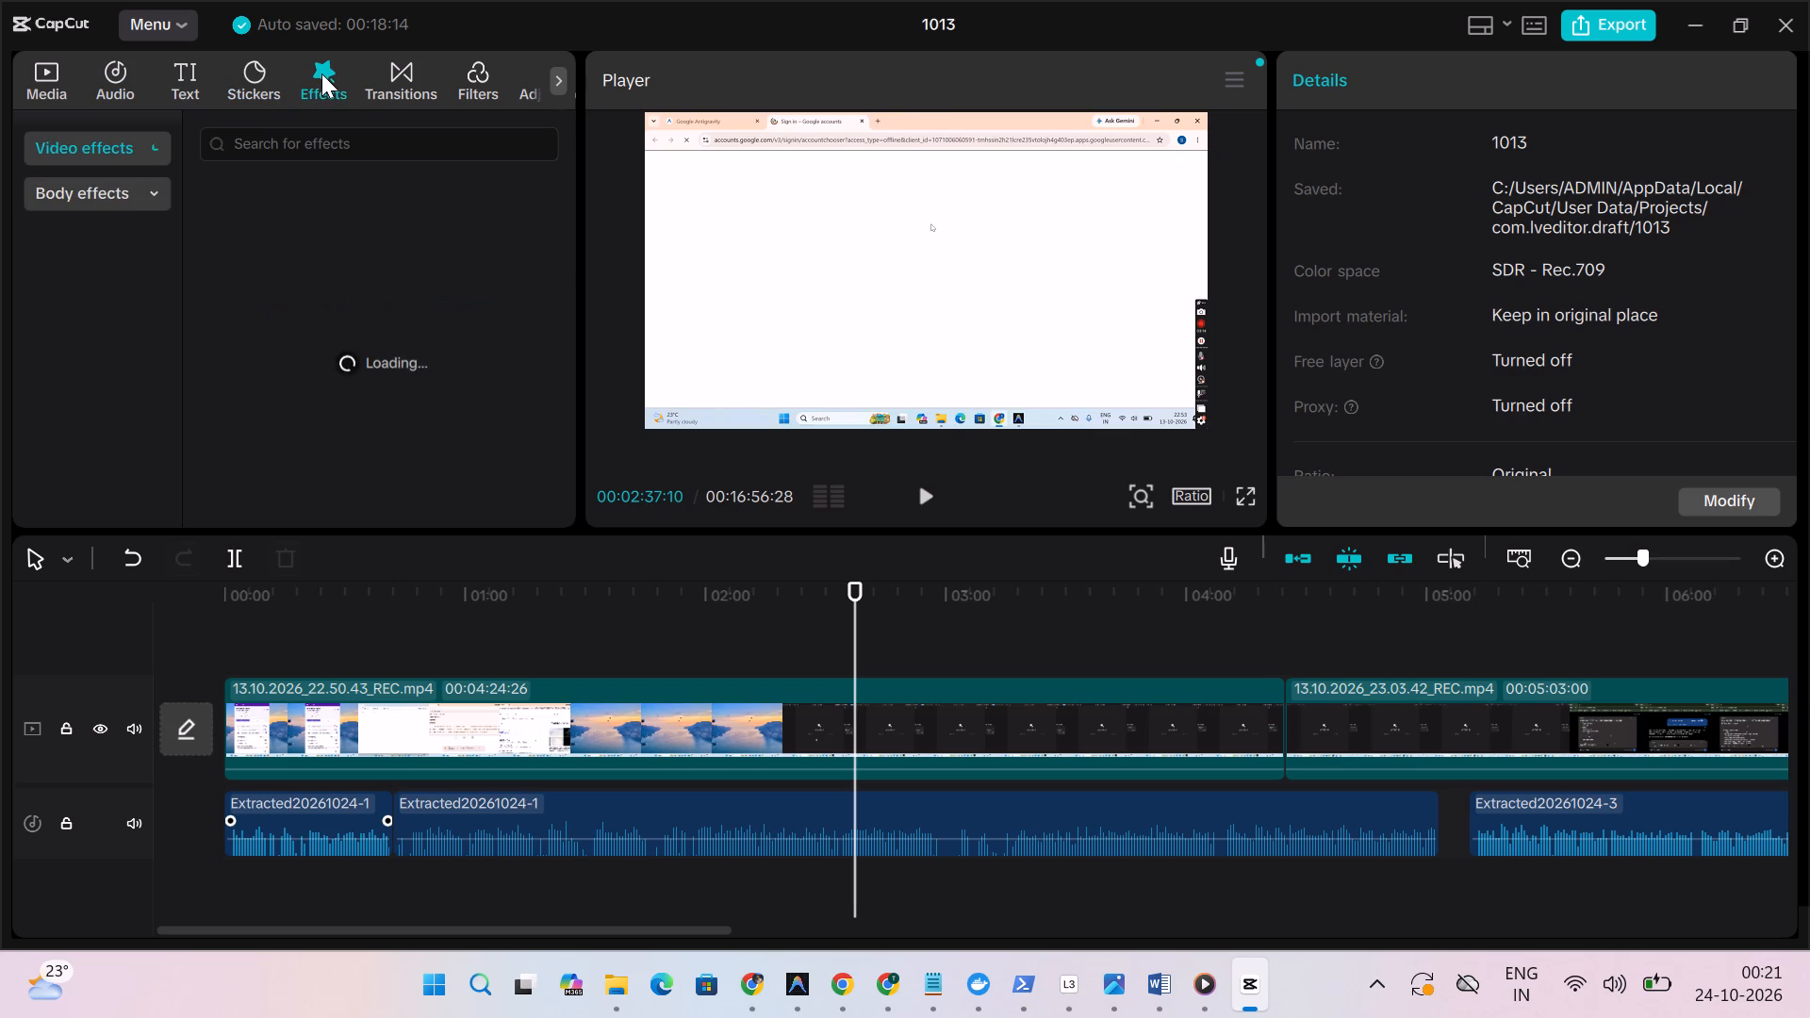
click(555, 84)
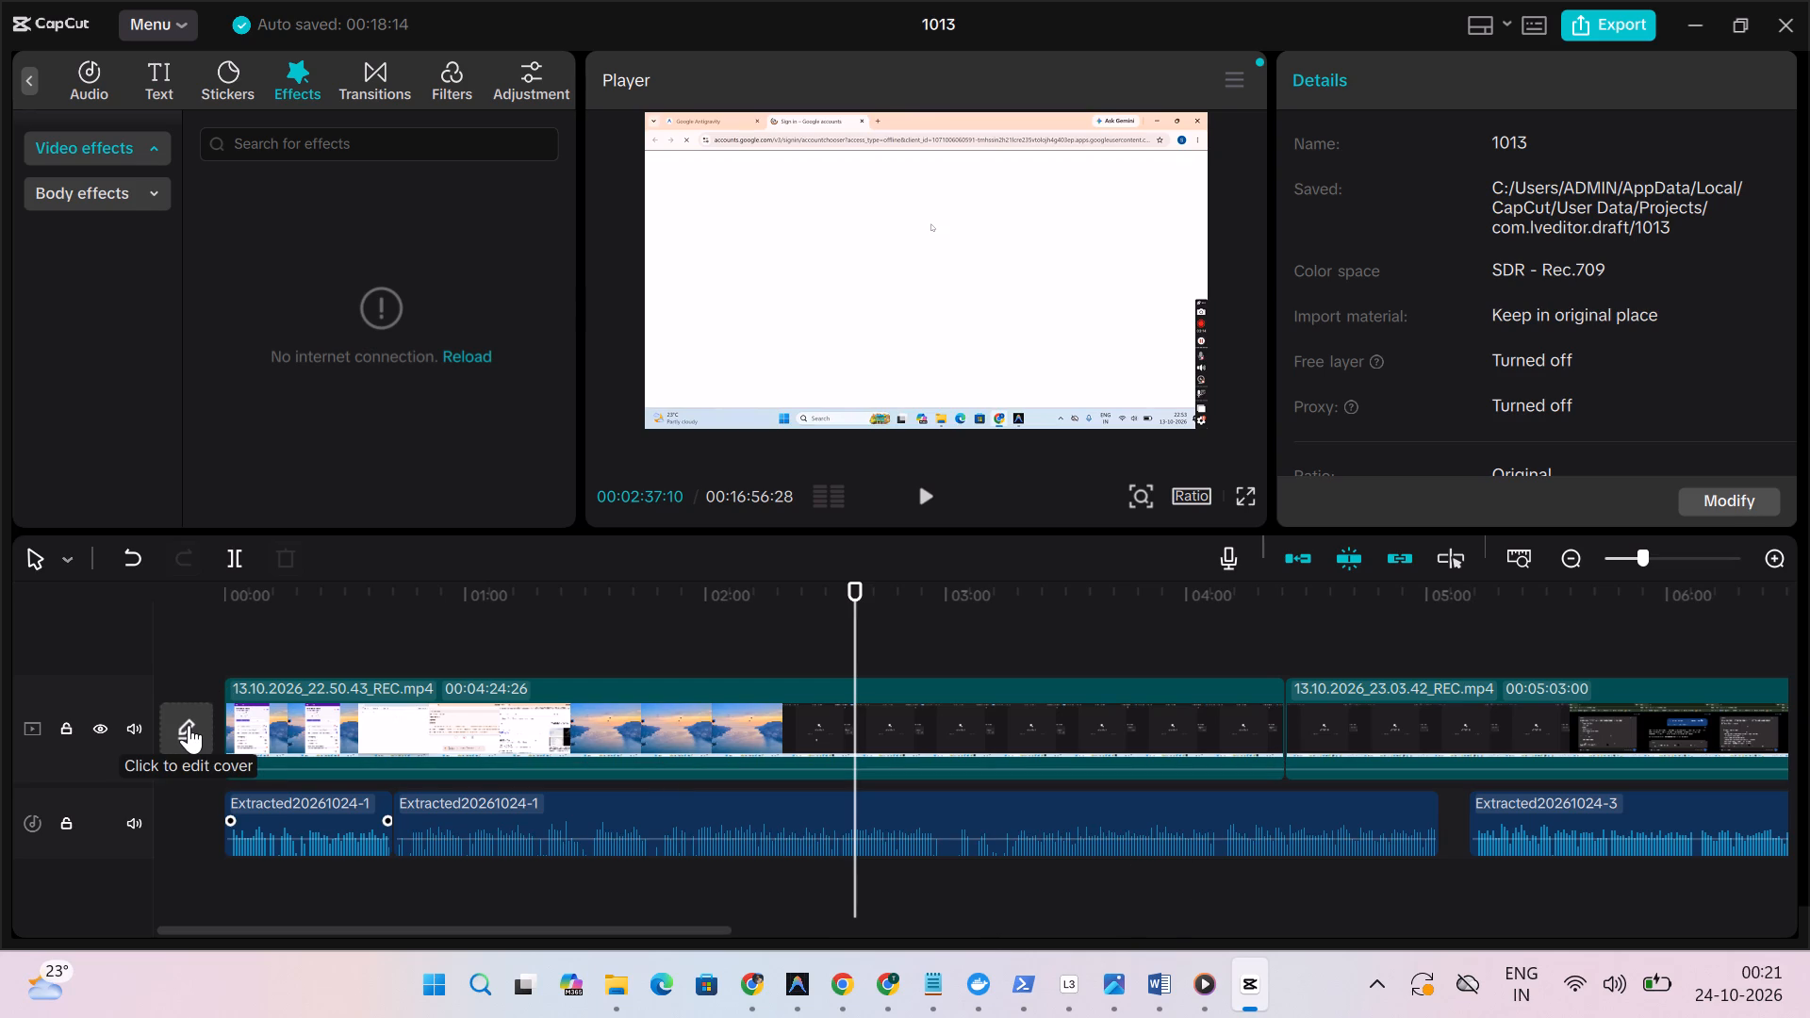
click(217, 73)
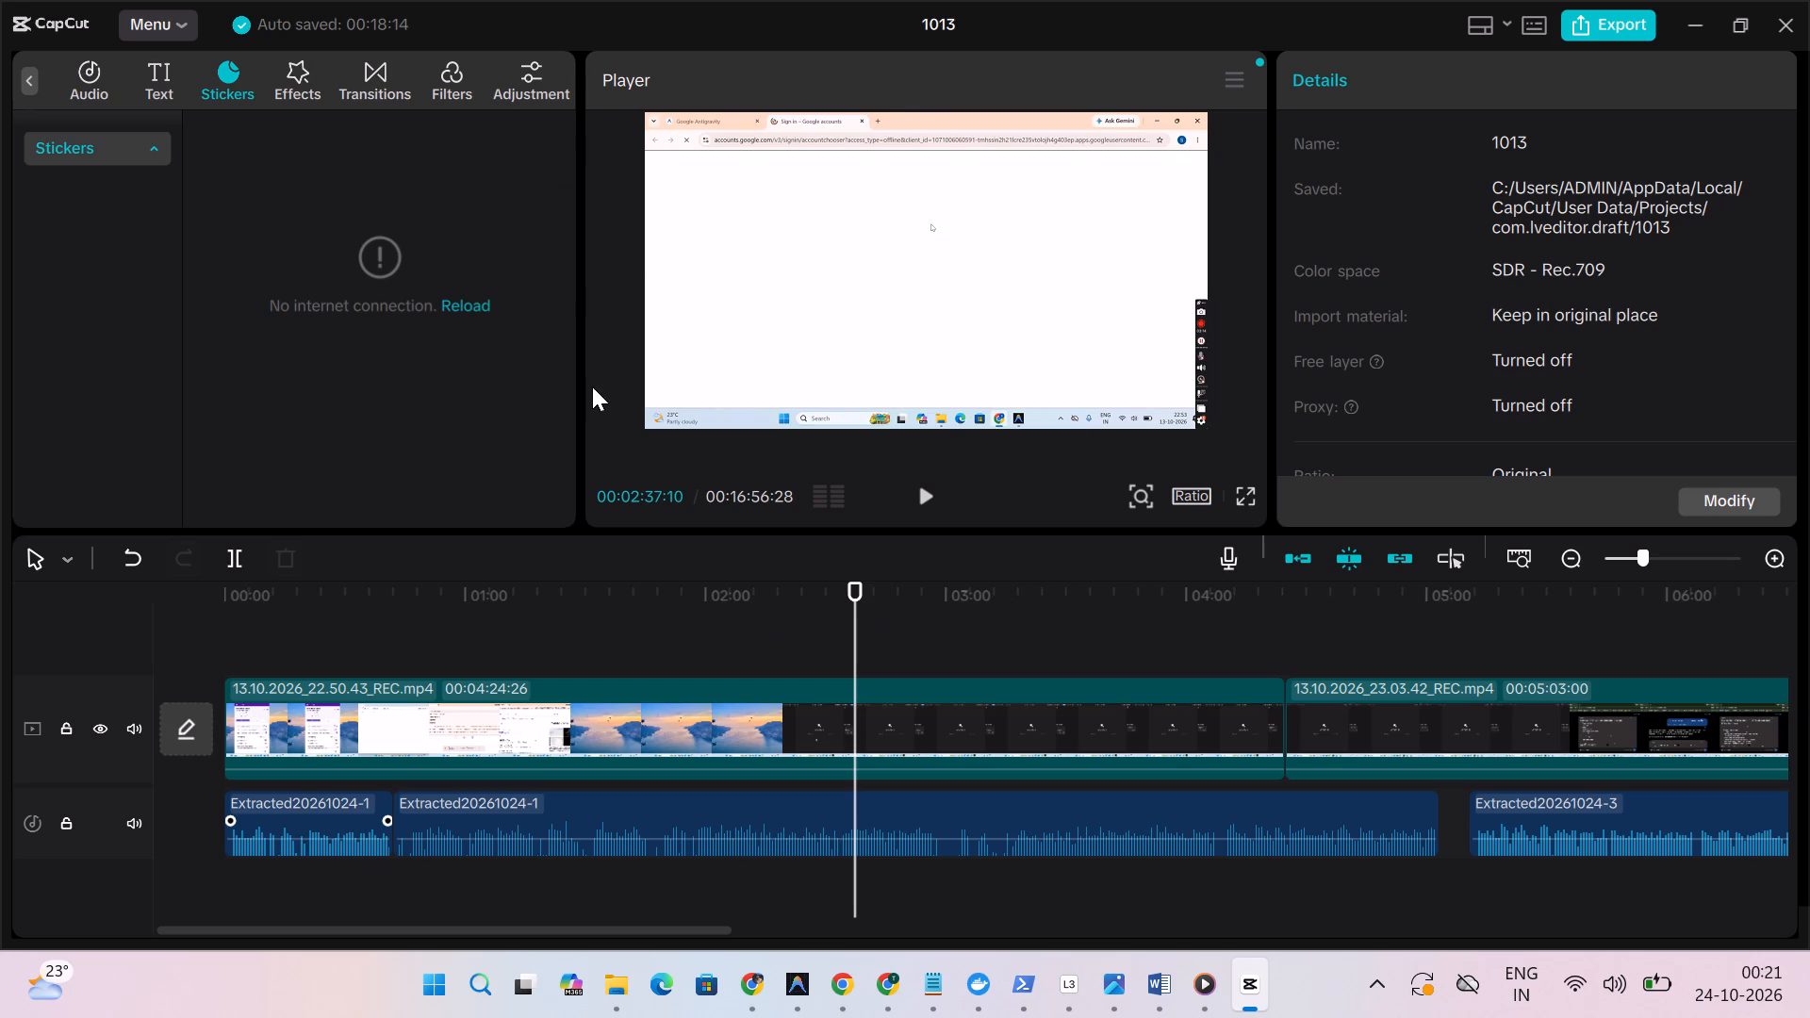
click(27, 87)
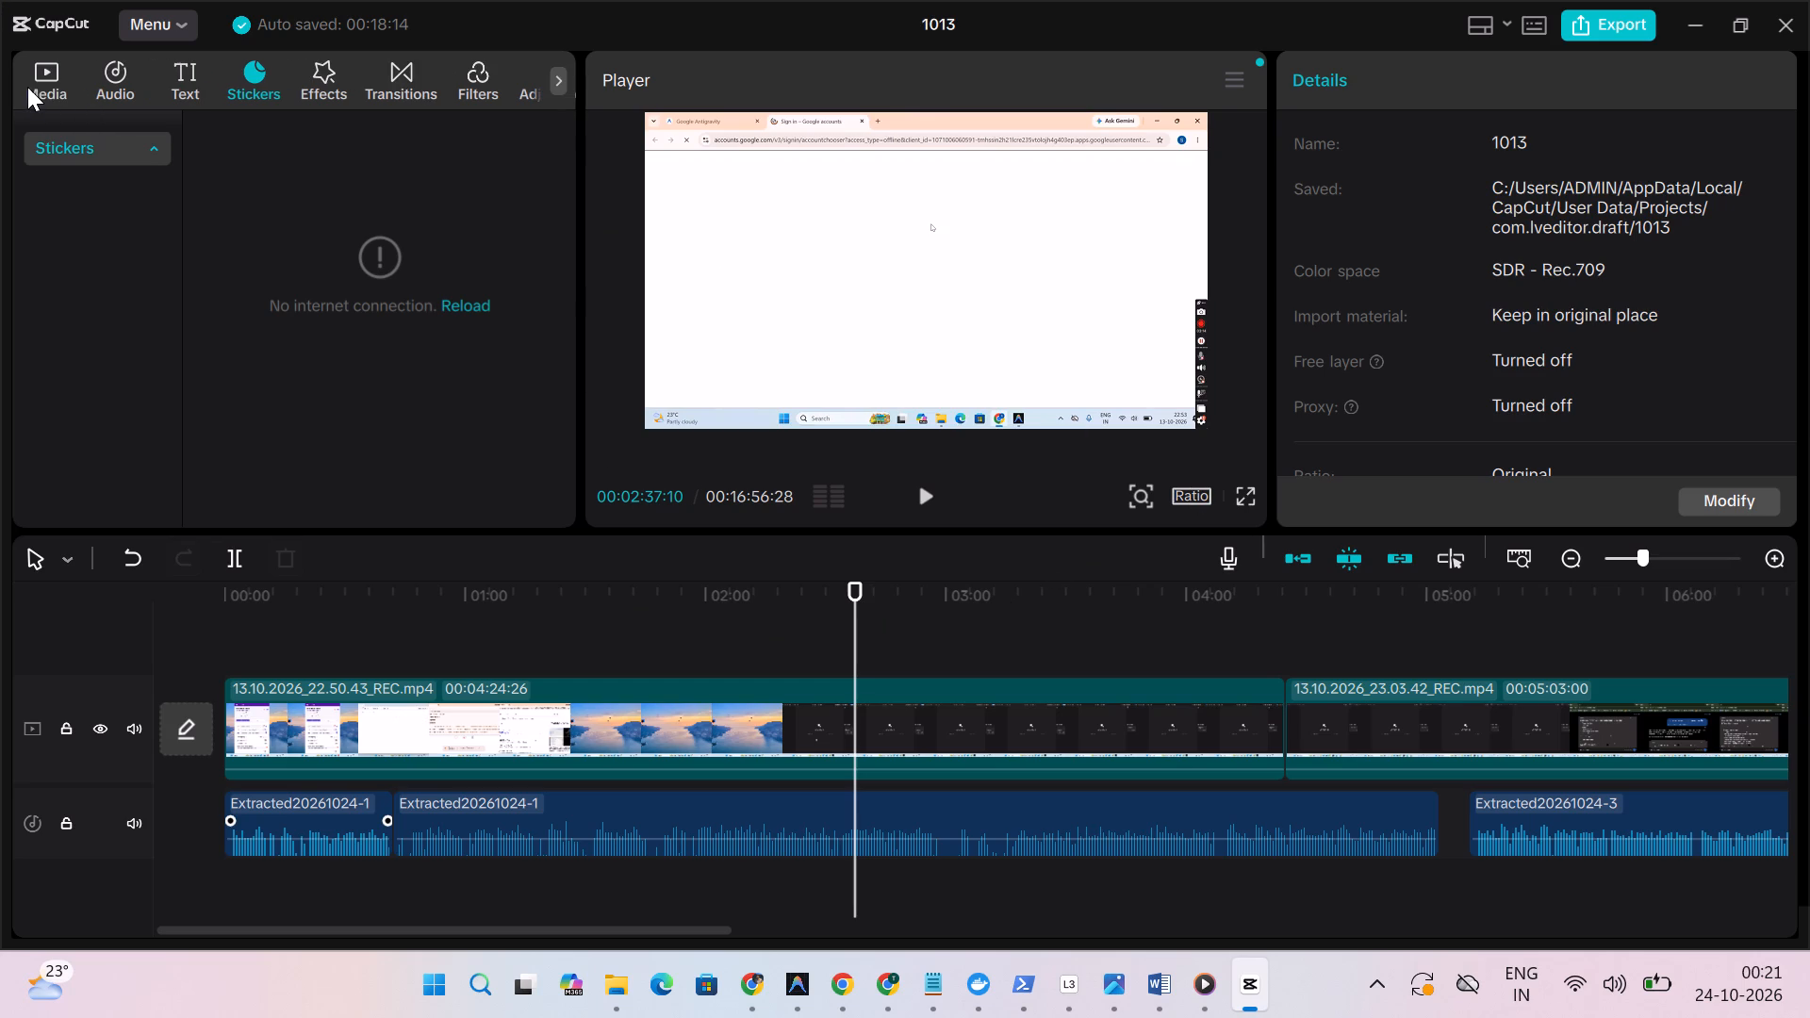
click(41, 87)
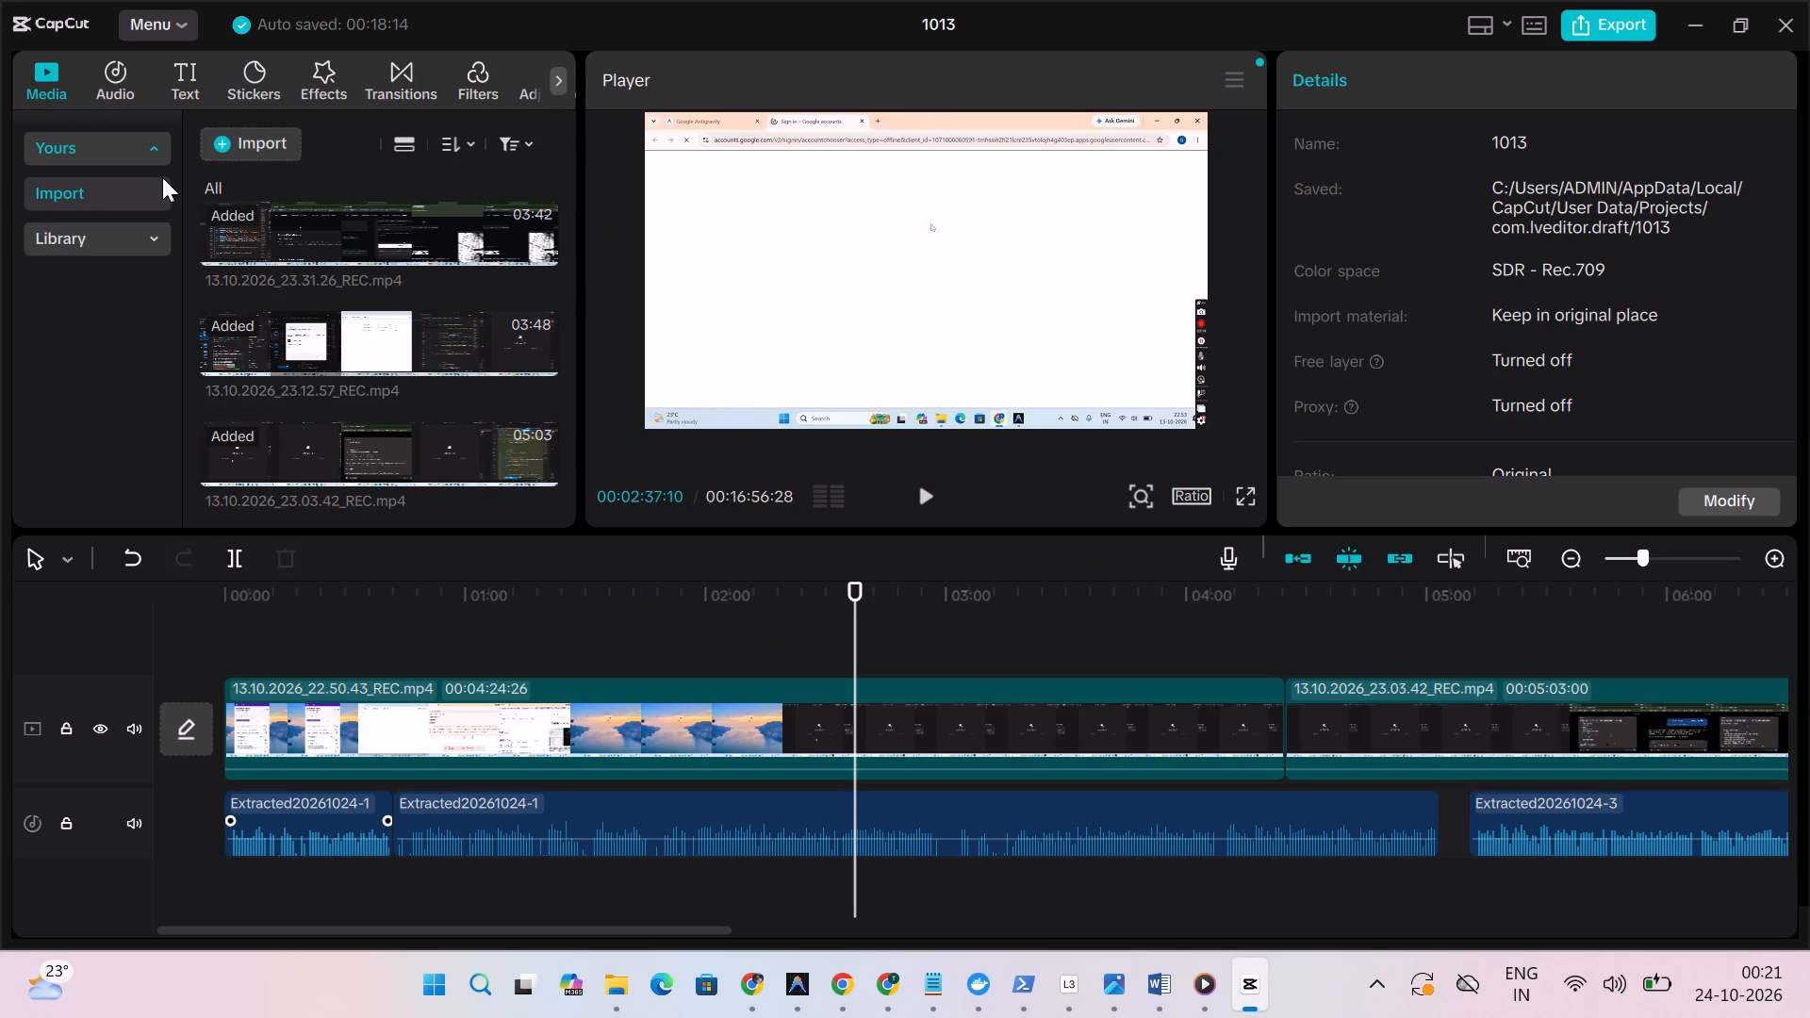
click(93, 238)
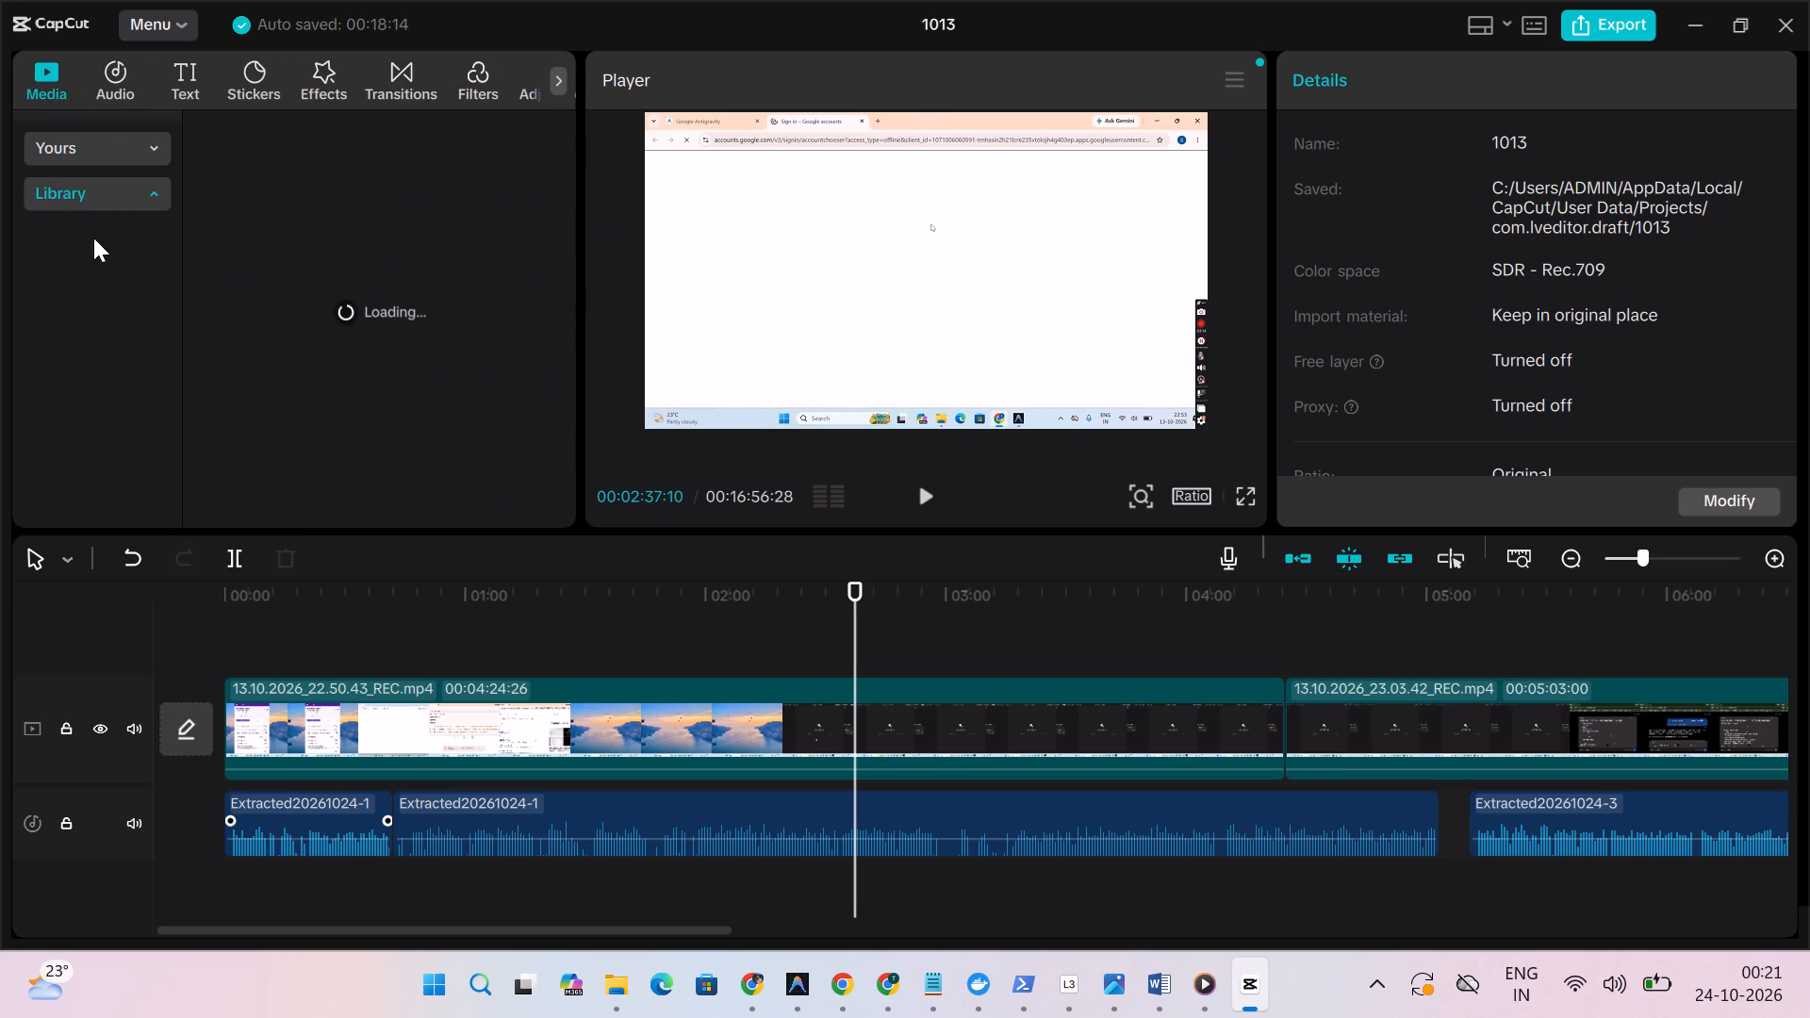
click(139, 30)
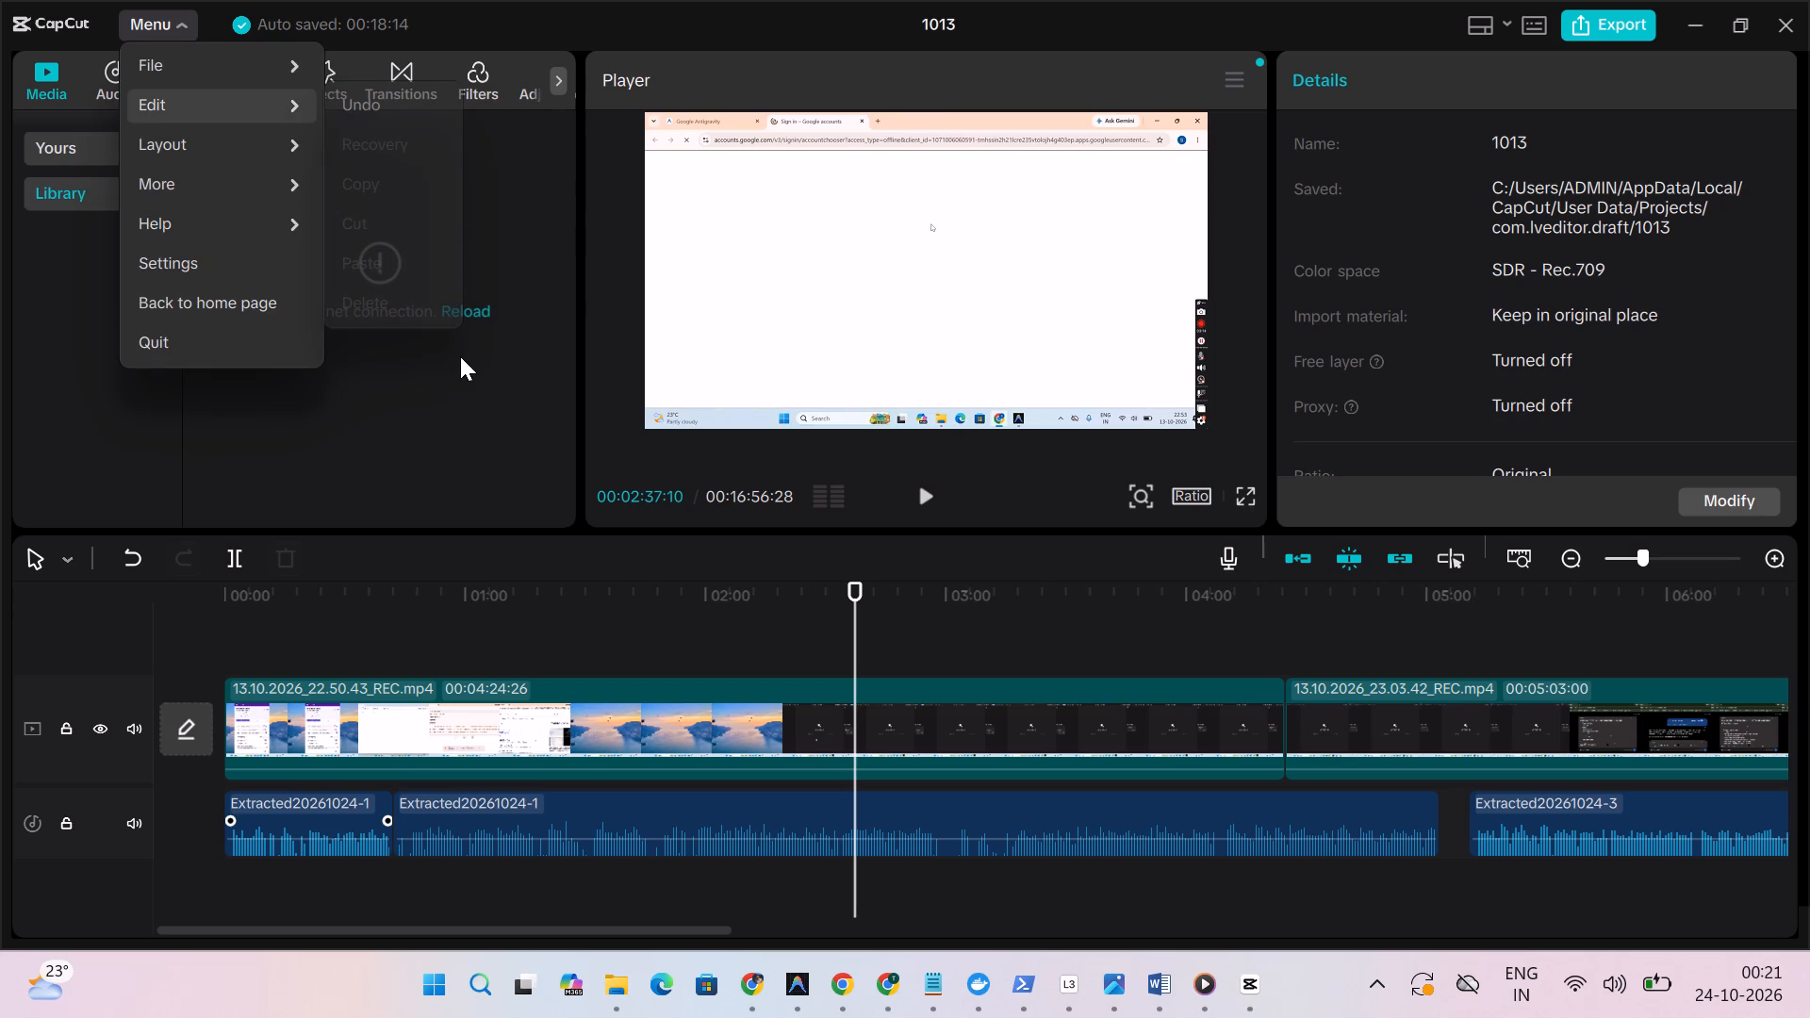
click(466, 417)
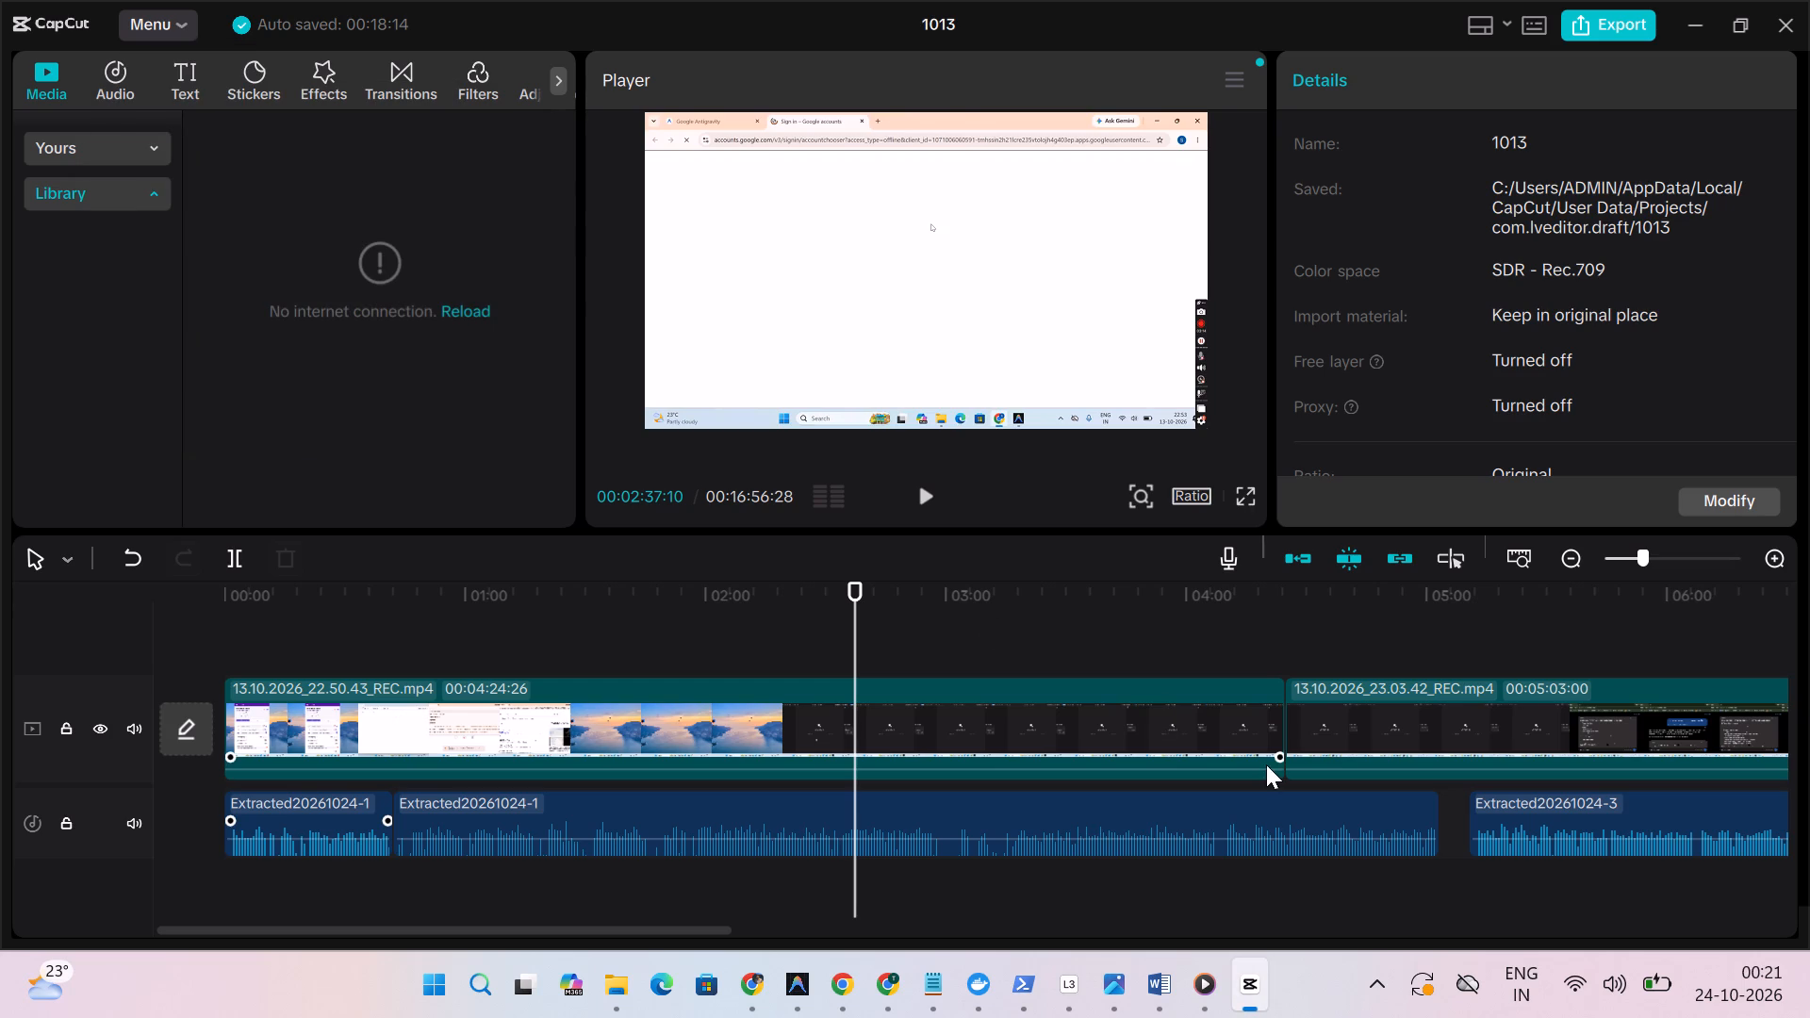
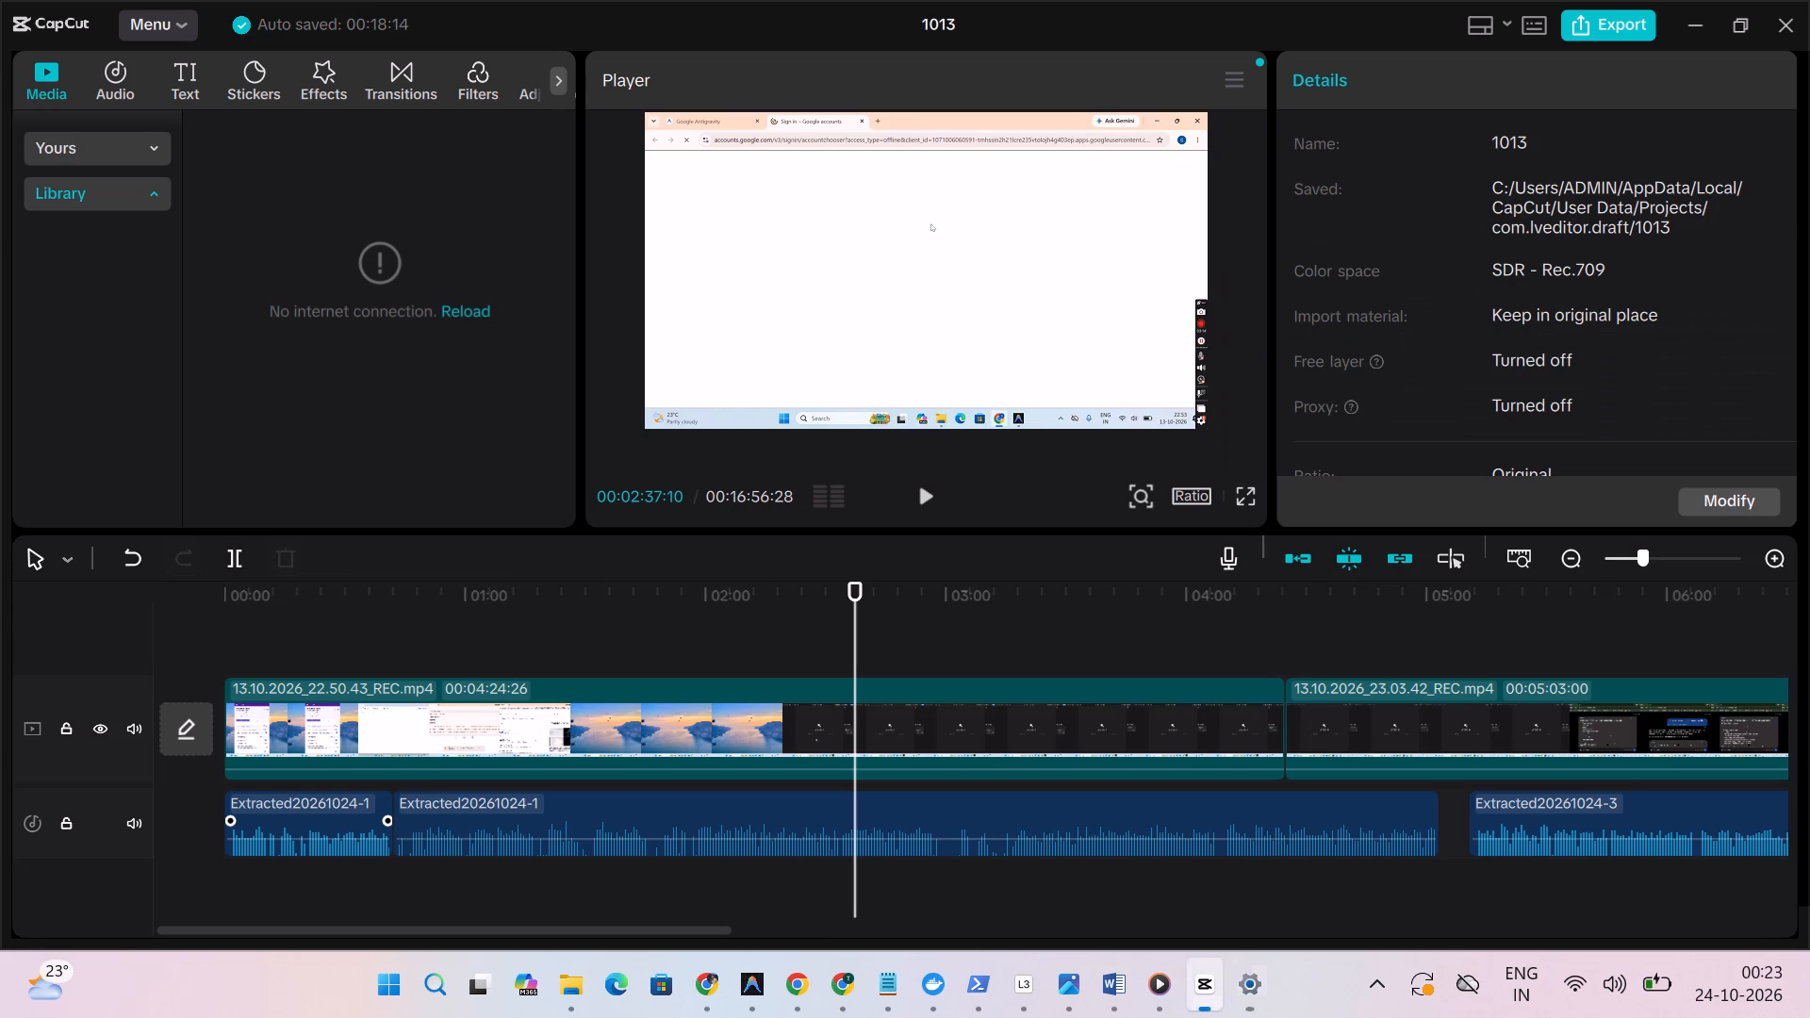
click(924, 498)
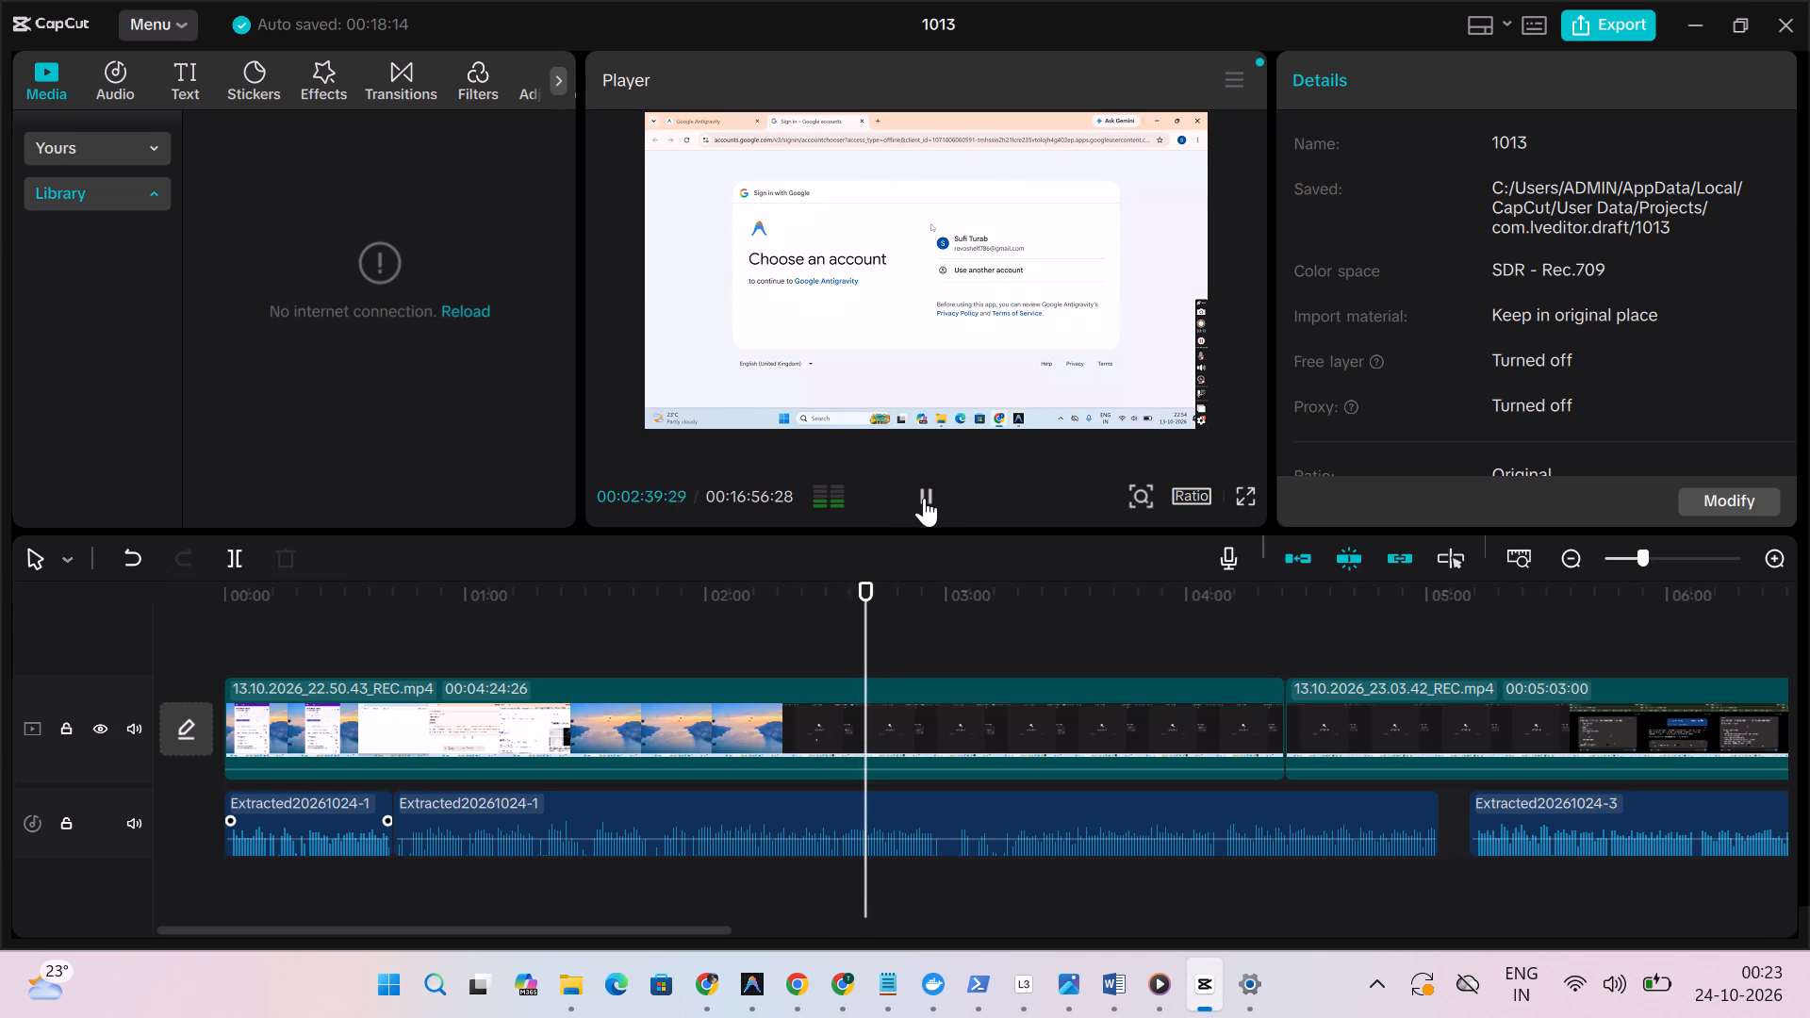
key(Right)
key(Right)
key(Right)
key(Right)
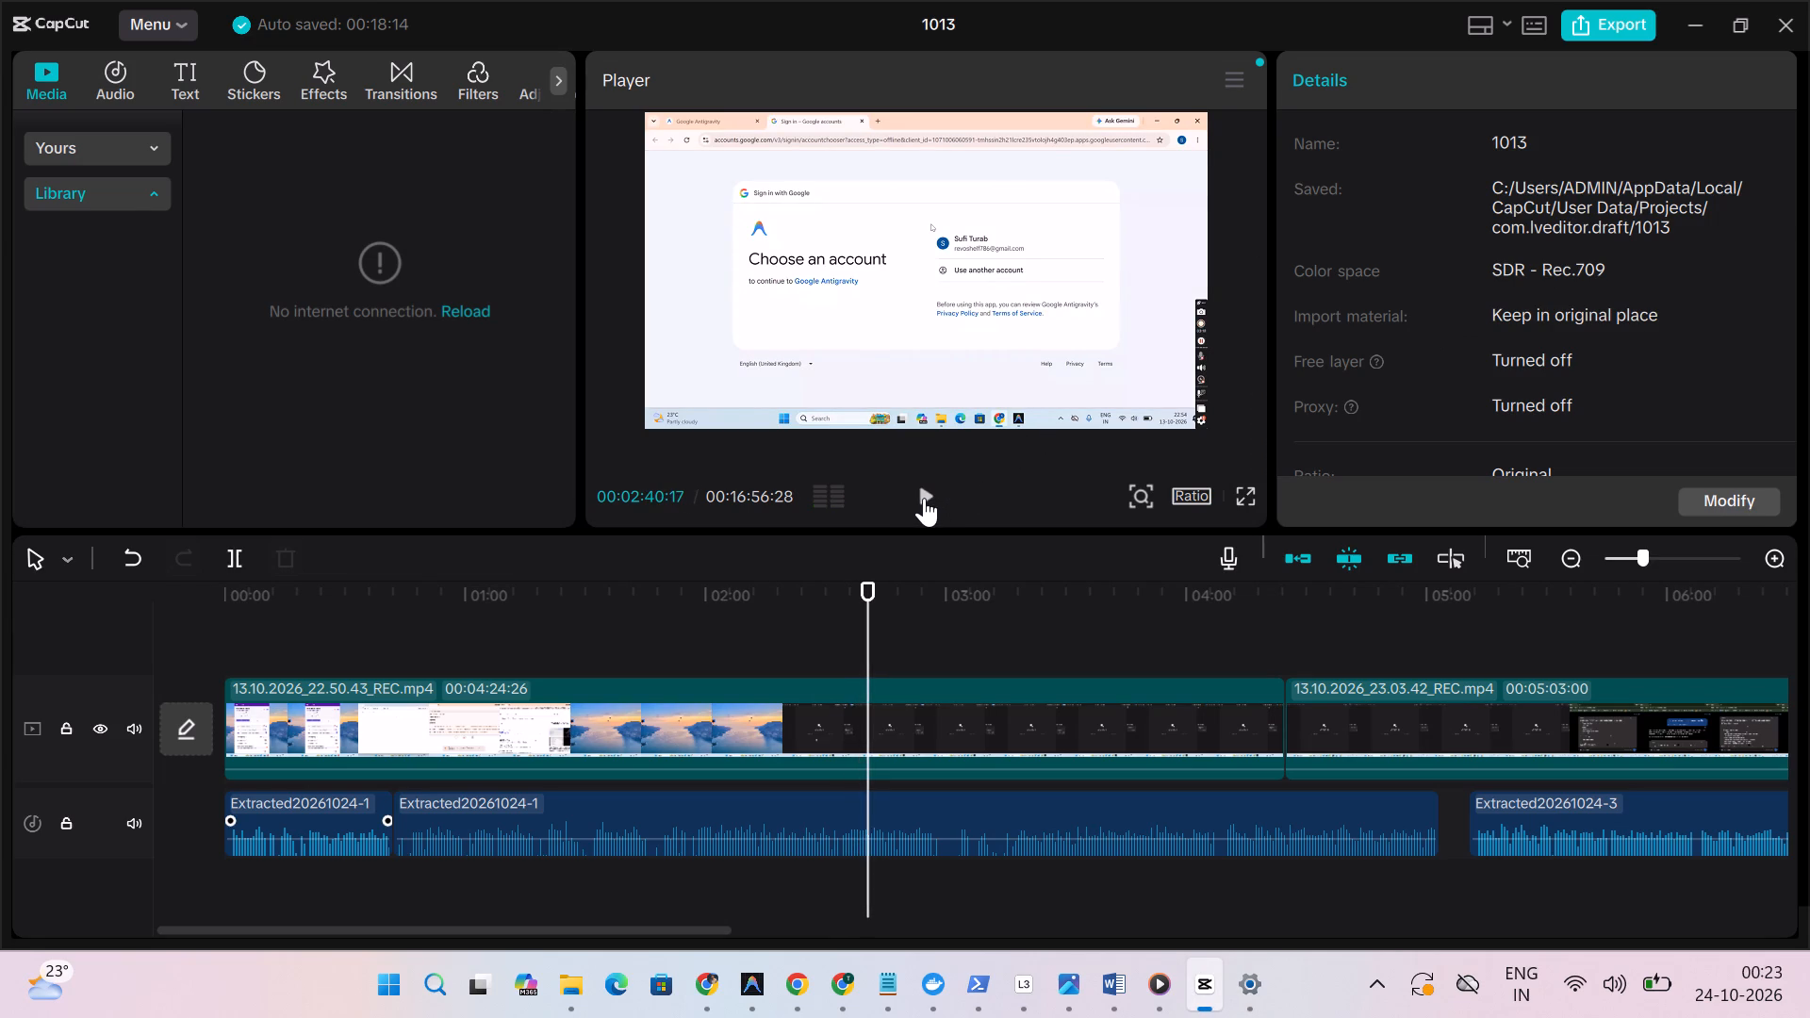
key(Right)
click(924, 498)
key(space)
key(space)
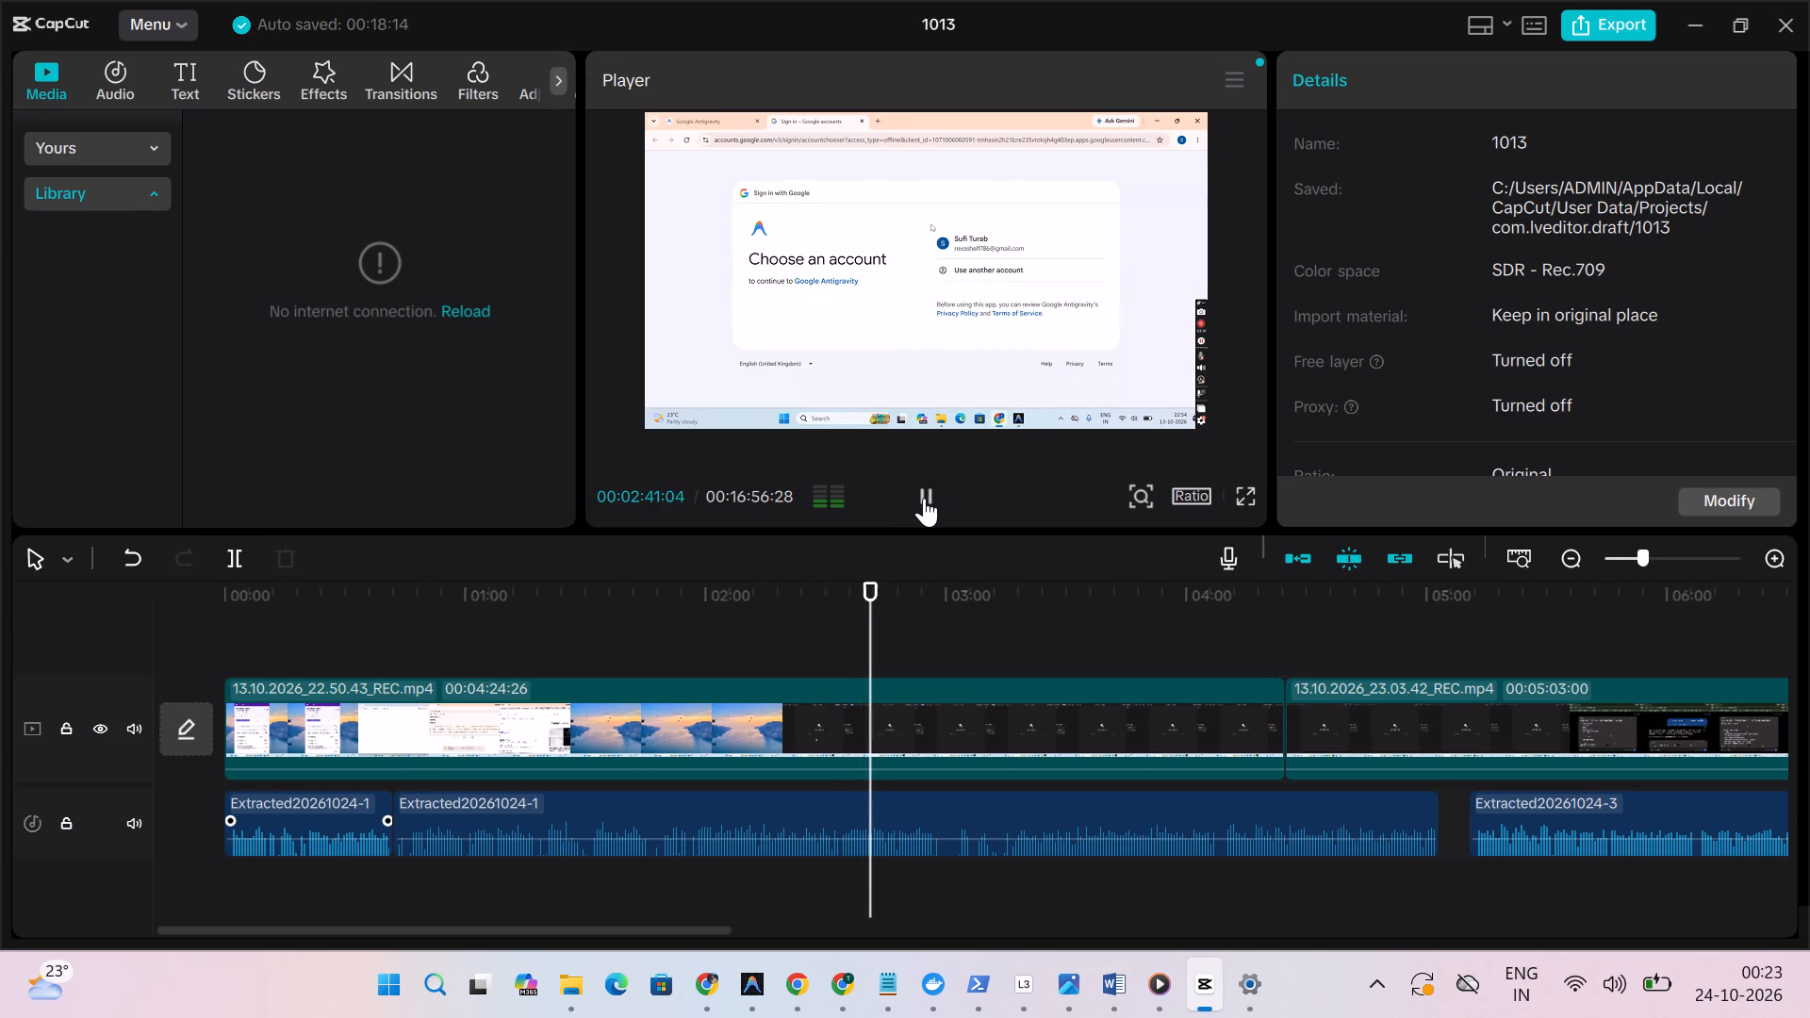
key(Right)
key(Right)
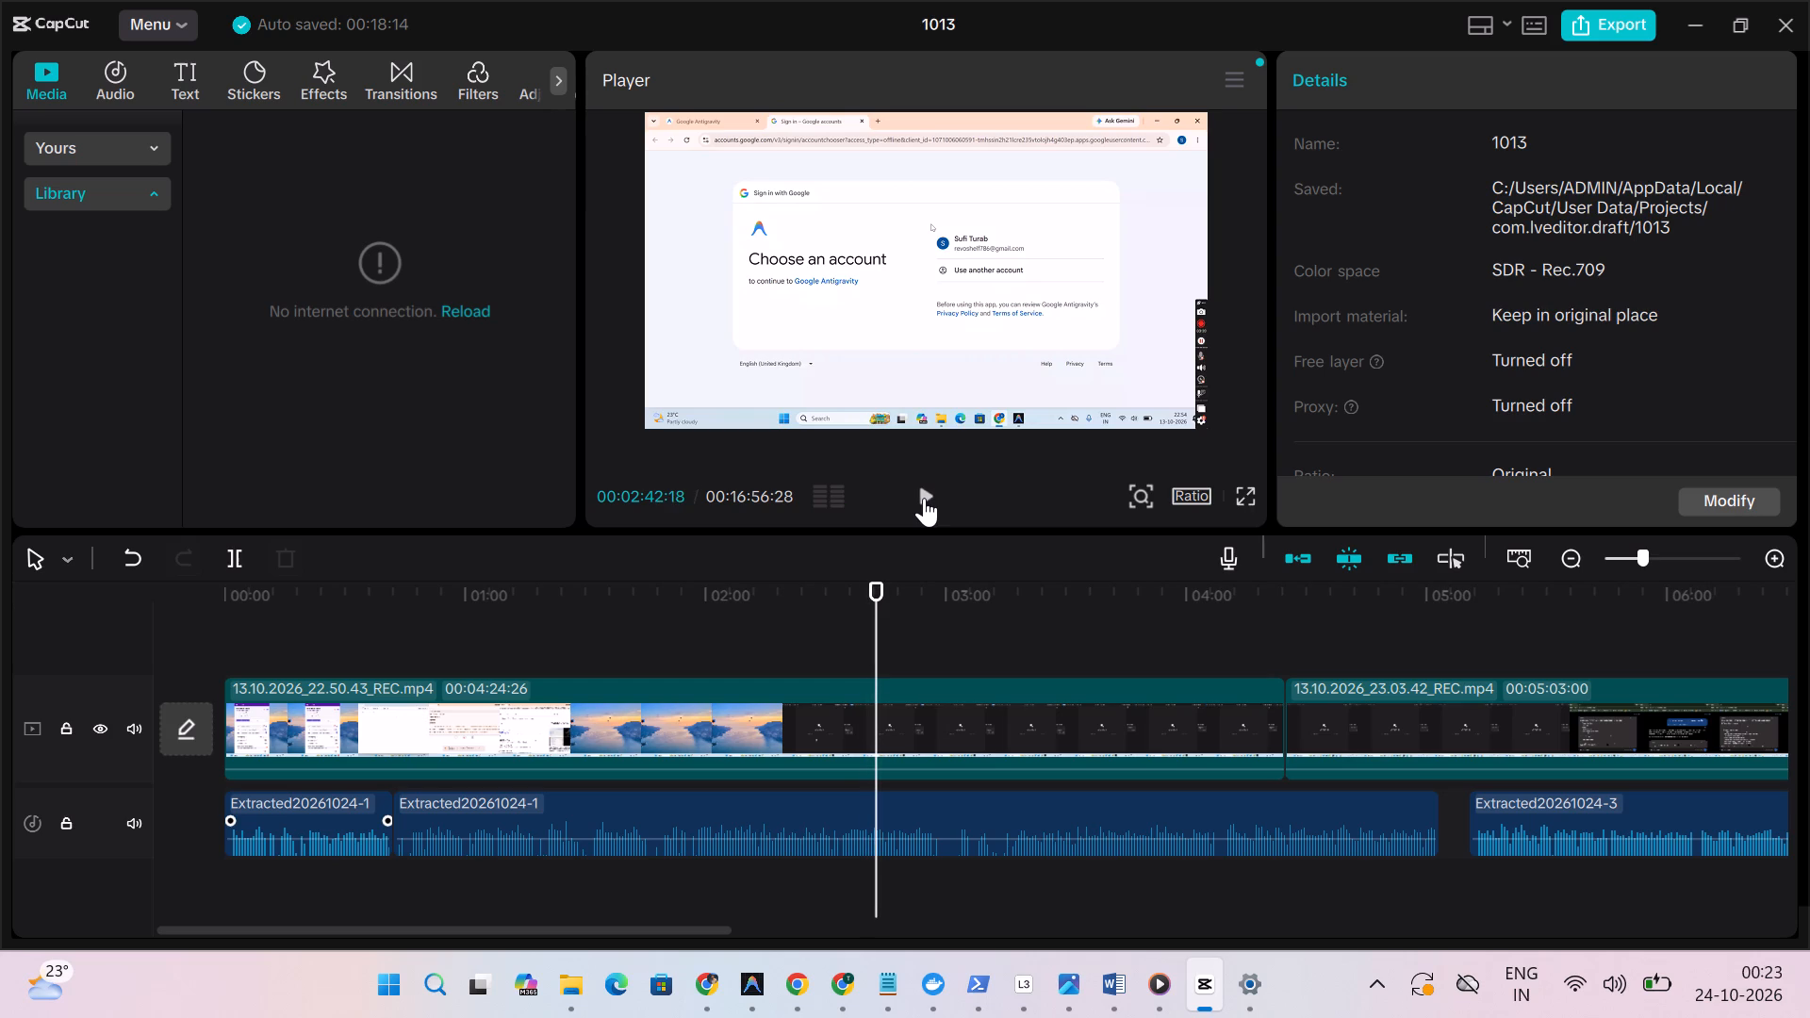
key(Right)
key(space)
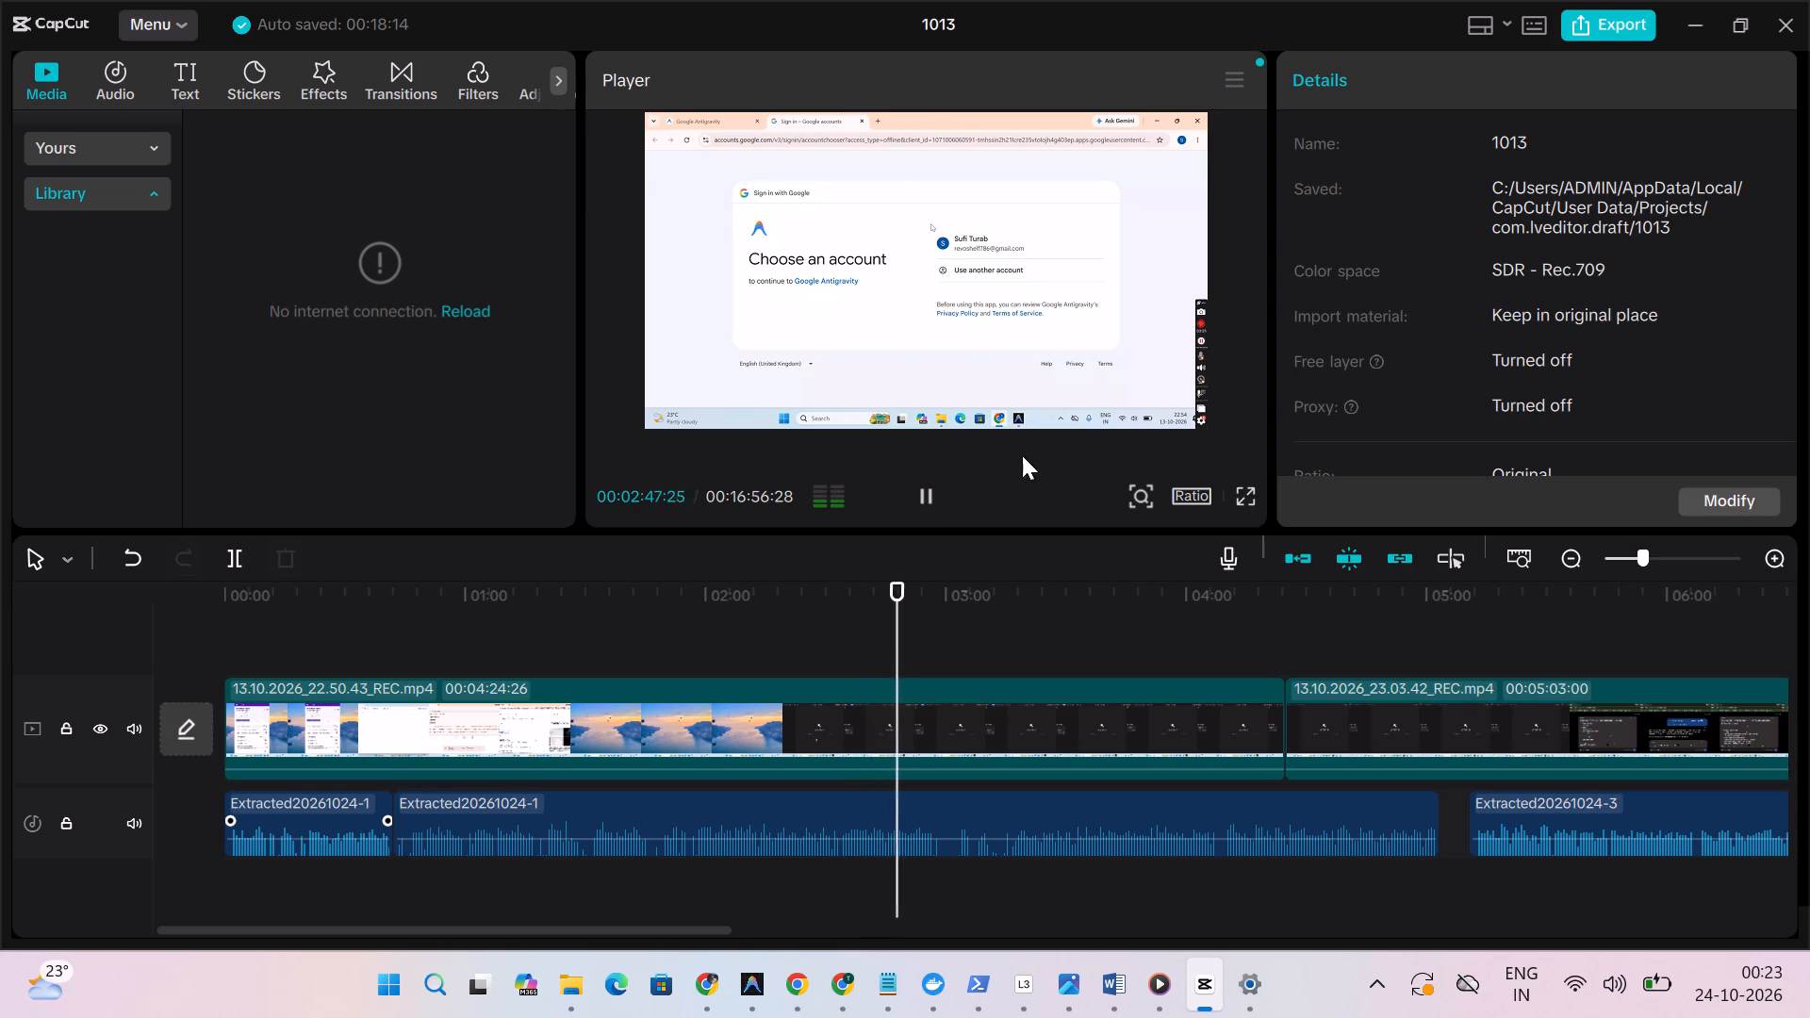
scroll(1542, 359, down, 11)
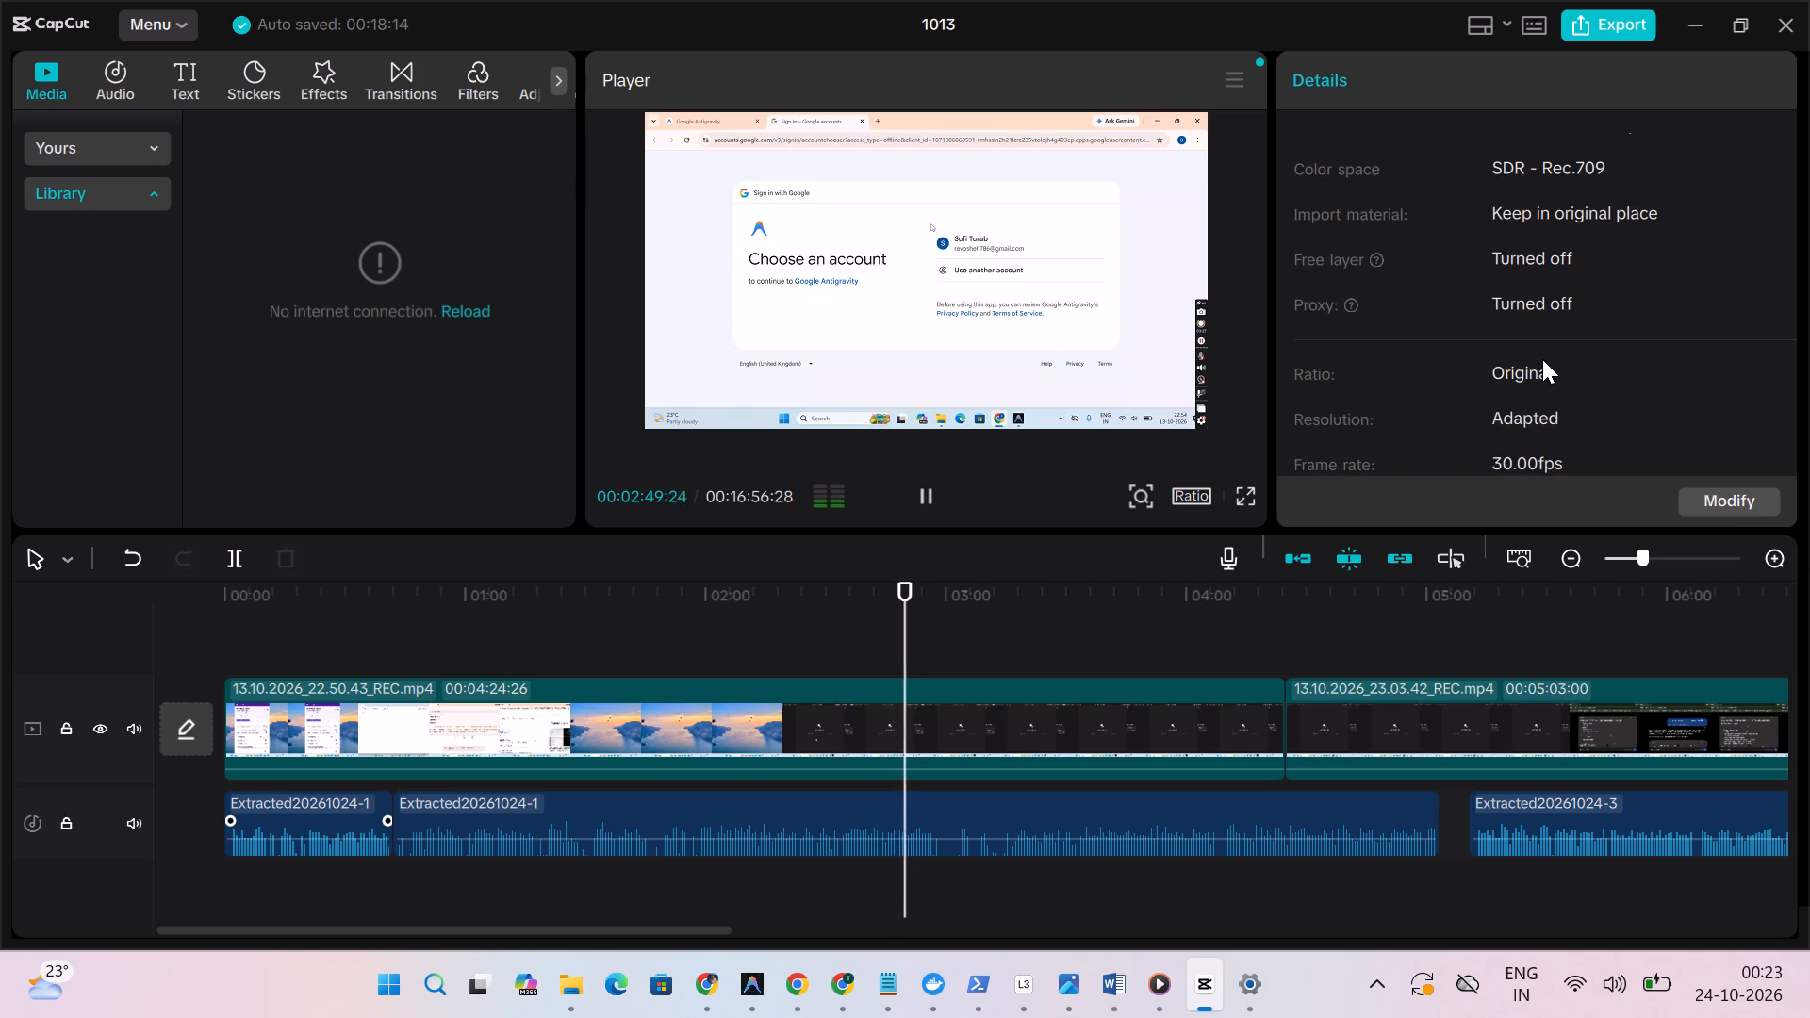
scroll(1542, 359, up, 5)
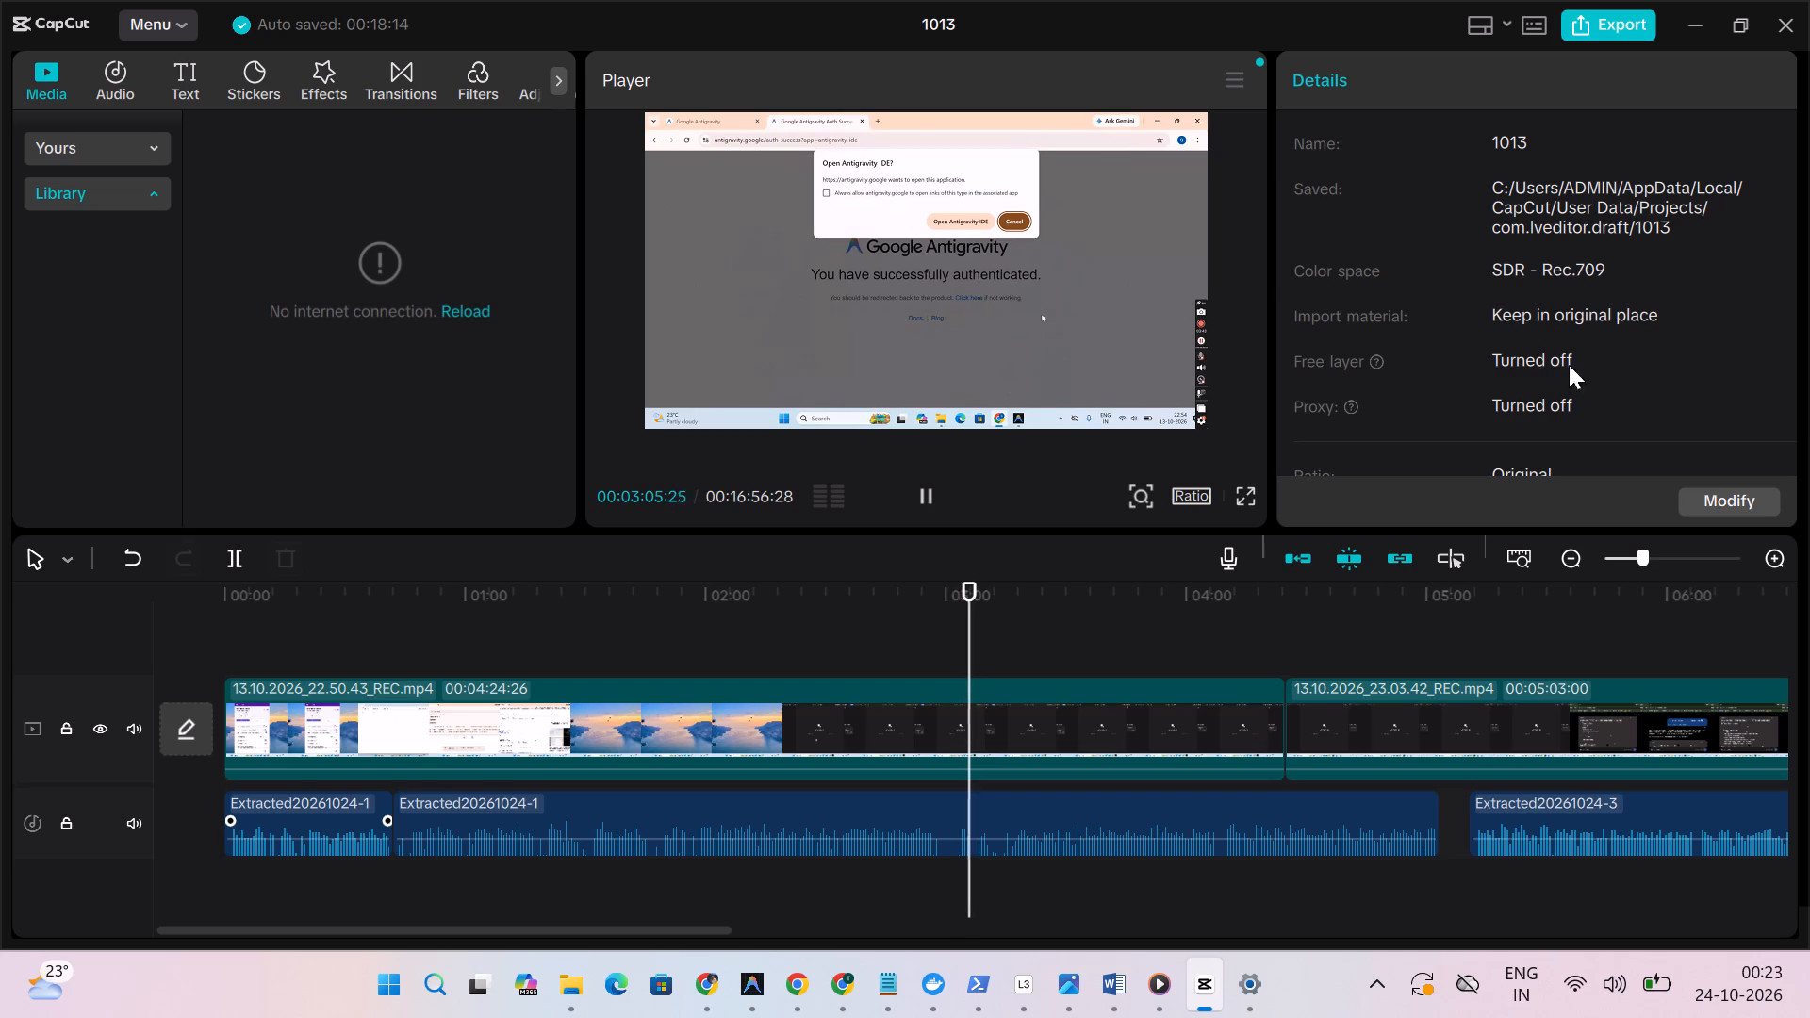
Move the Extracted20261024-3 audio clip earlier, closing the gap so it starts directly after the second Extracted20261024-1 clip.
drag(1552, 802, 1510, 809)
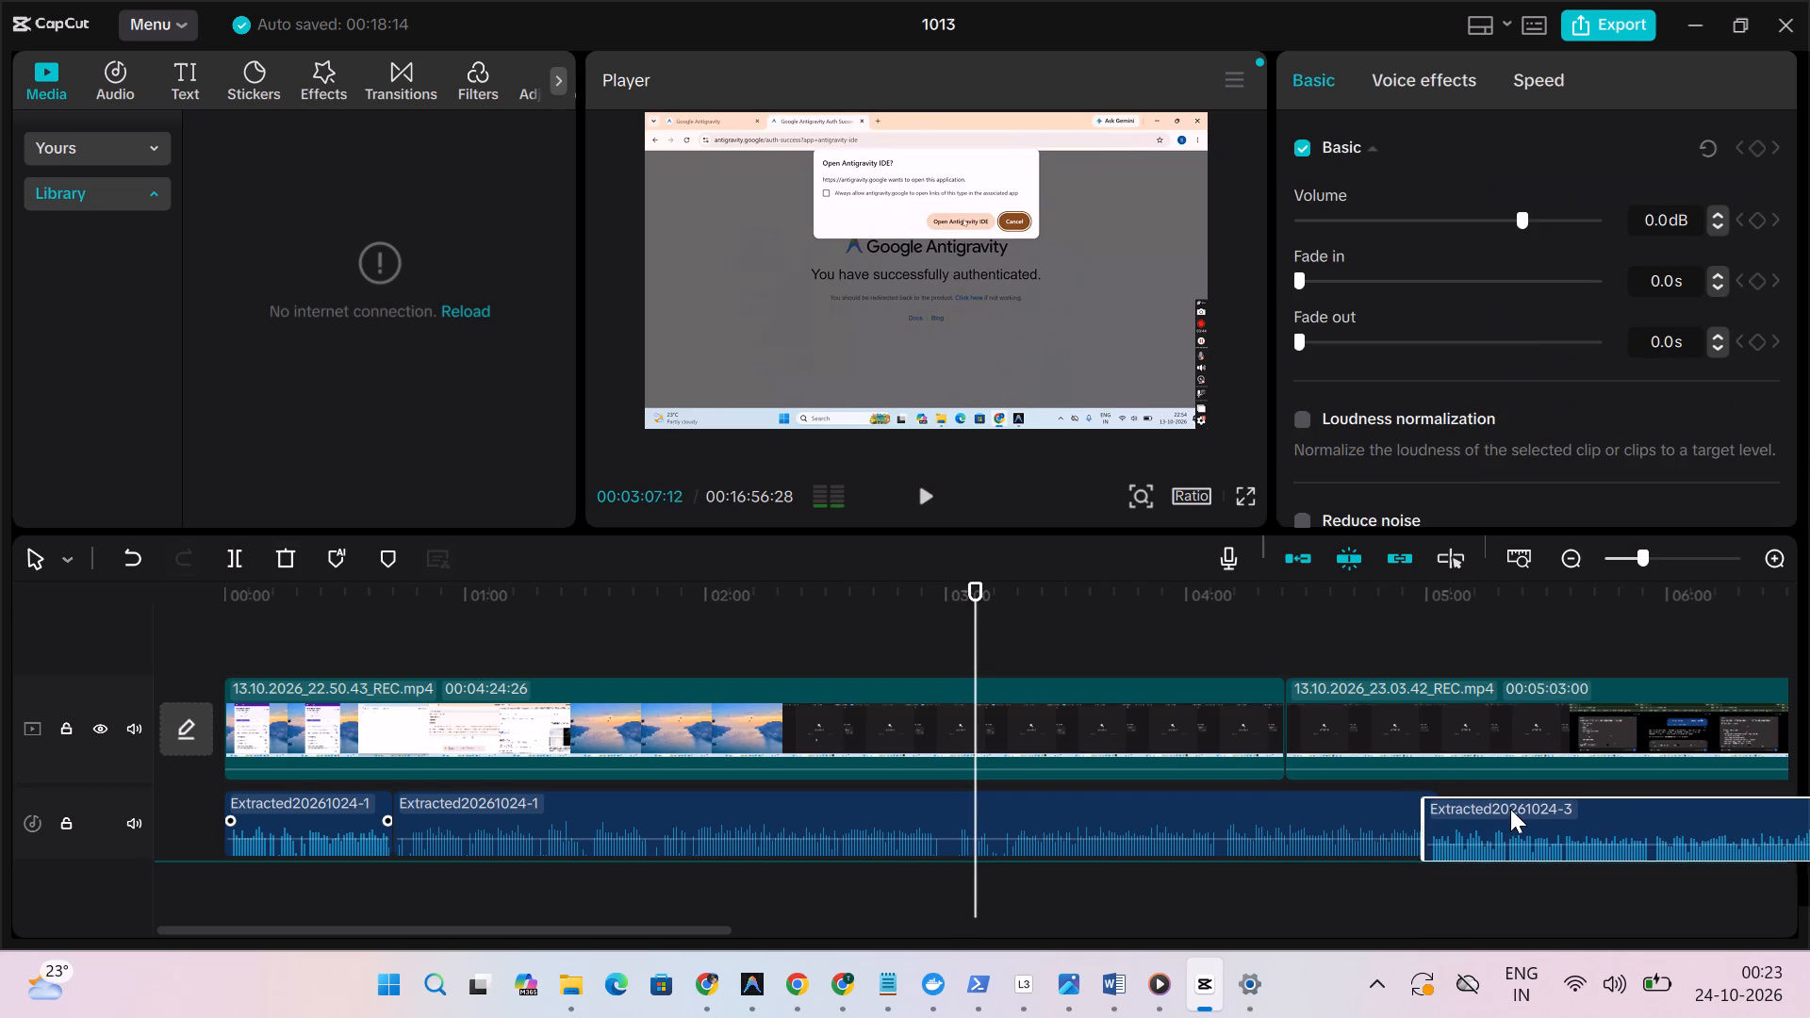
drag(1510, 809, 1521, 804)
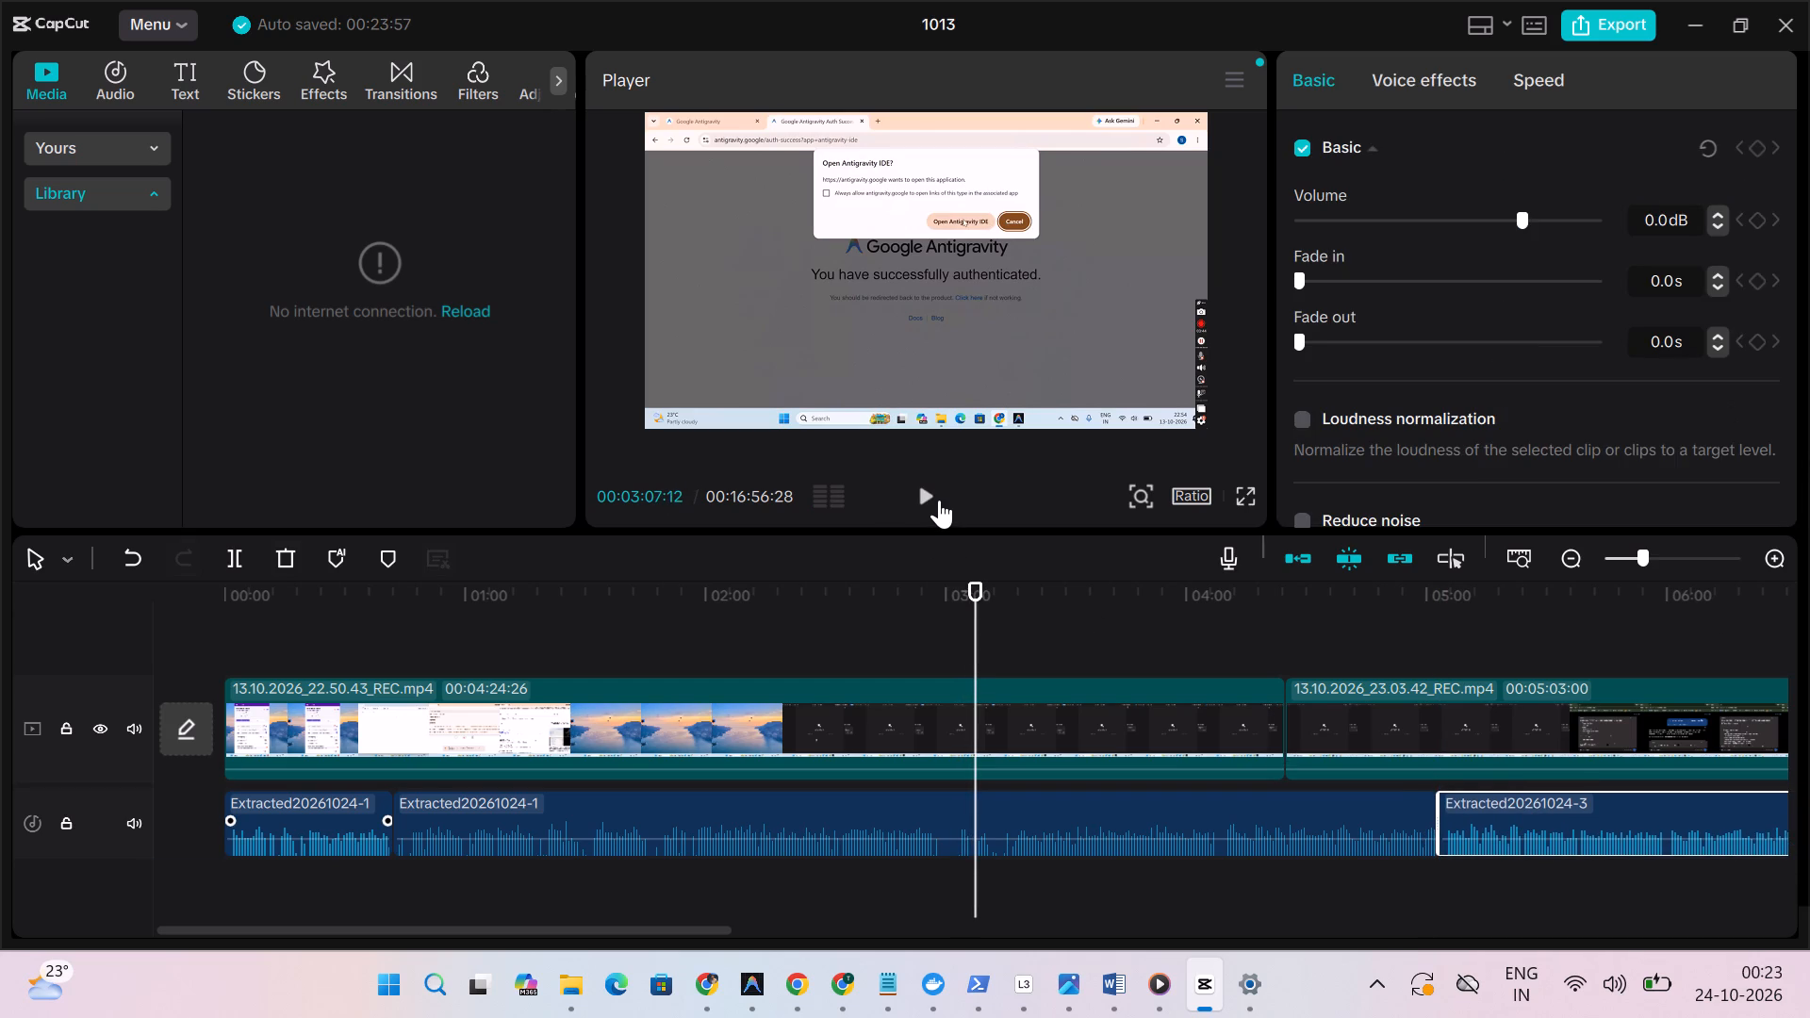
Replay from 00:03:07:12 through the switch from the Antigravity welcome screen to the workspace, and split the 22.50.43 video clip at 00:03:19:20.
click(939, 500)
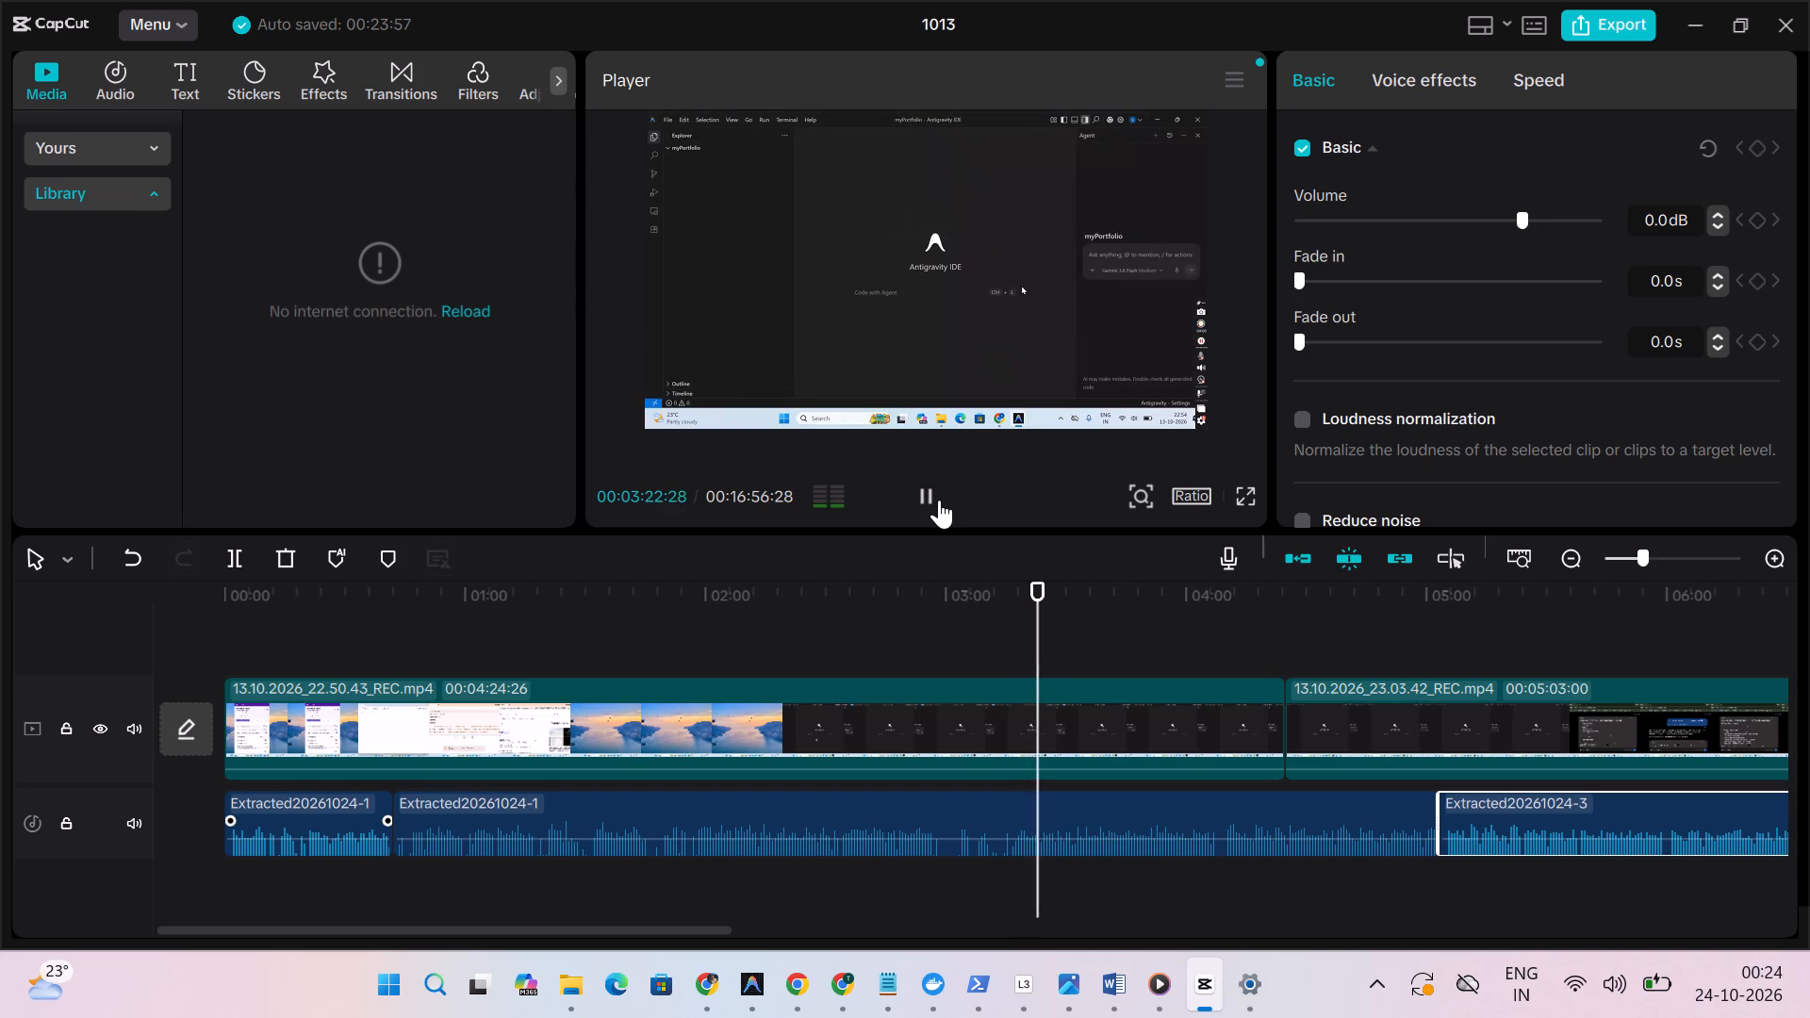
click(939, 500)
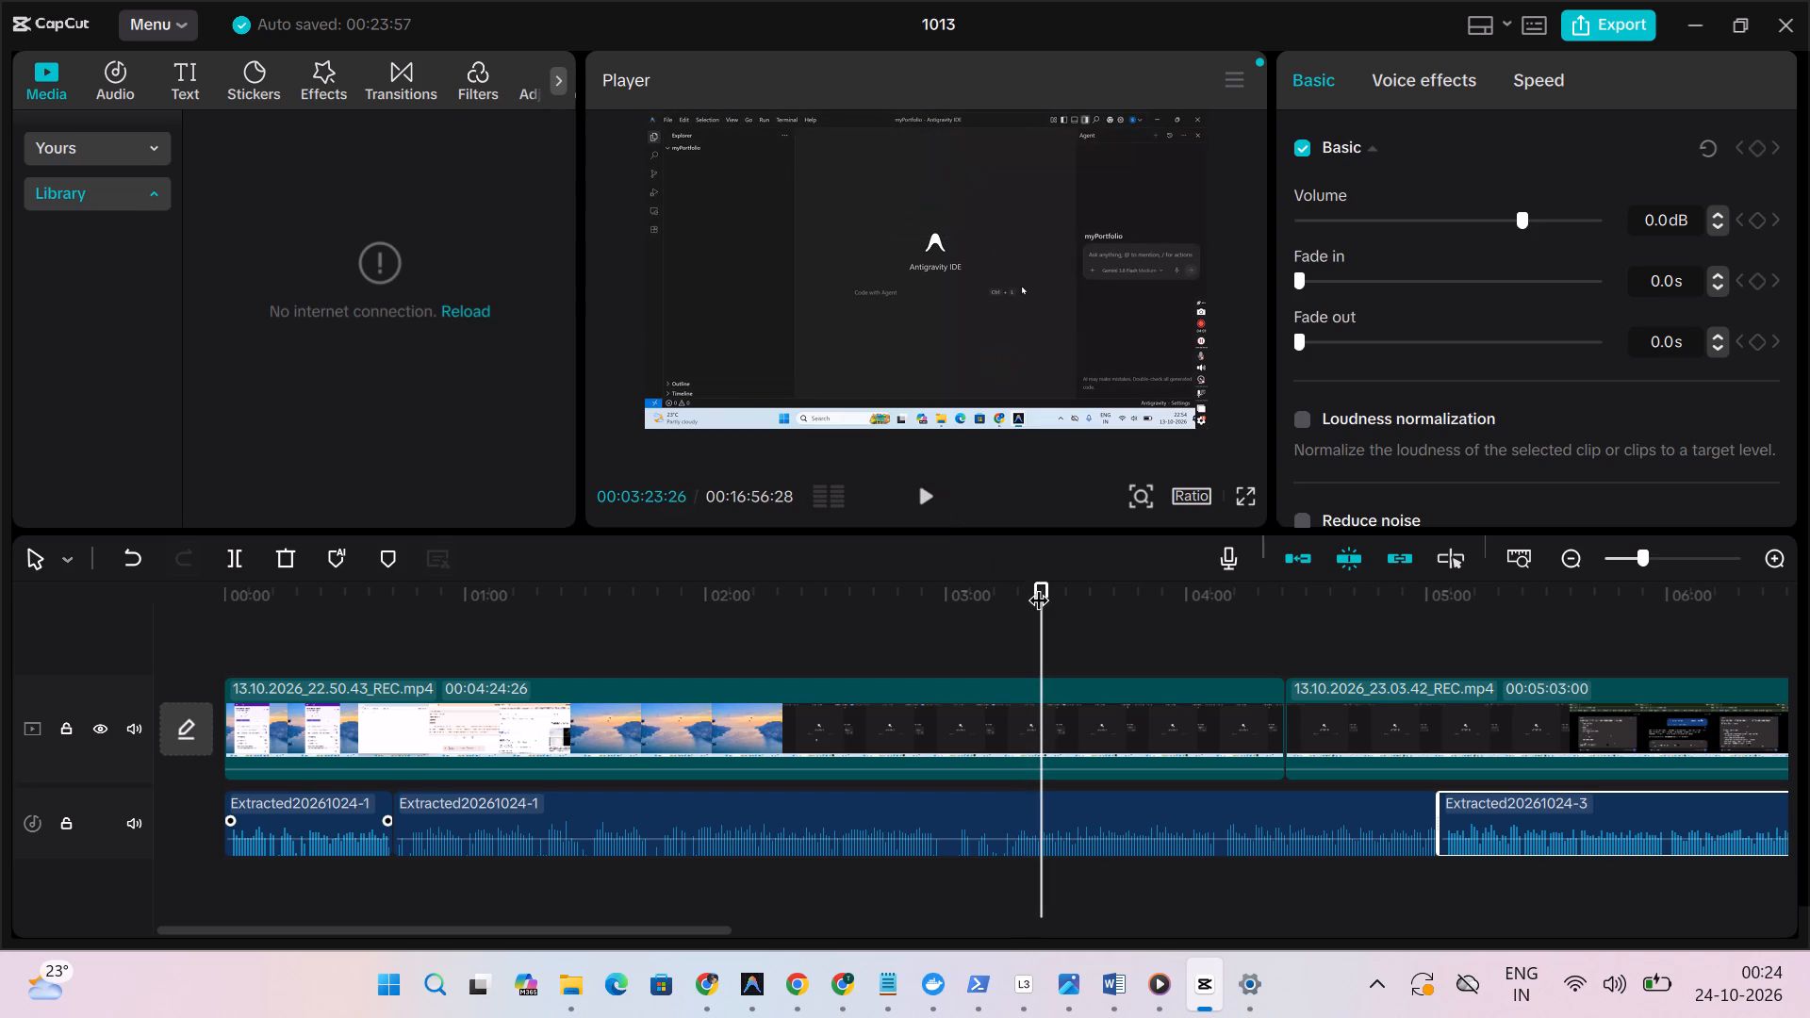
drag(1038, 585, 1013, 587)
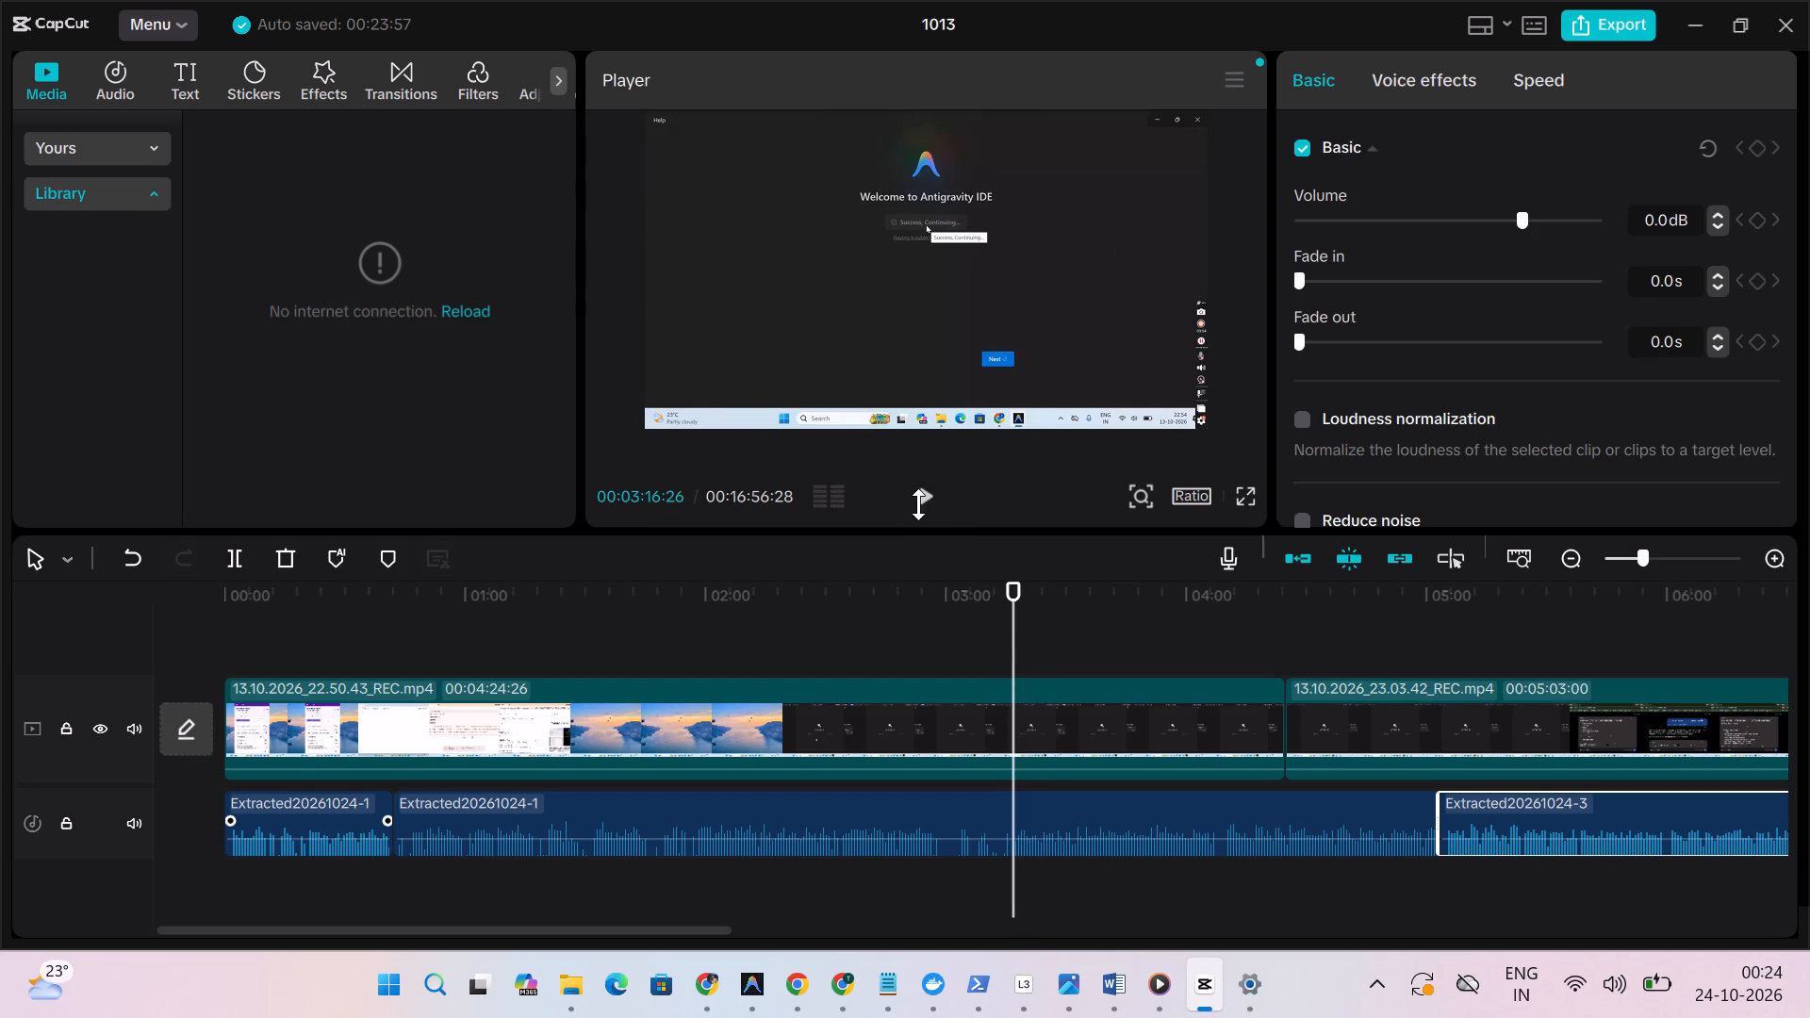
click(918, 504)
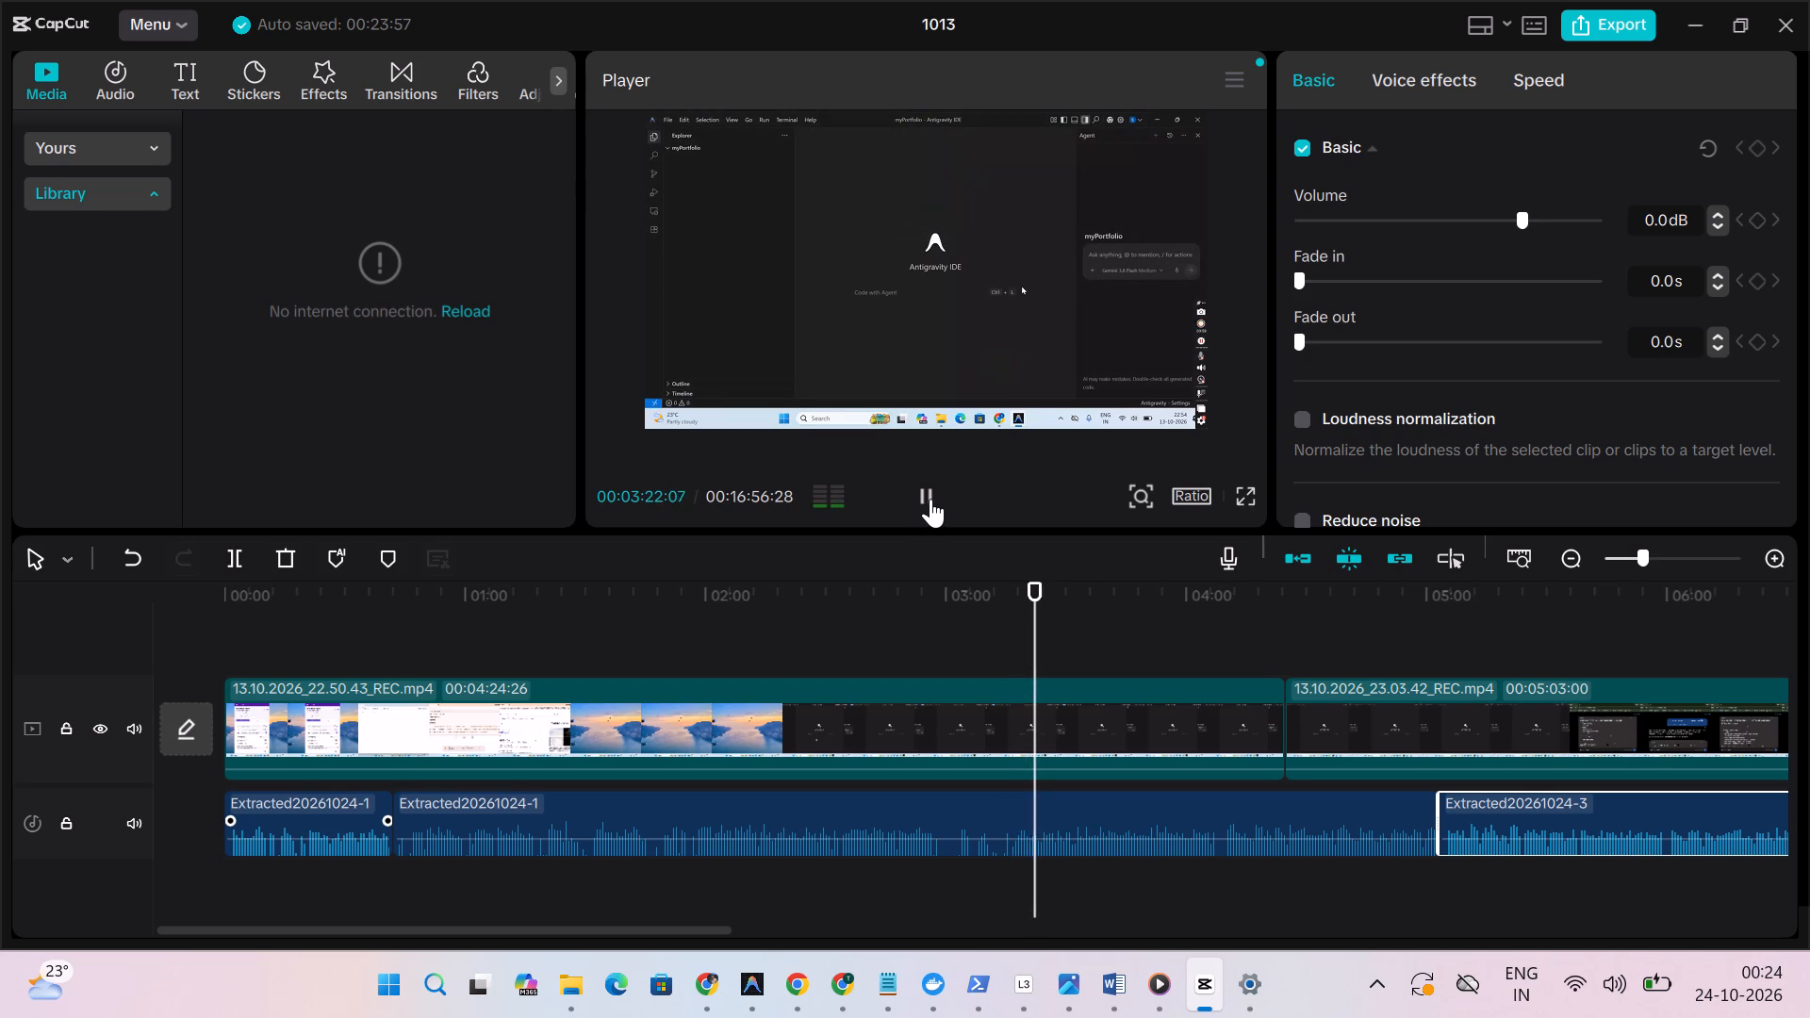
click(930, 499)
drag(1037, 582, 1023, 583)
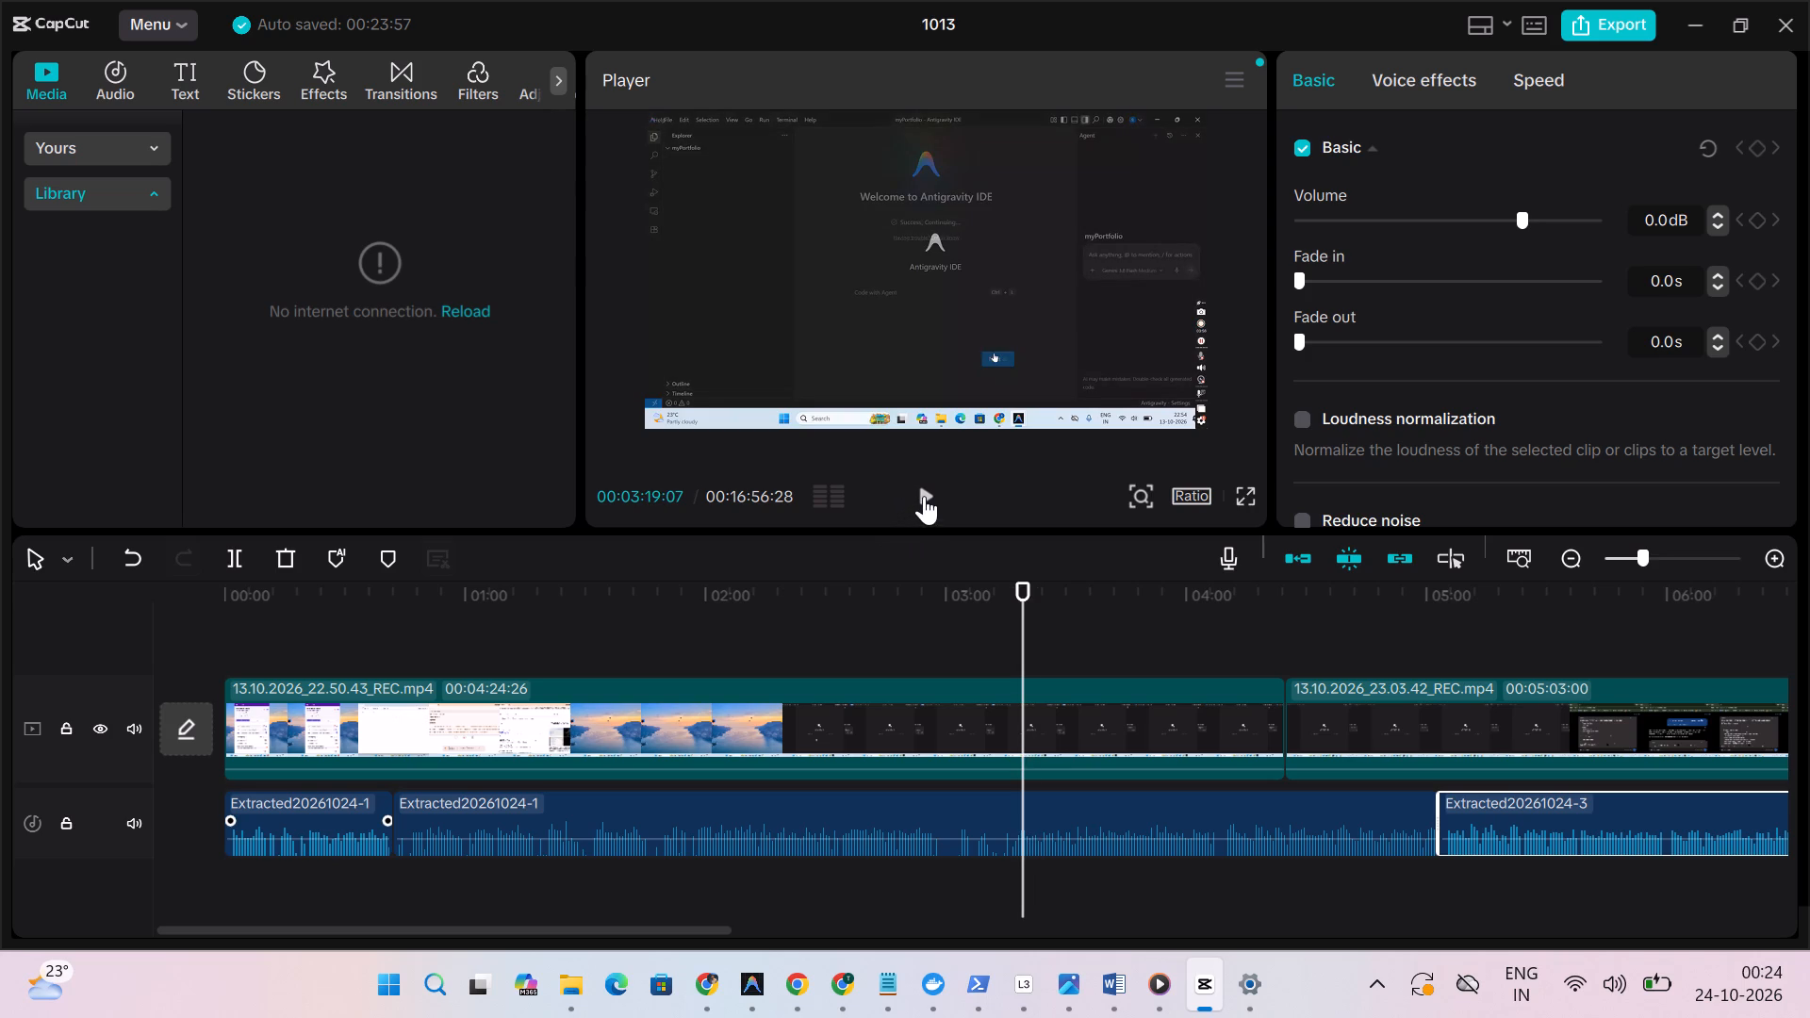
click(928, 493)
click(928, 493)
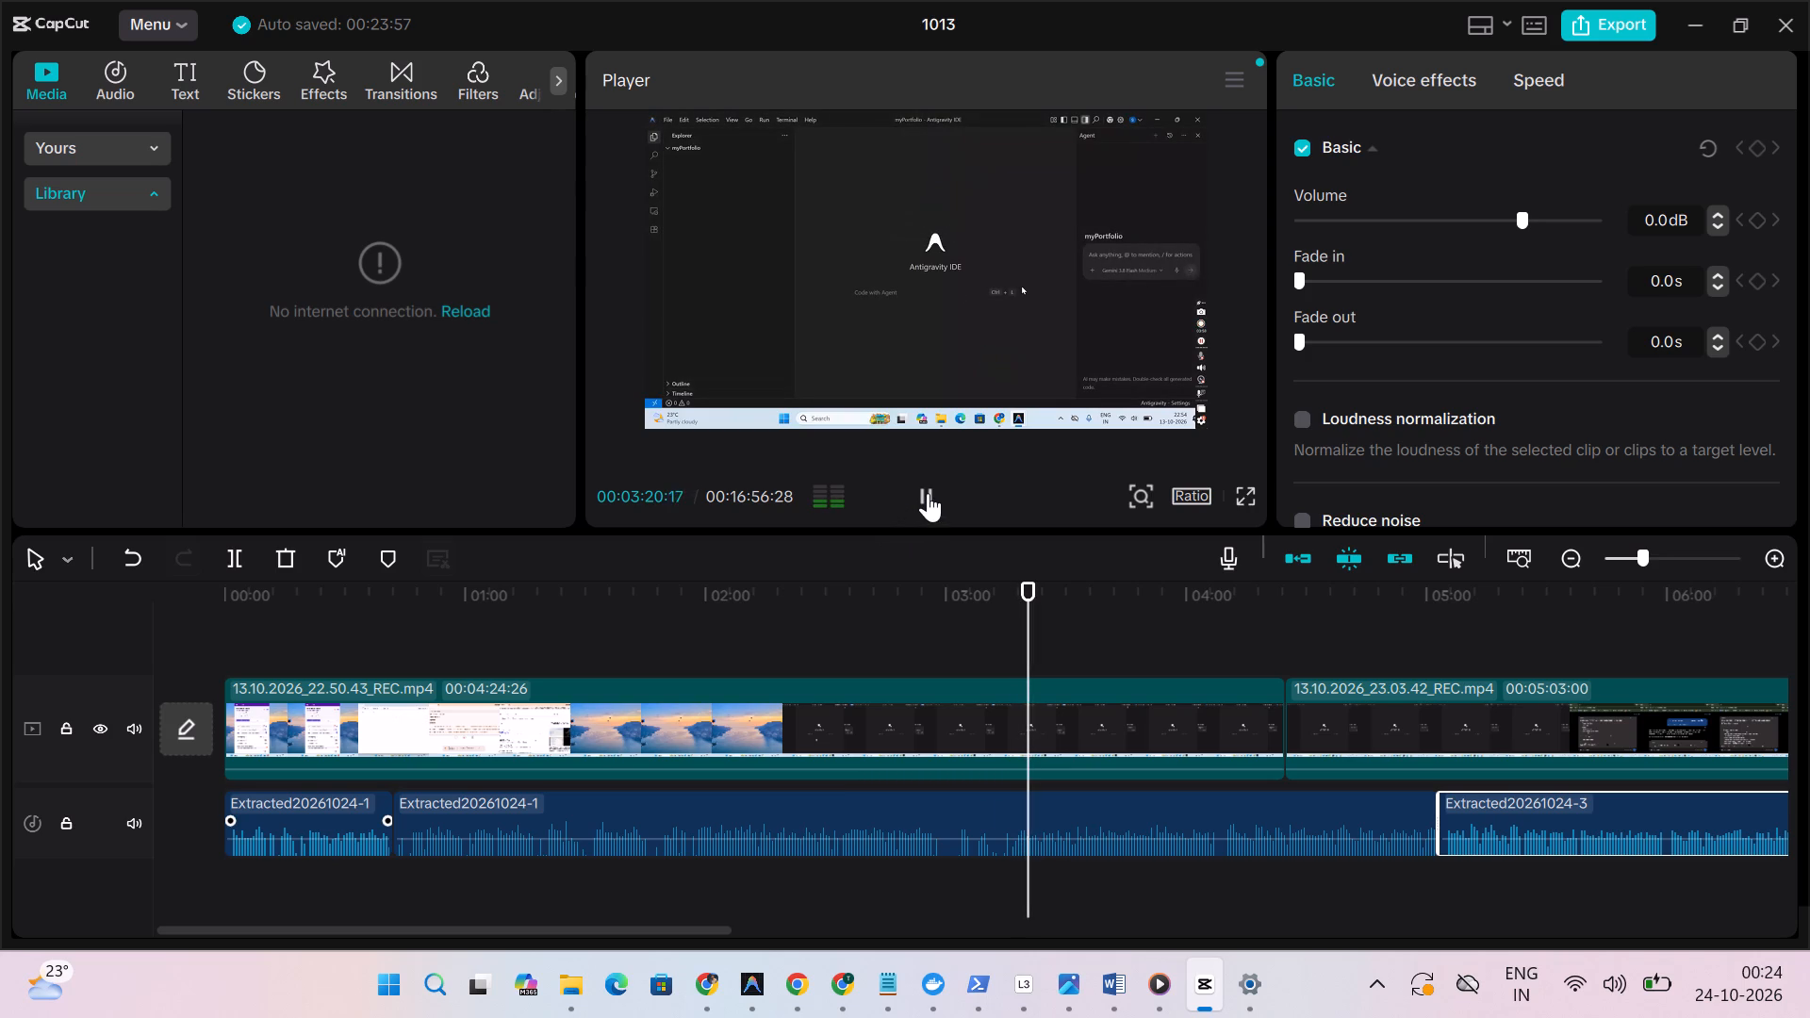
drag(1028, 588, 1006, 591)
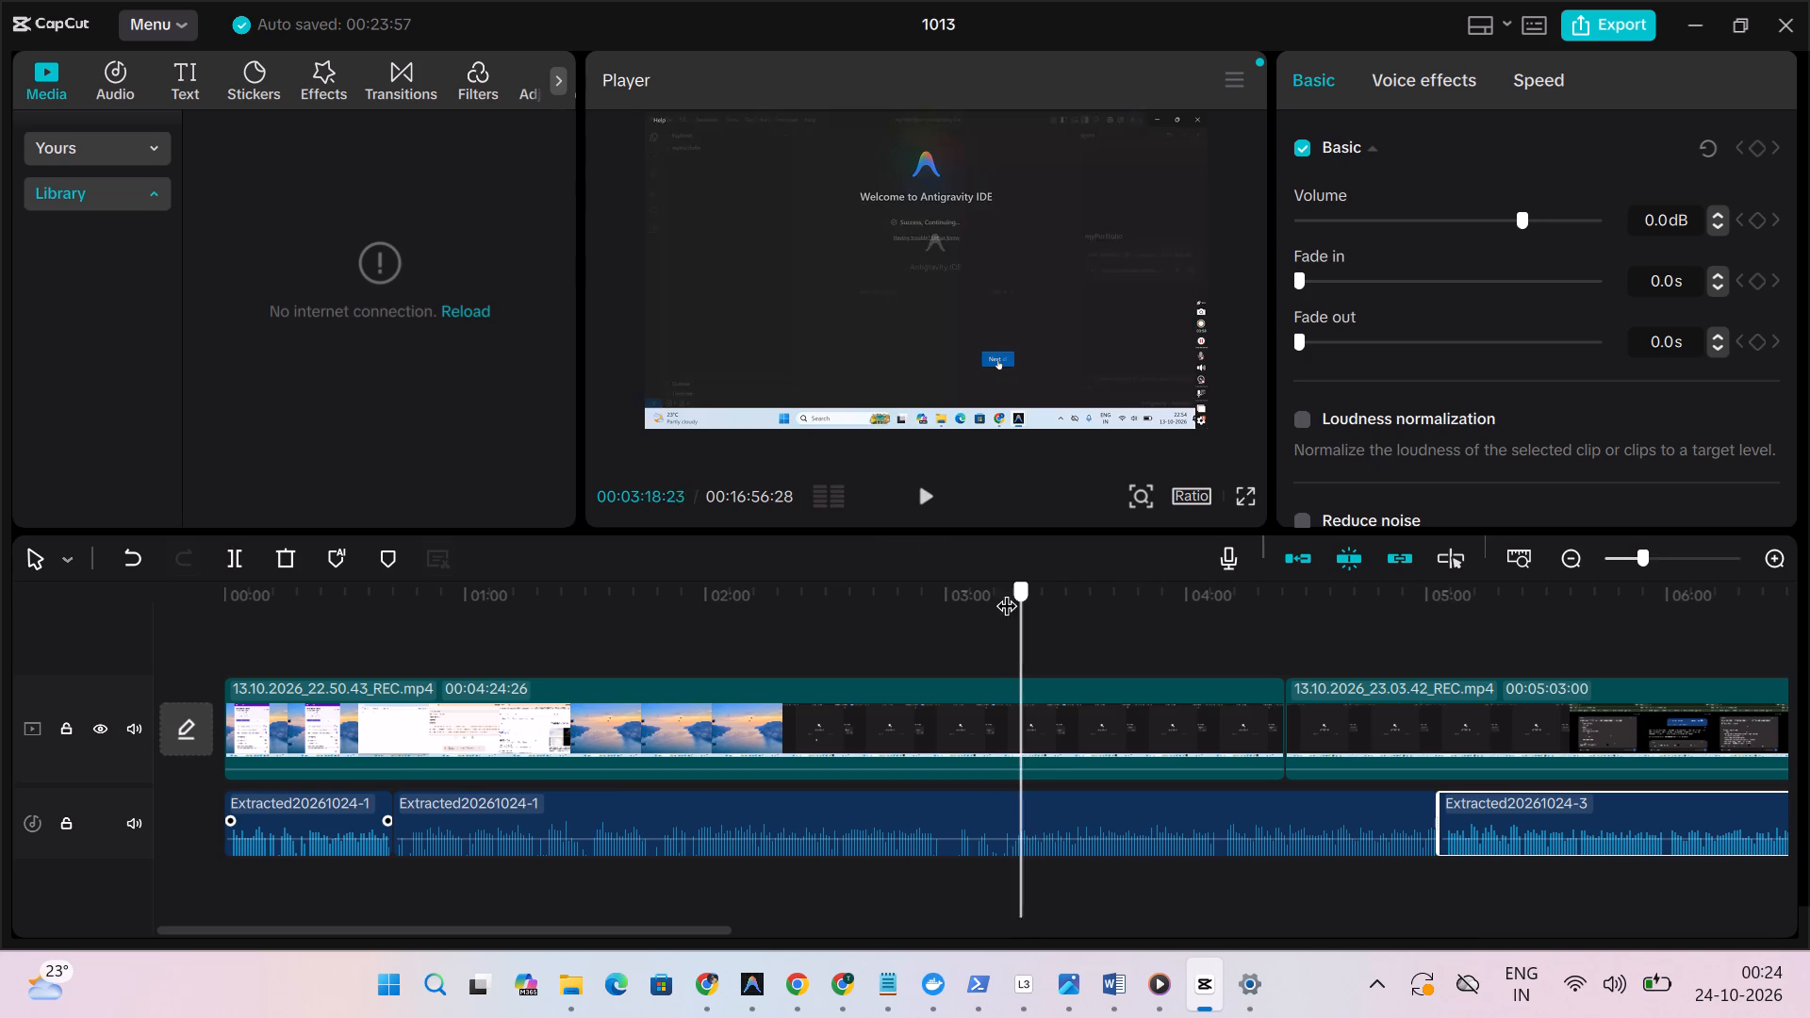
drag(1006, 591, 1008, 592)
click(914, 500)
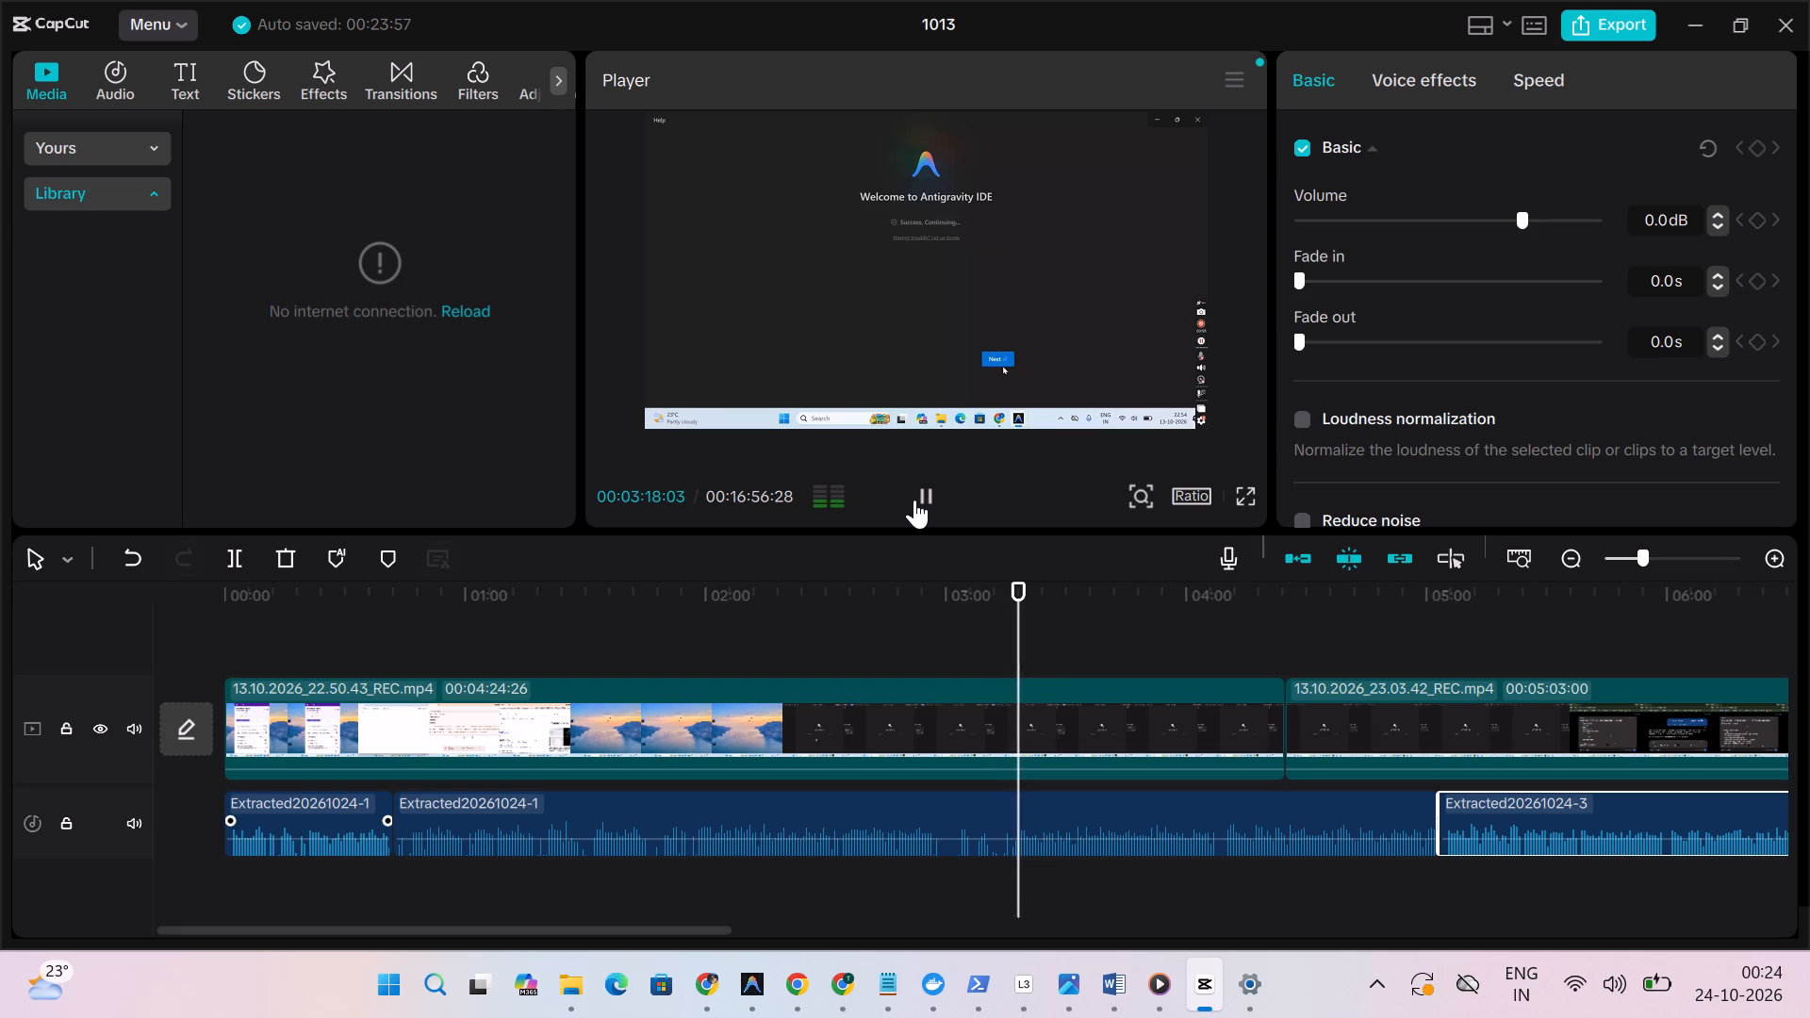
click(927, 498)
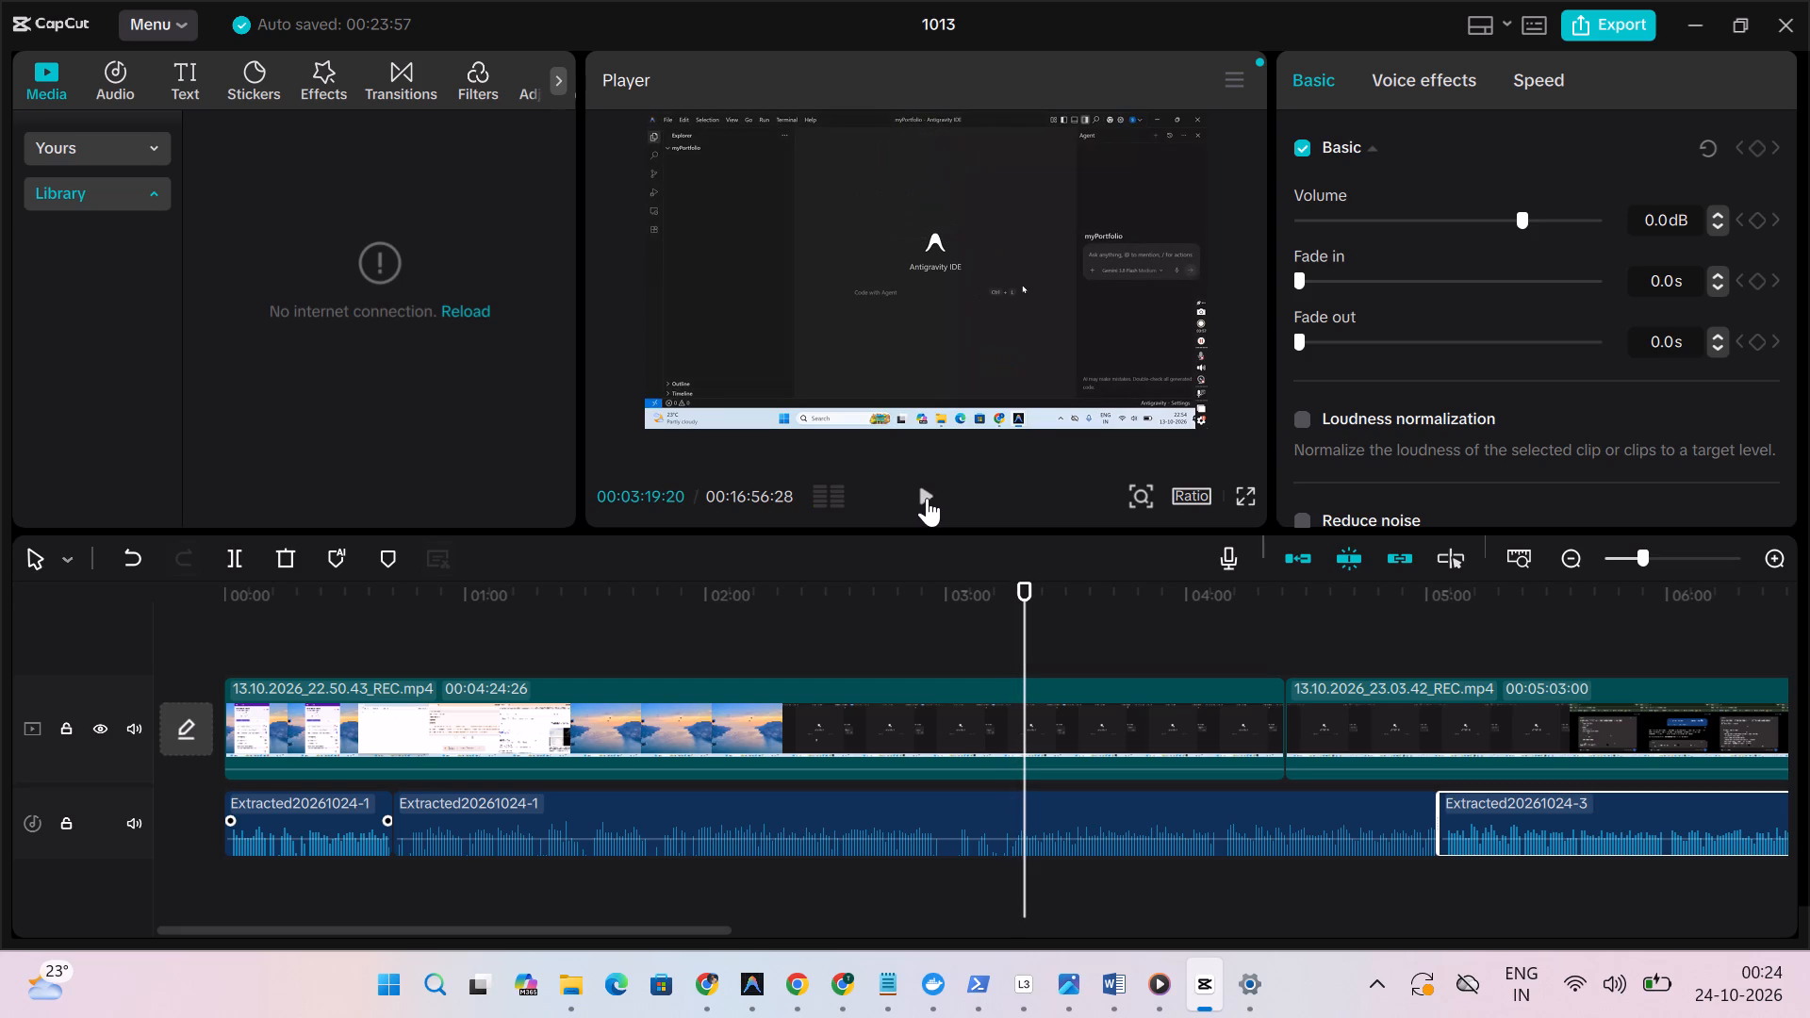
click(229, 566)
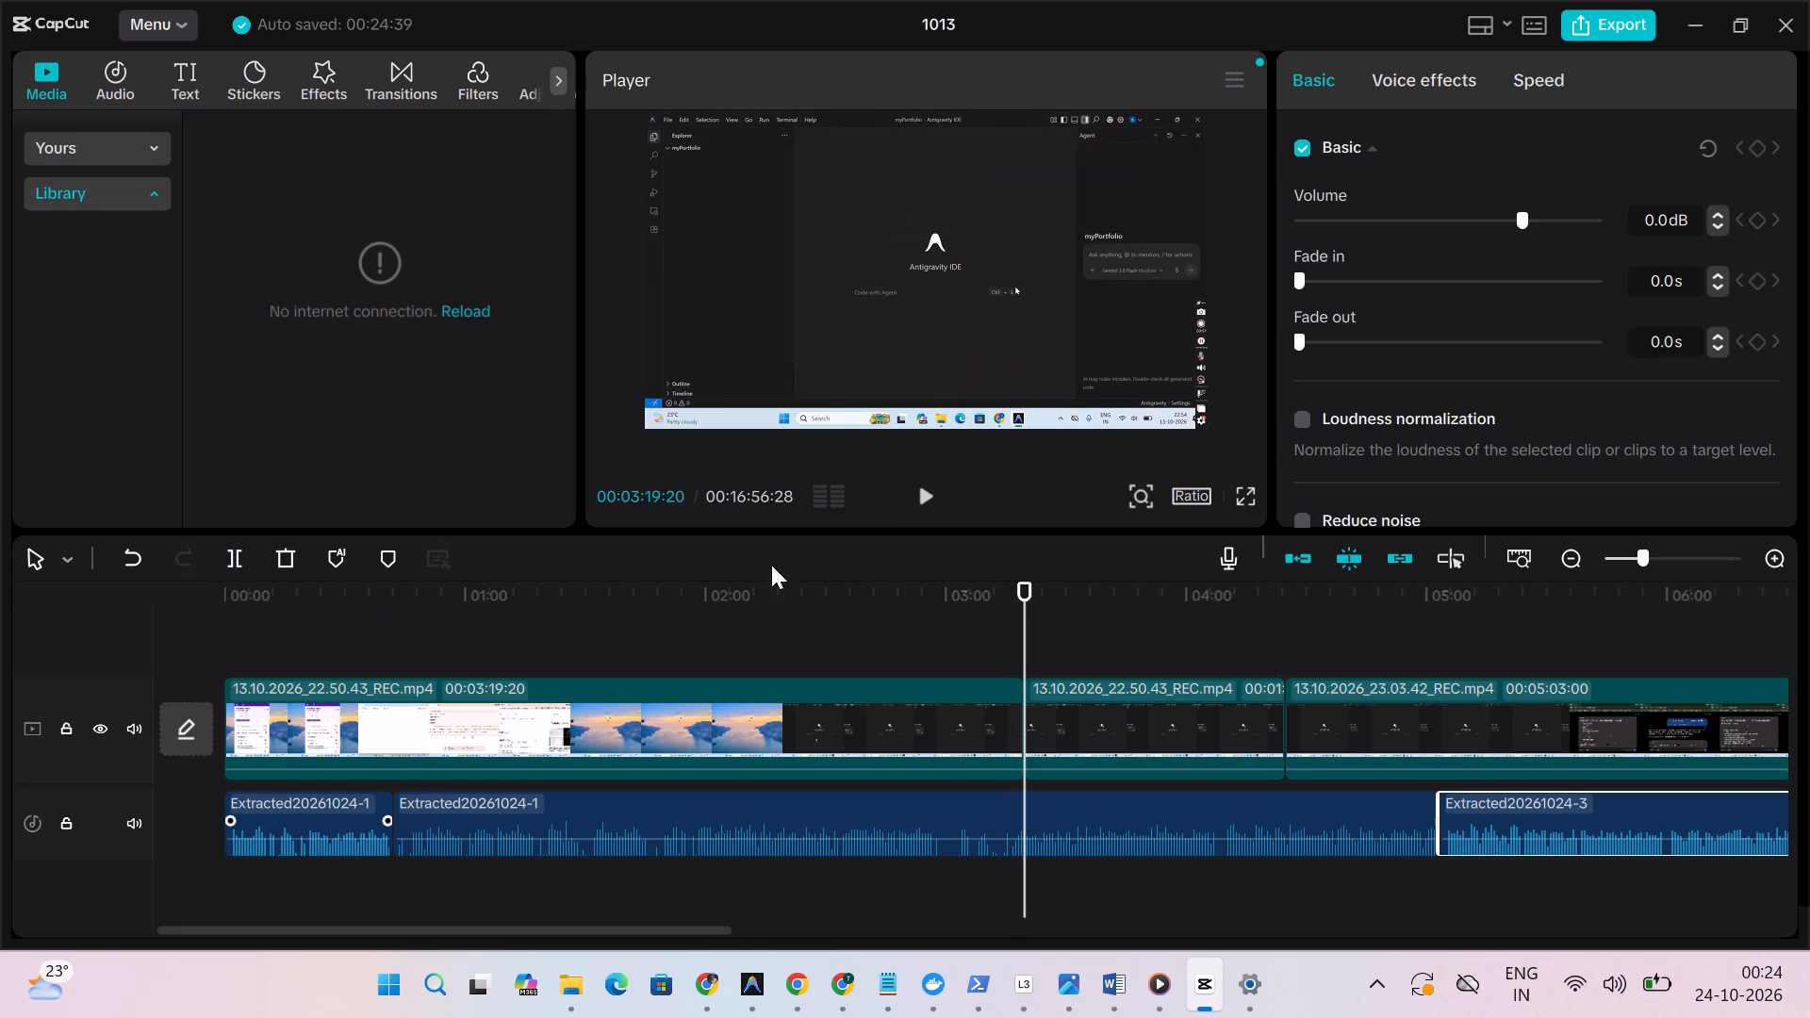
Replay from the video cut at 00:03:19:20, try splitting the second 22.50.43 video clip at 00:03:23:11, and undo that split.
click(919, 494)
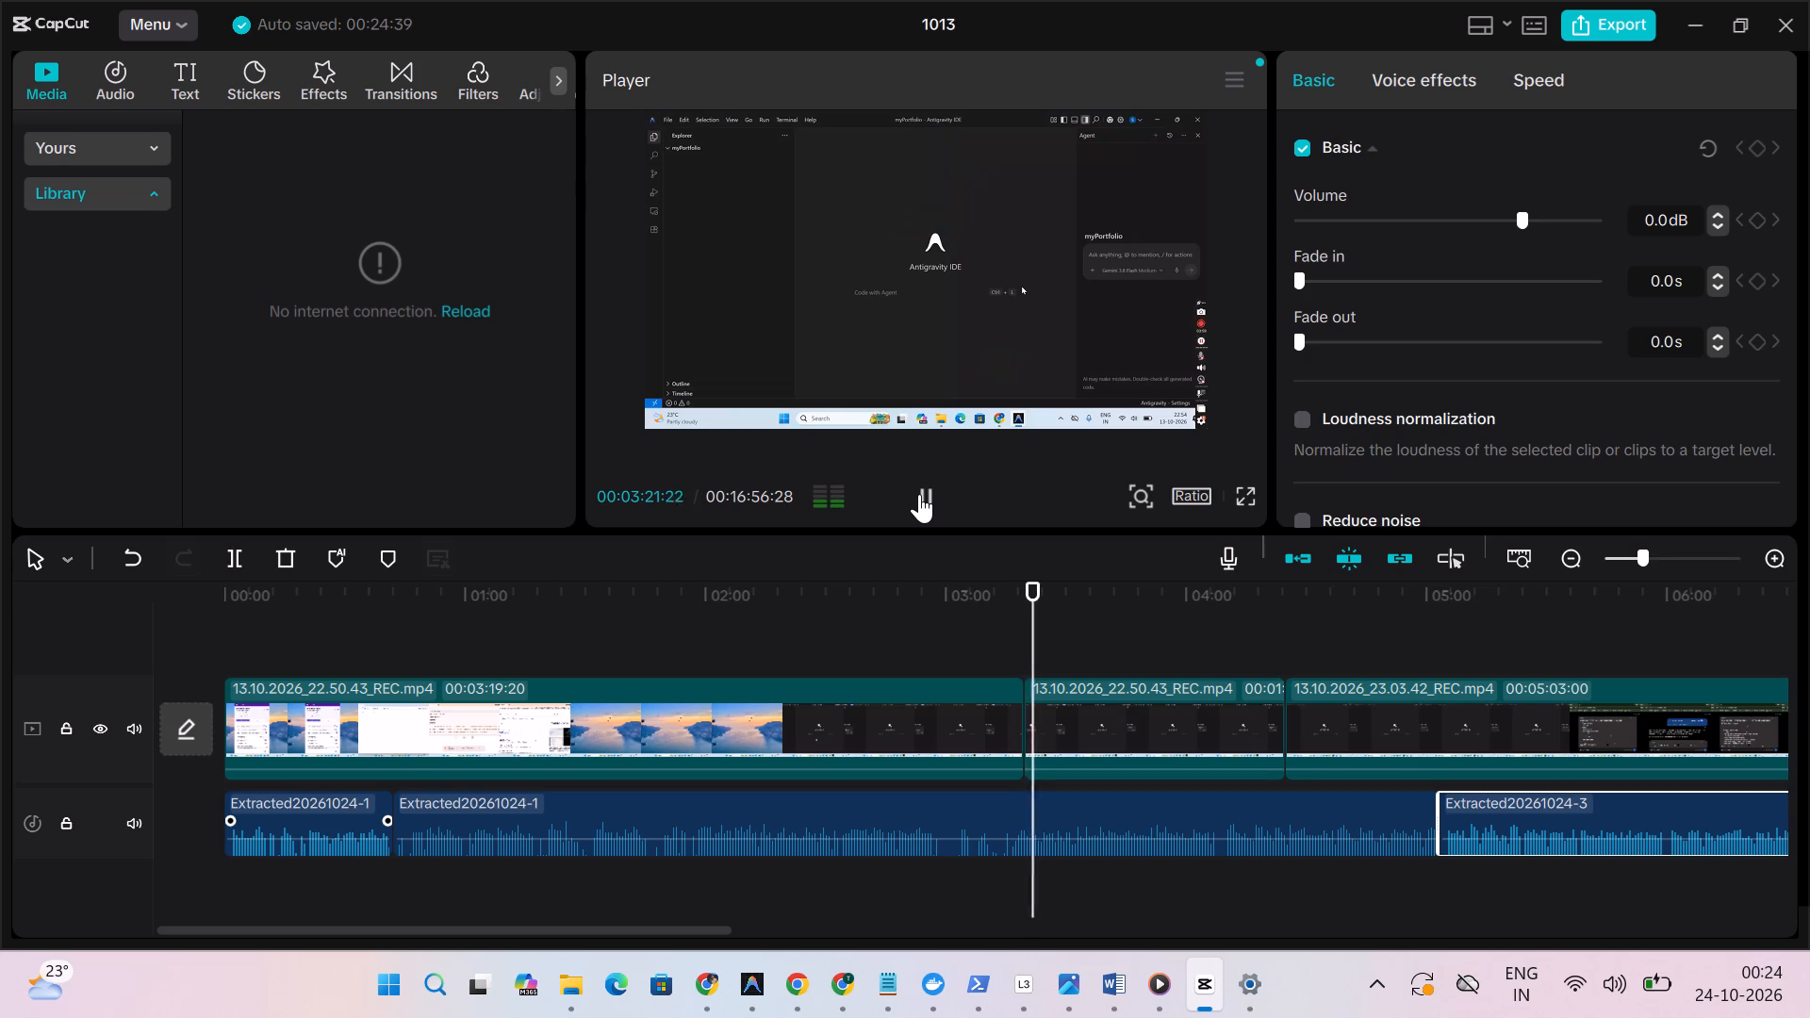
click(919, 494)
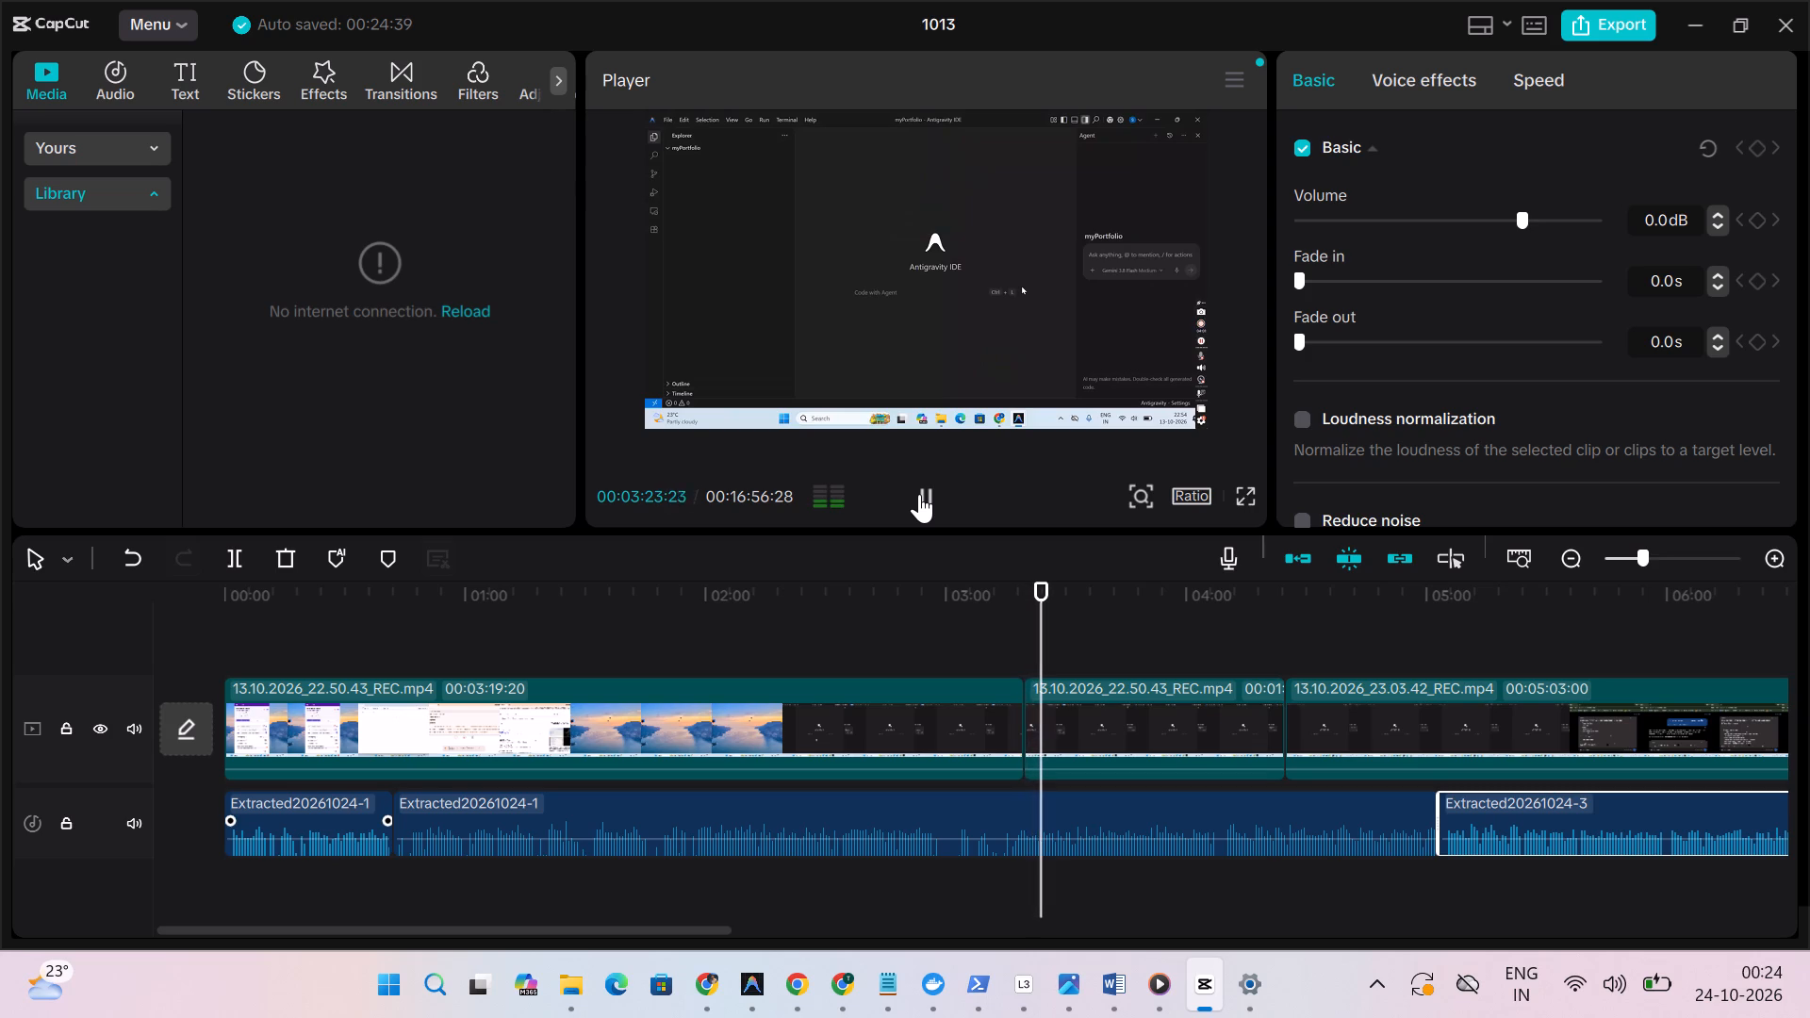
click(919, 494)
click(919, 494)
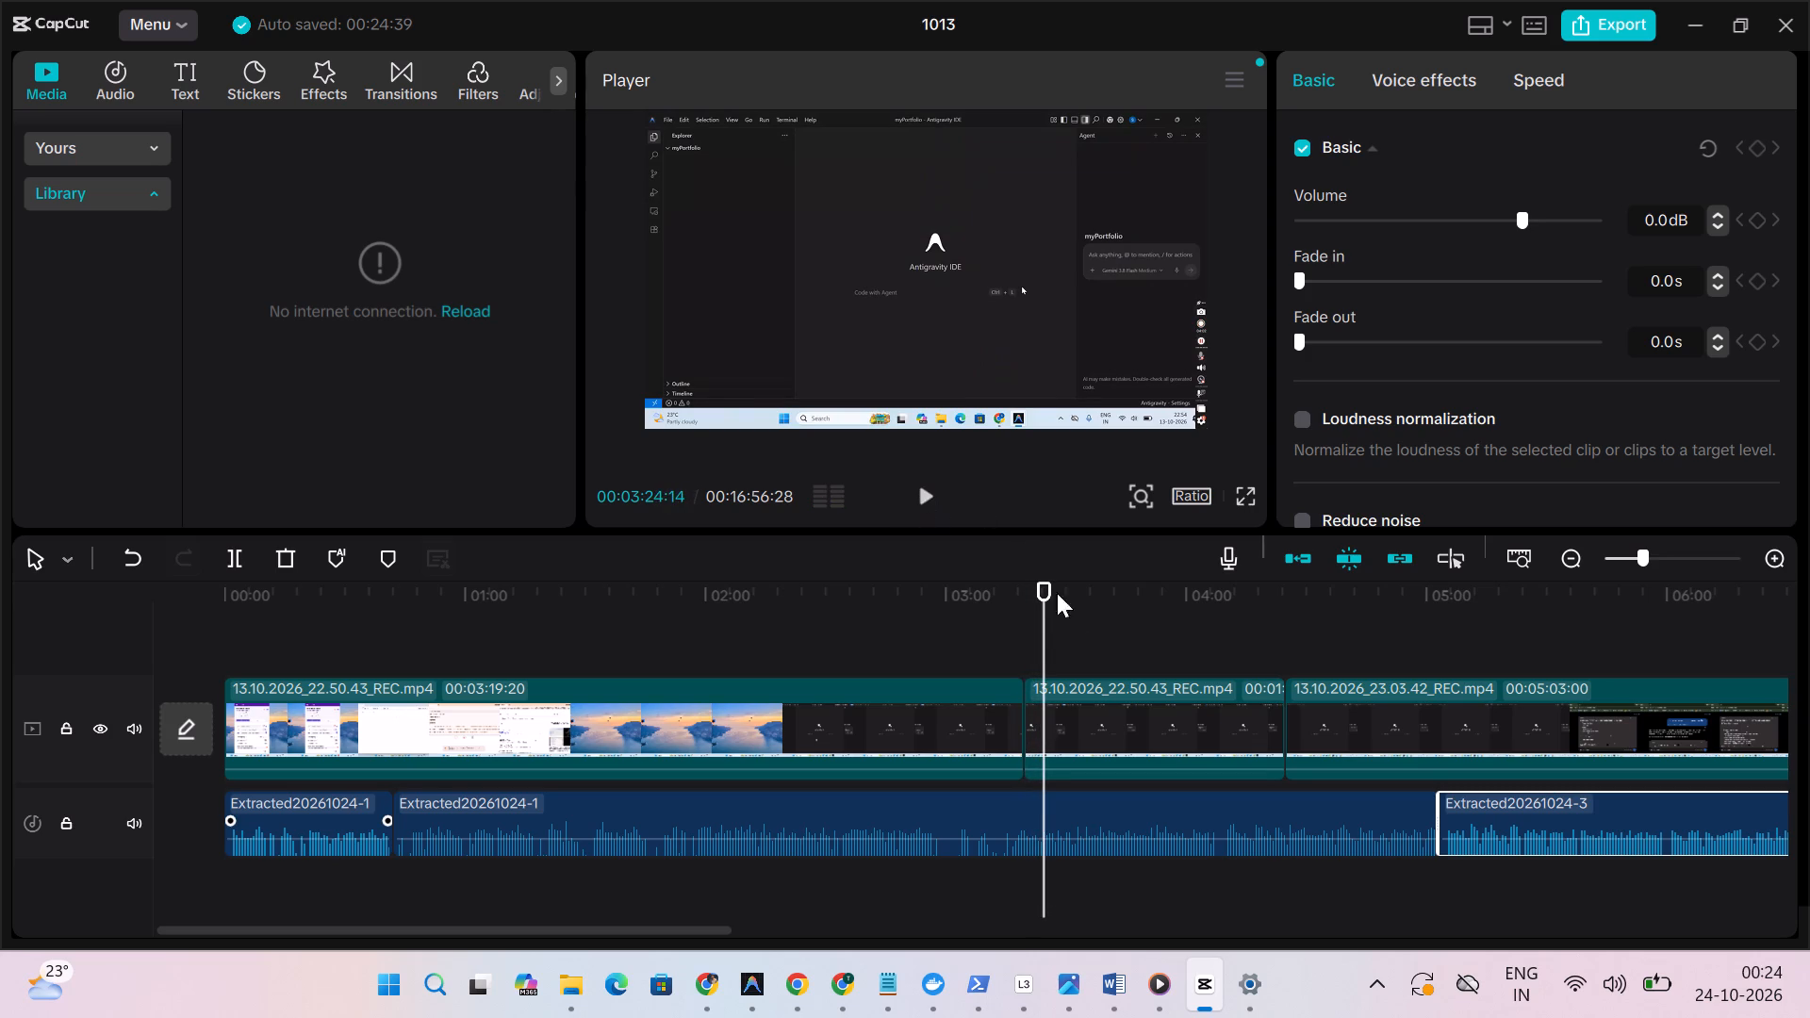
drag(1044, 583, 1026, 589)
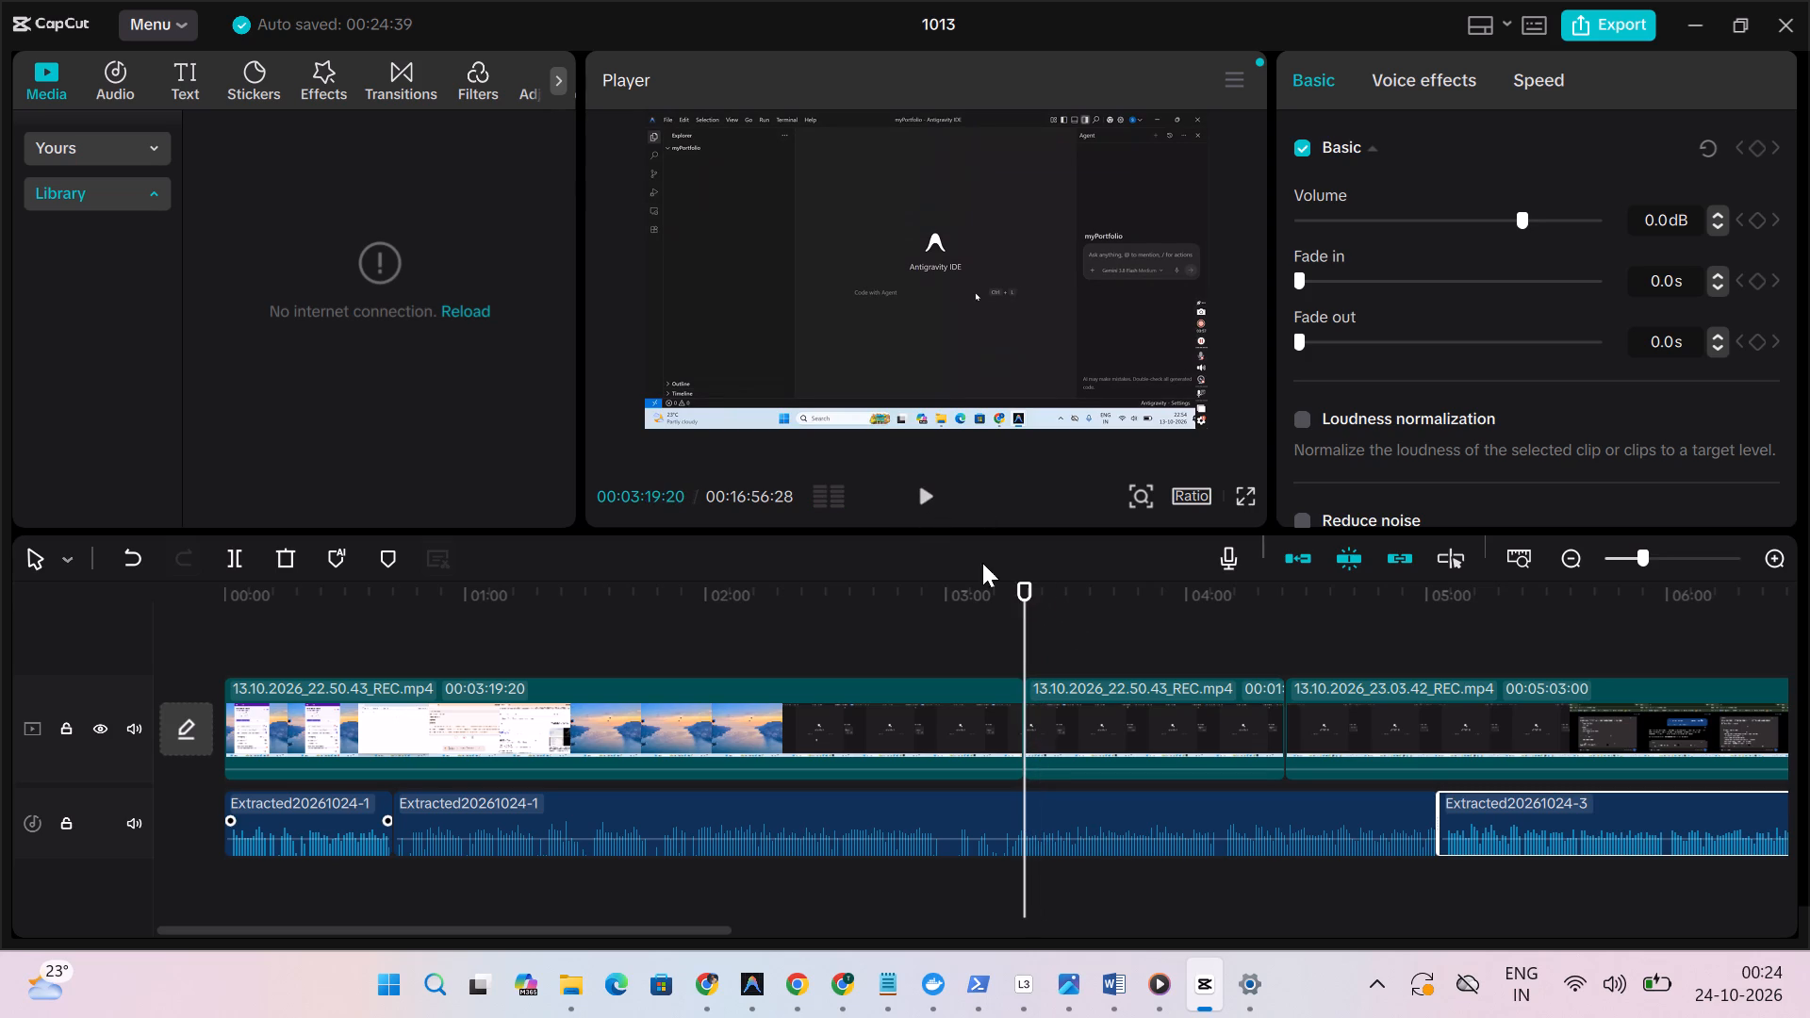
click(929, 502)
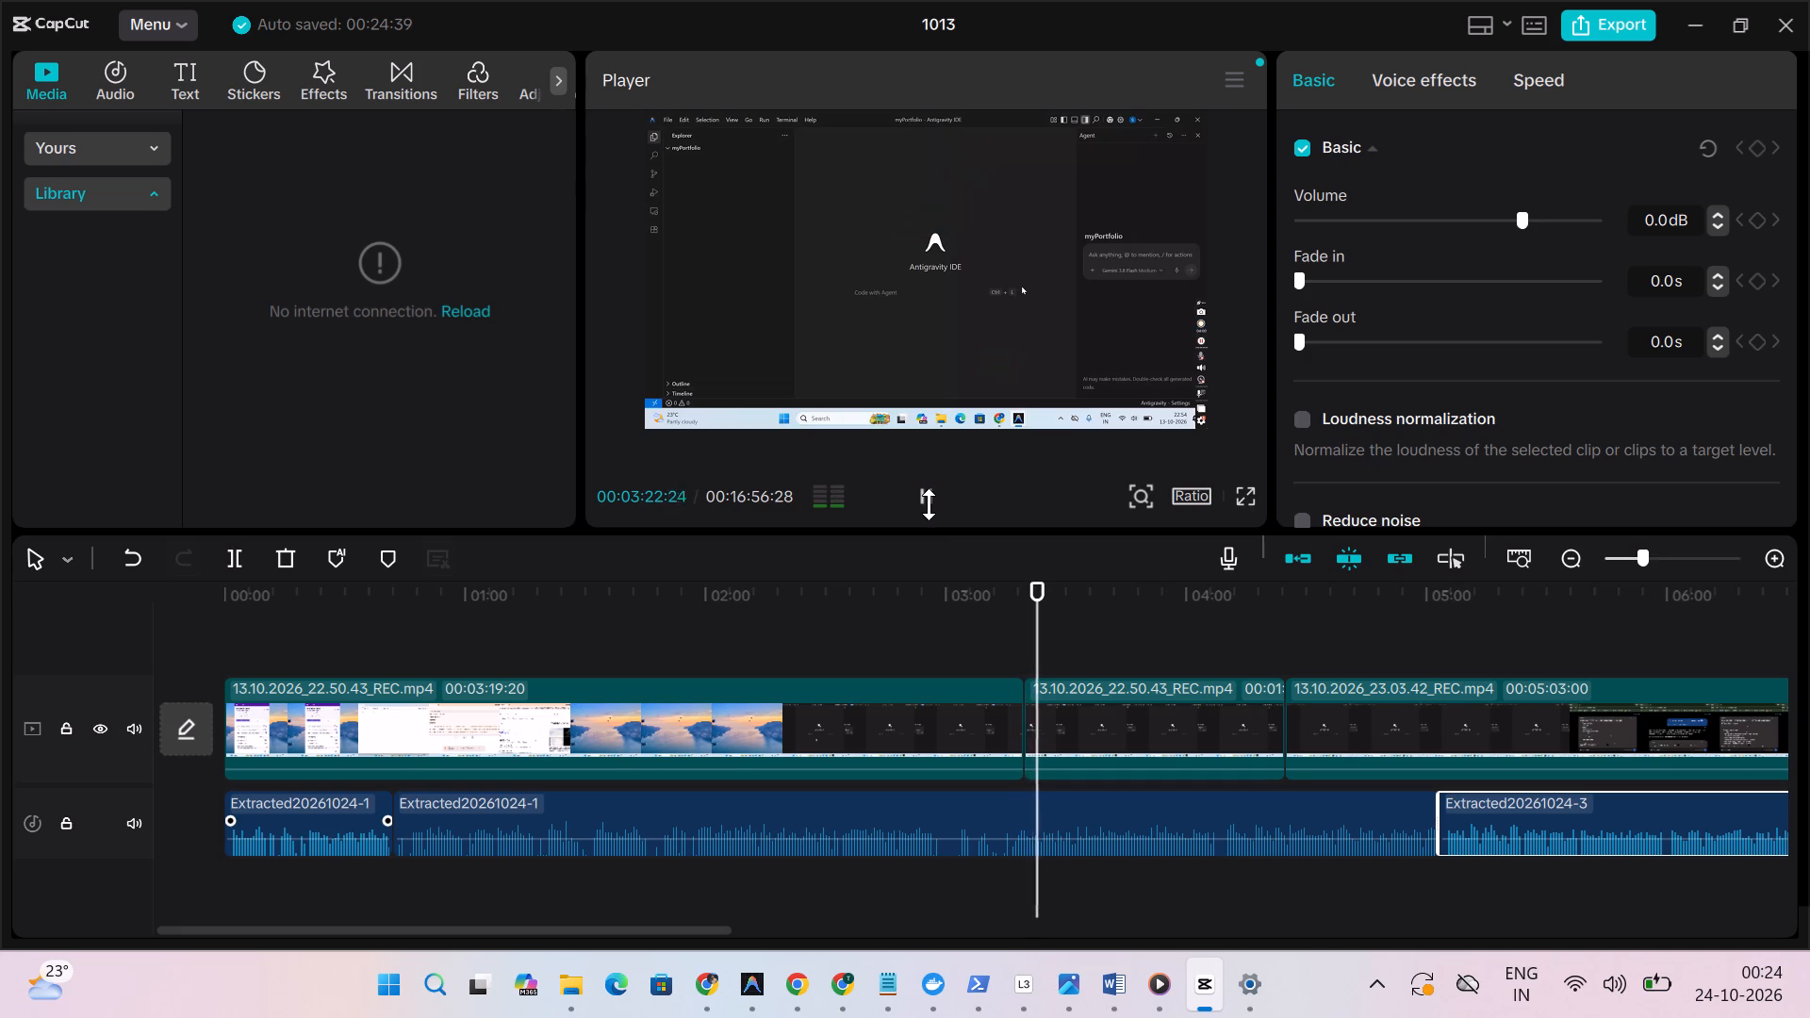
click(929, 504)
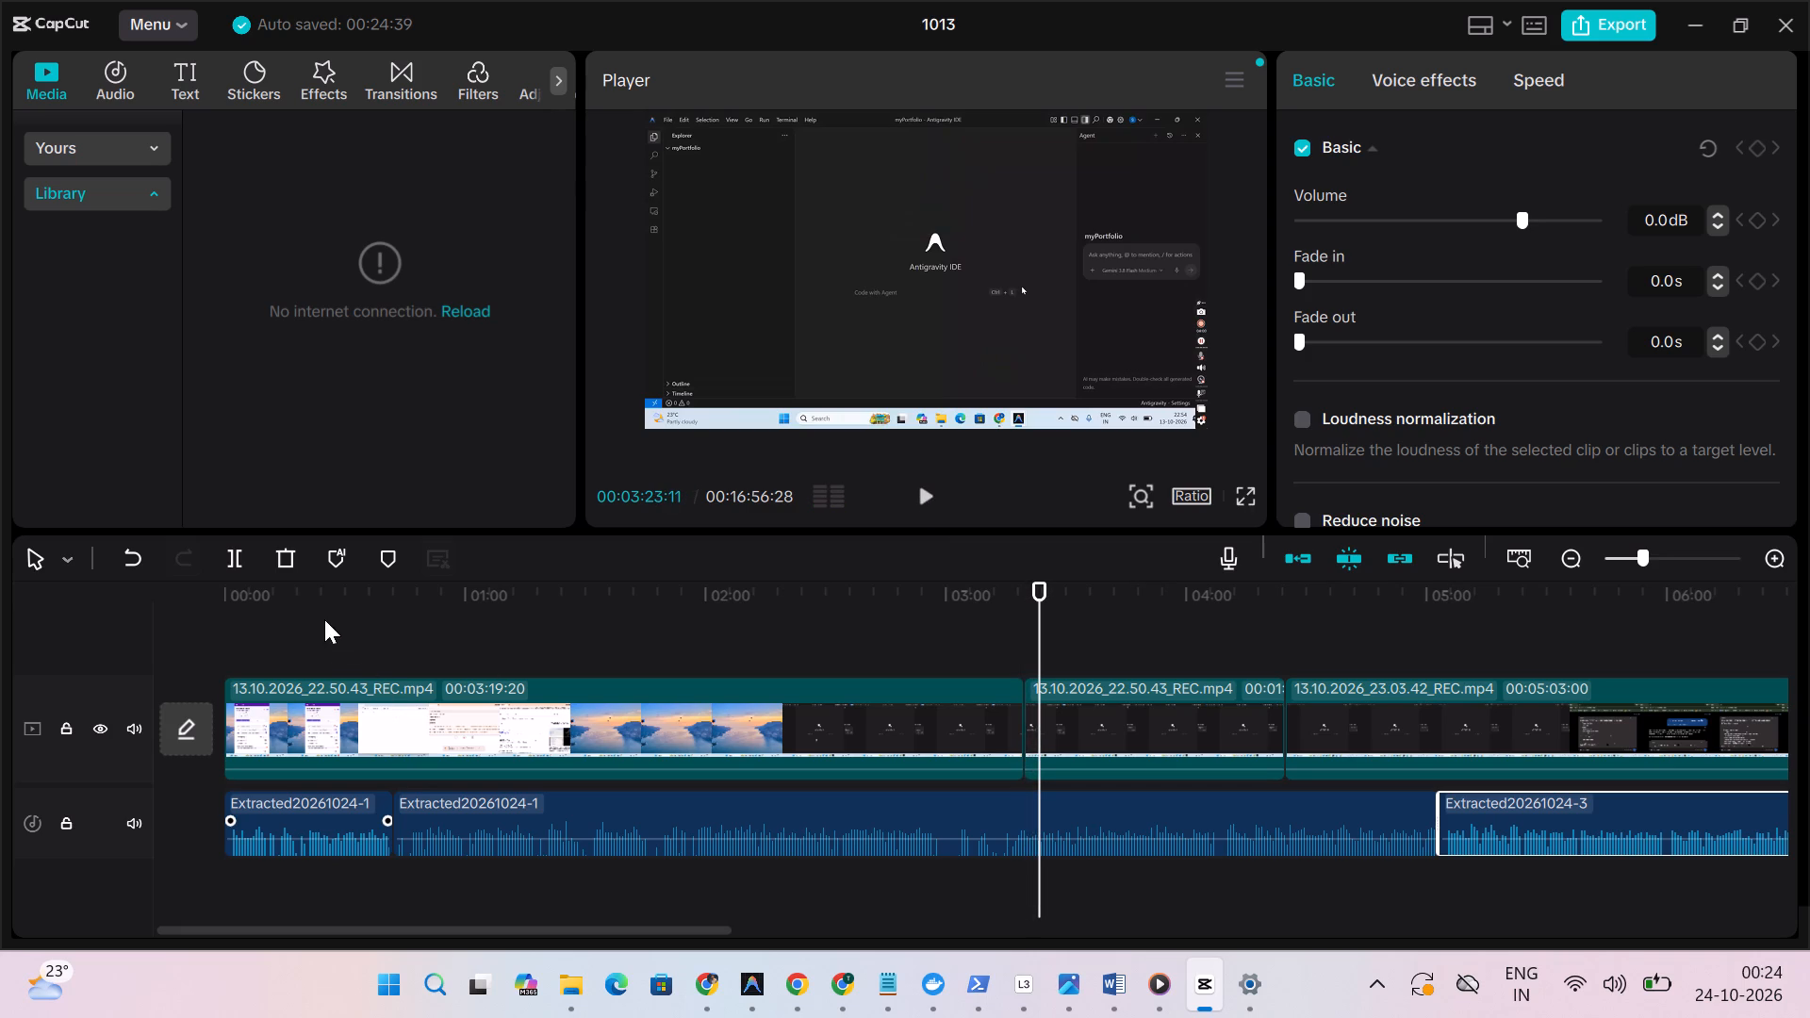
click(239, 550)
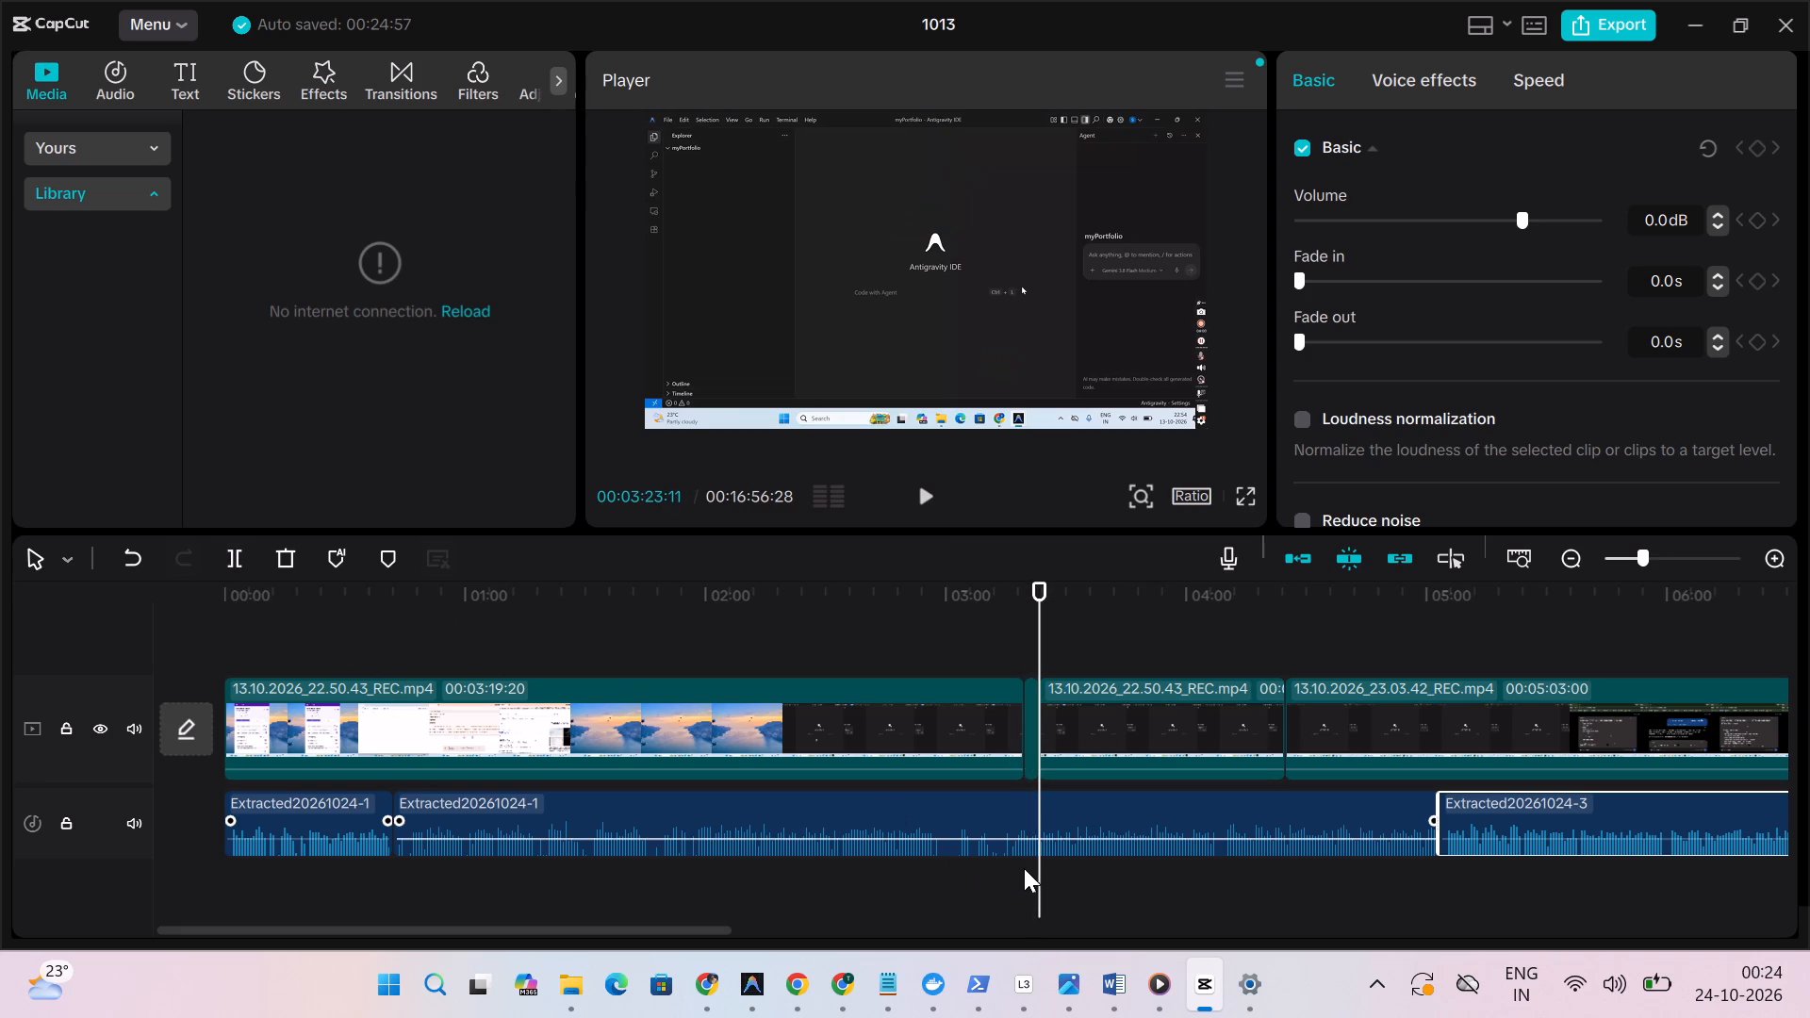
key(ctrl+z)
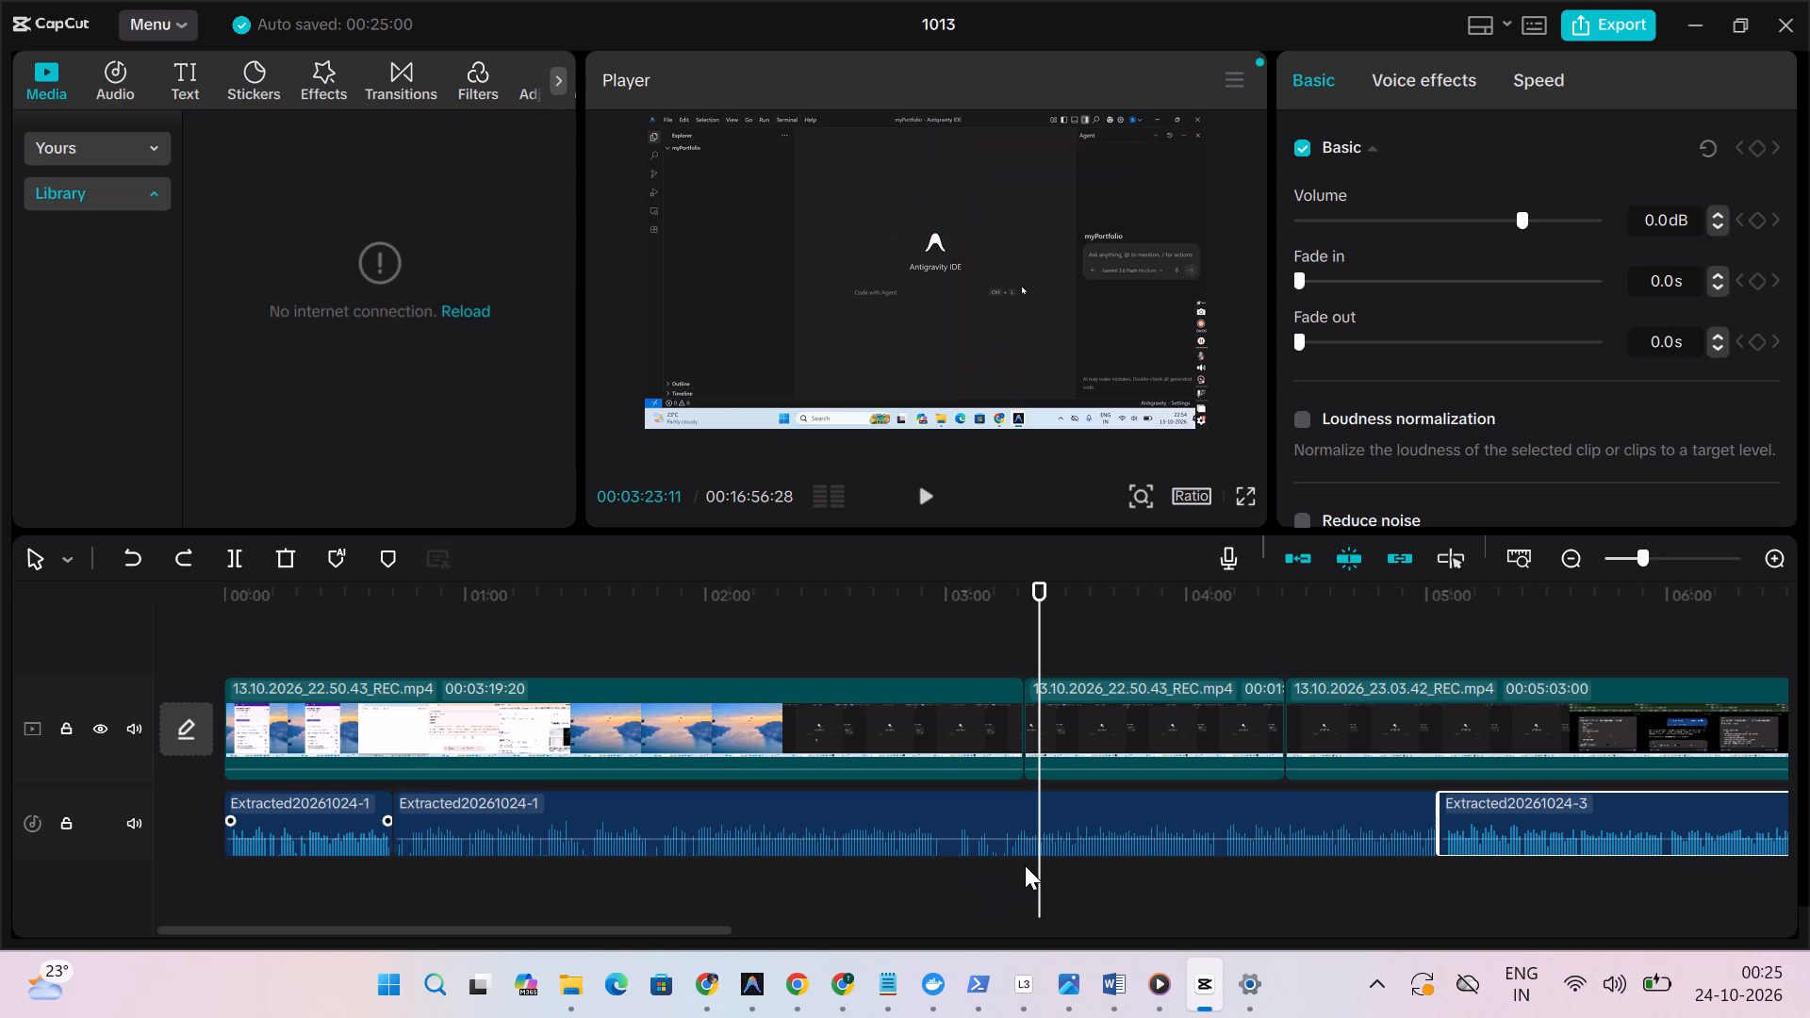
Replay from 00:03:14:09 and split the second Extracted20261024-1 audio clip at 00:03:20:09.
click(1034, 827)
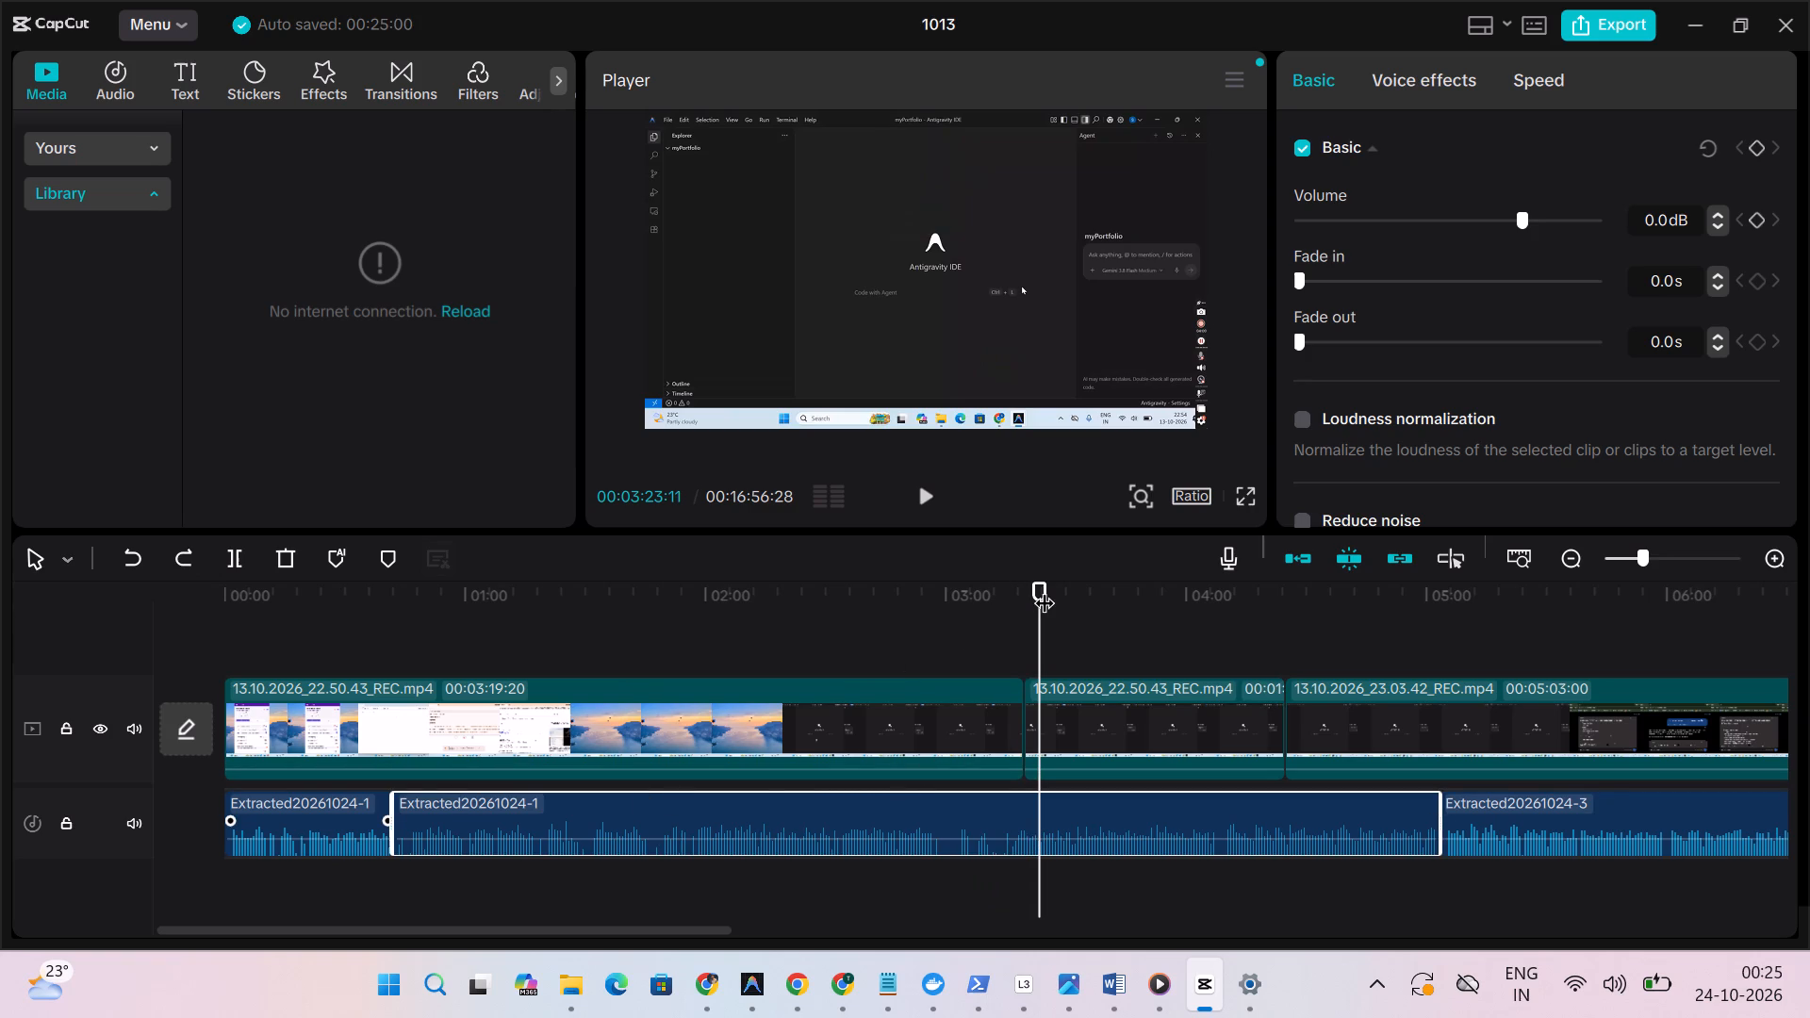
drag(1044, 588, 1003, 601)
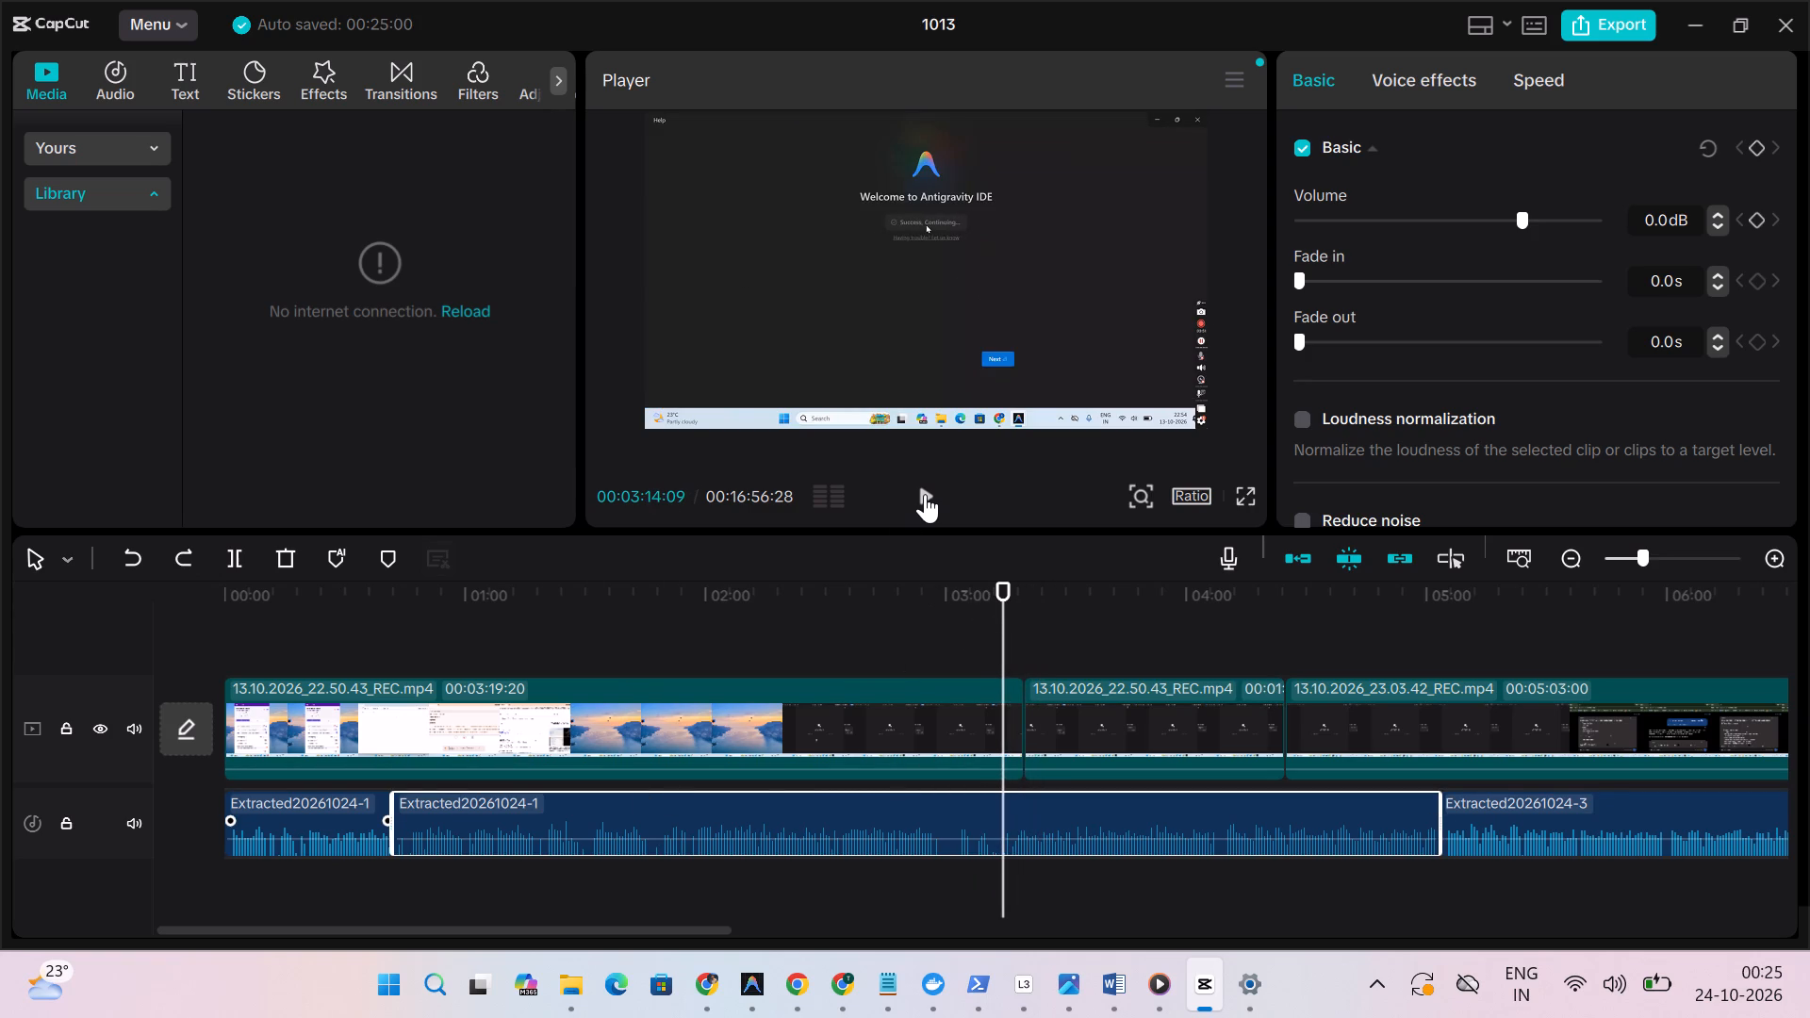
click(925, 497)
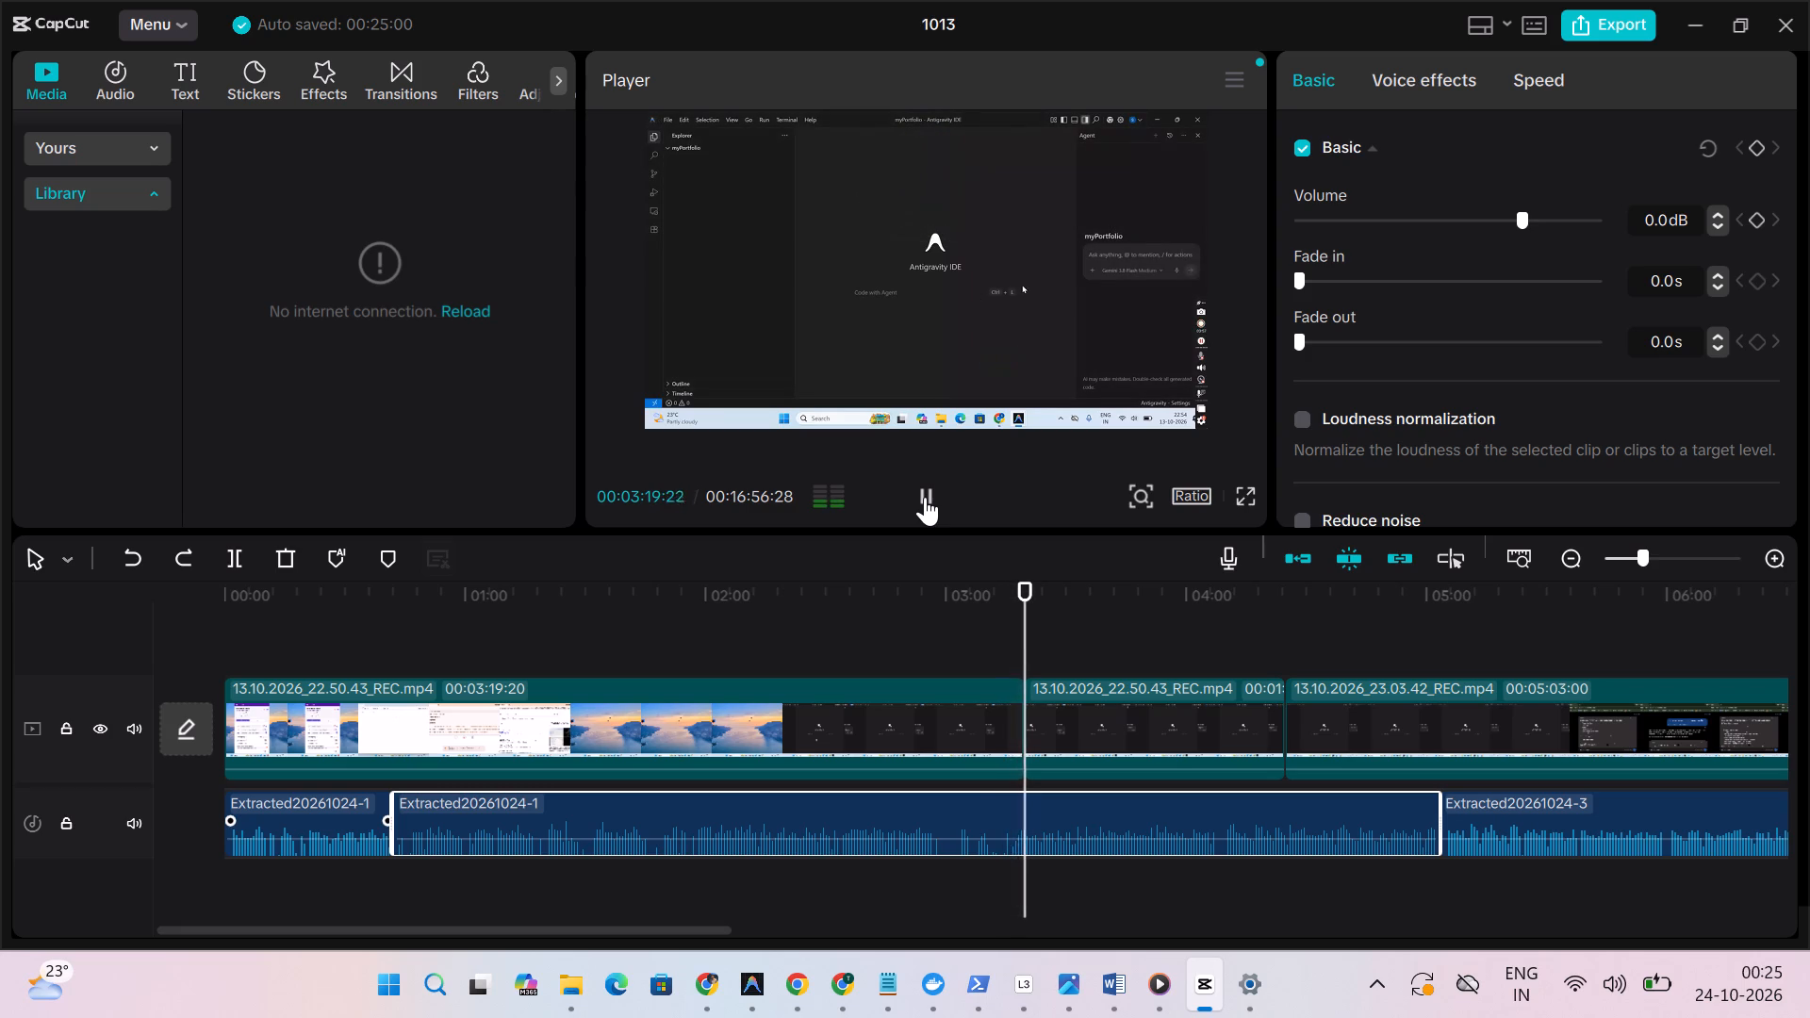
click(925, 497)
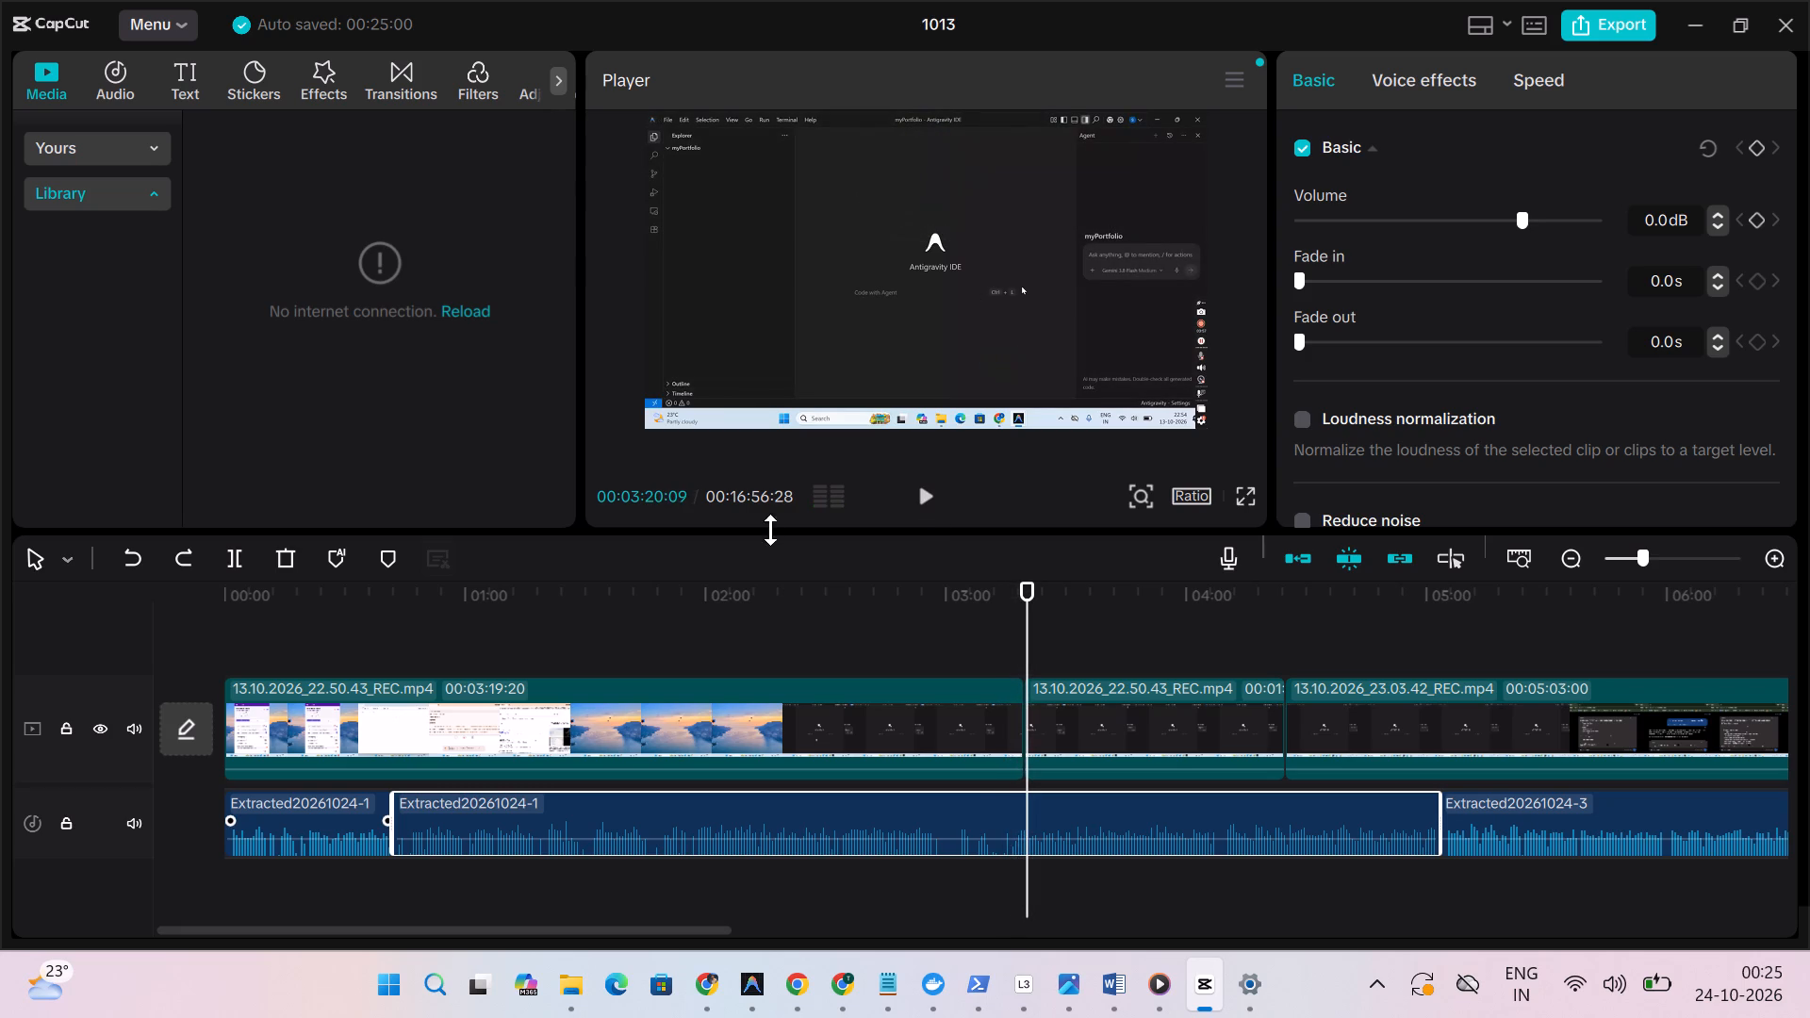
click(1026, 816)
click(231, 563)
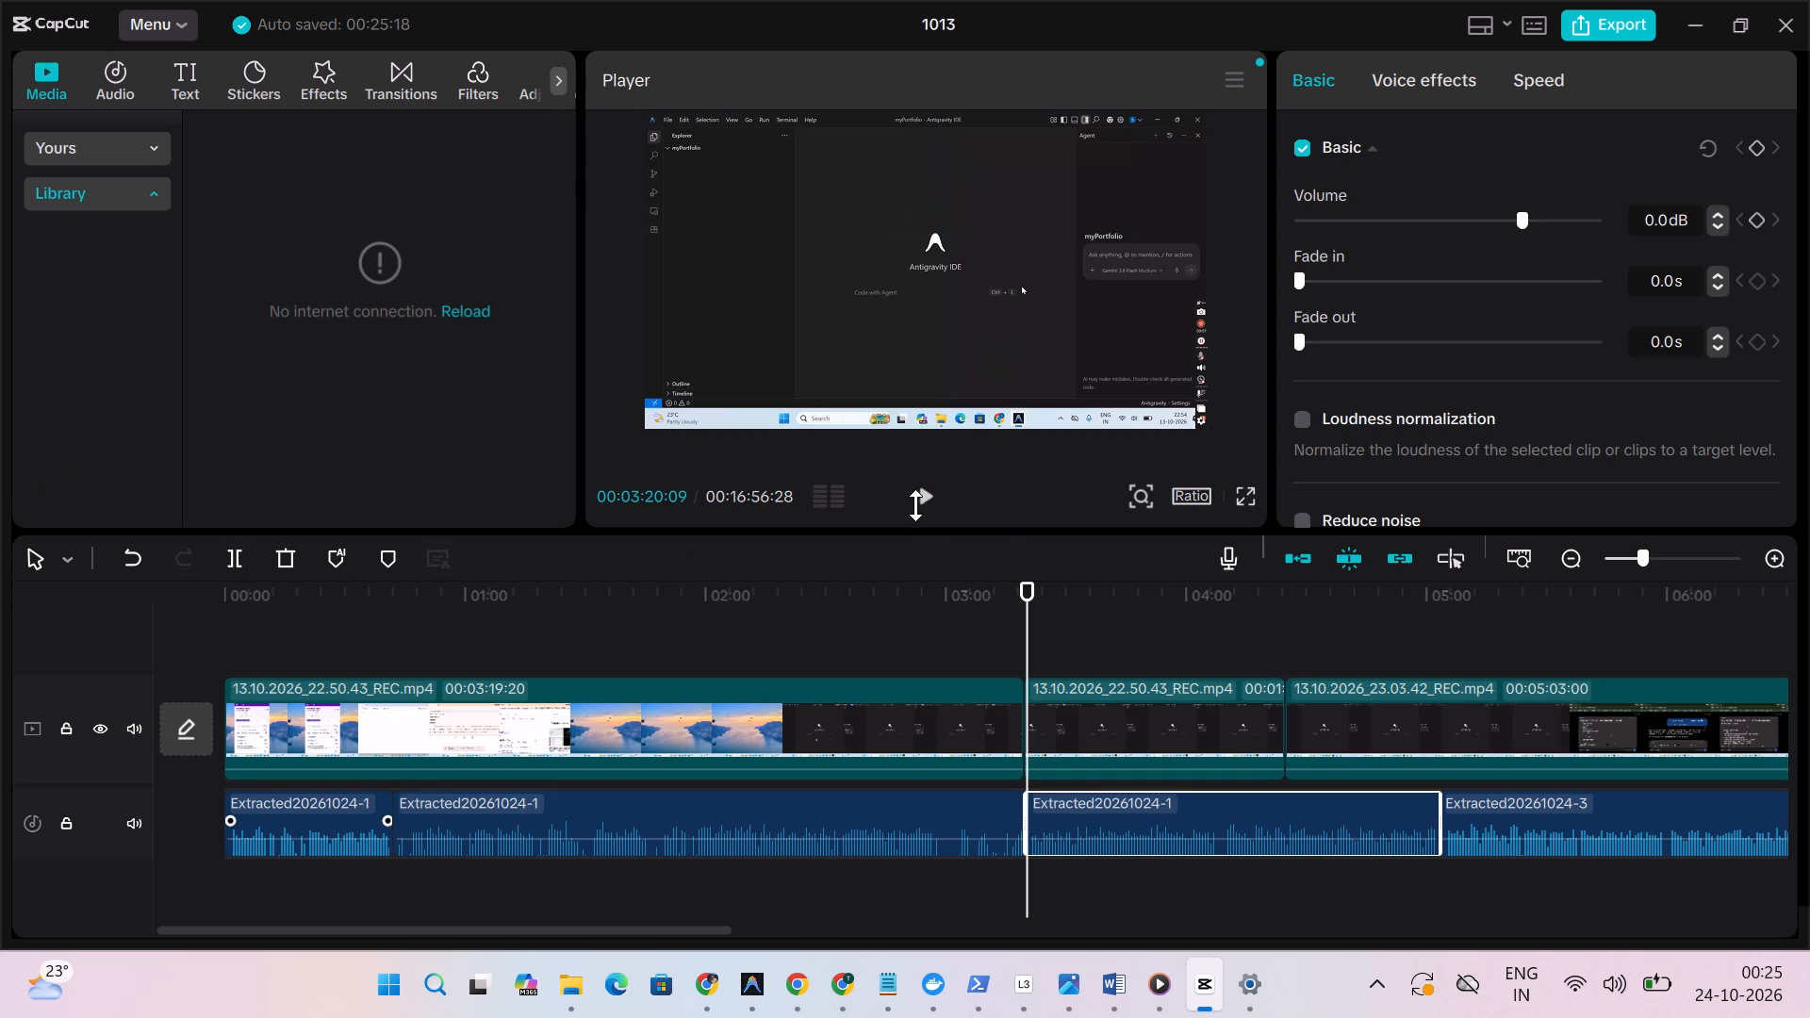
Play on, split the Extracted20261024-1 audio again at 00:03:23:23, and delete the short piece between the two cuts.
key(space)
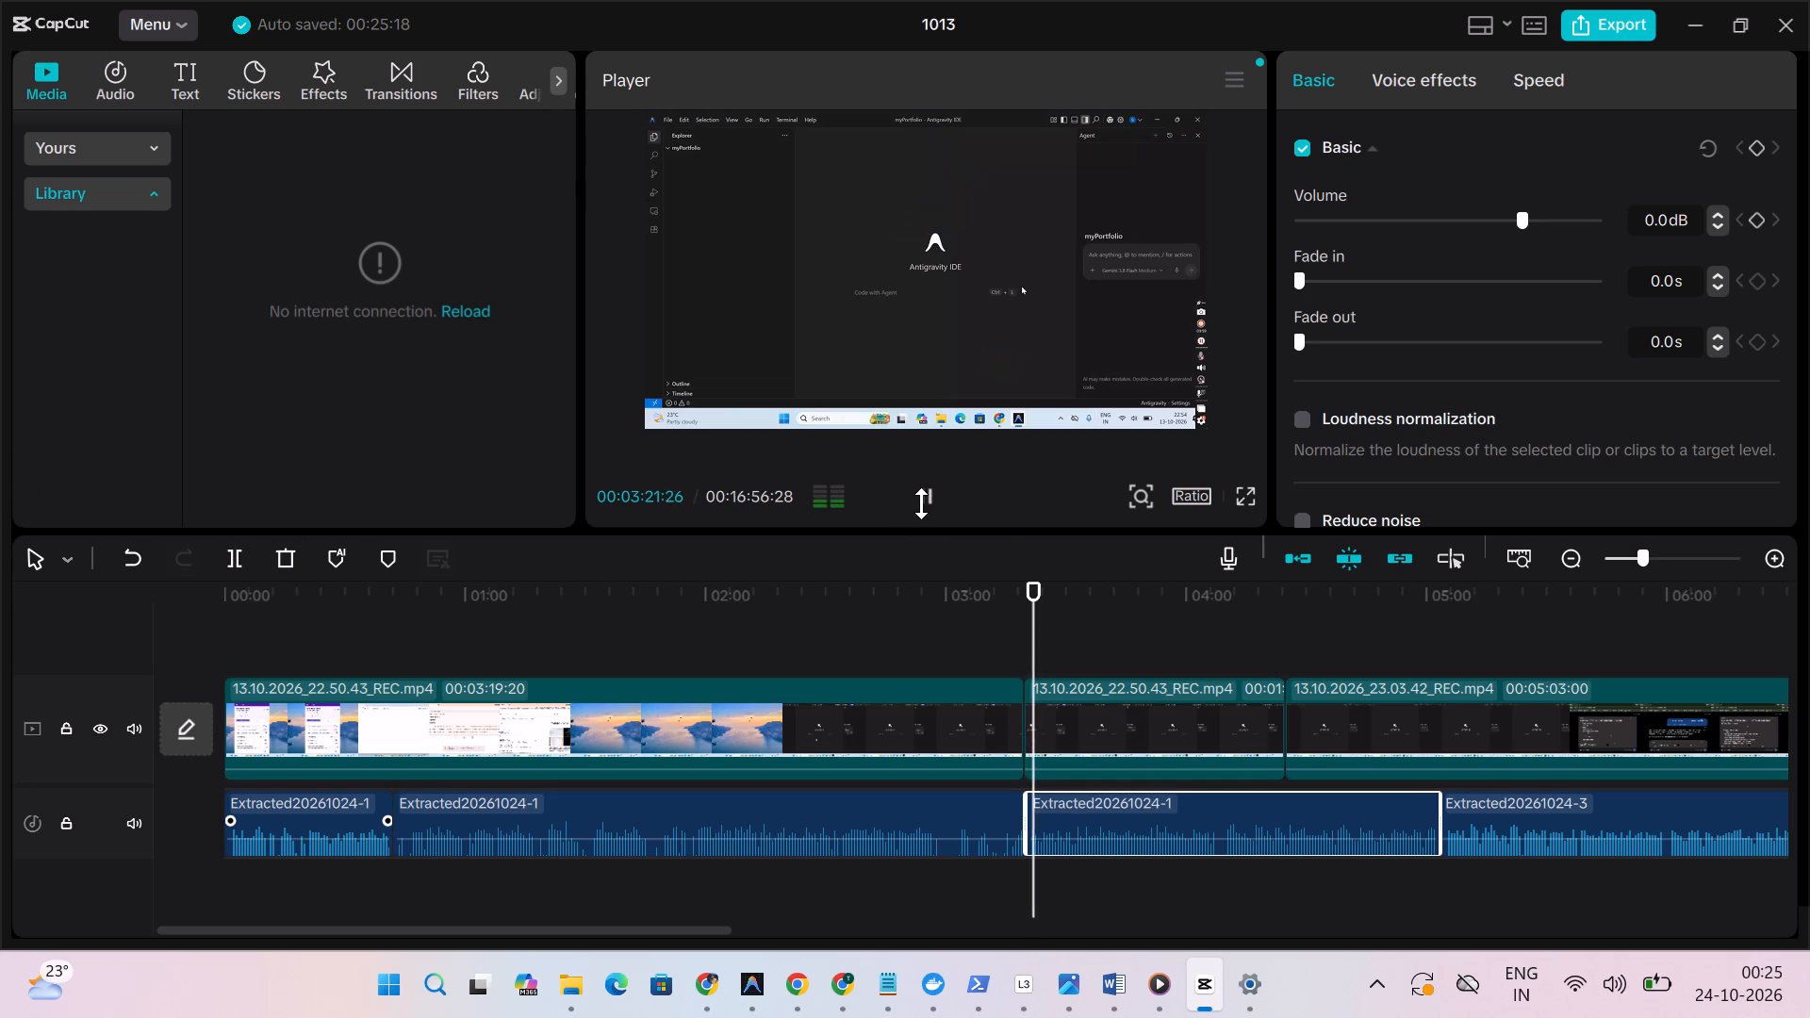
key(space)
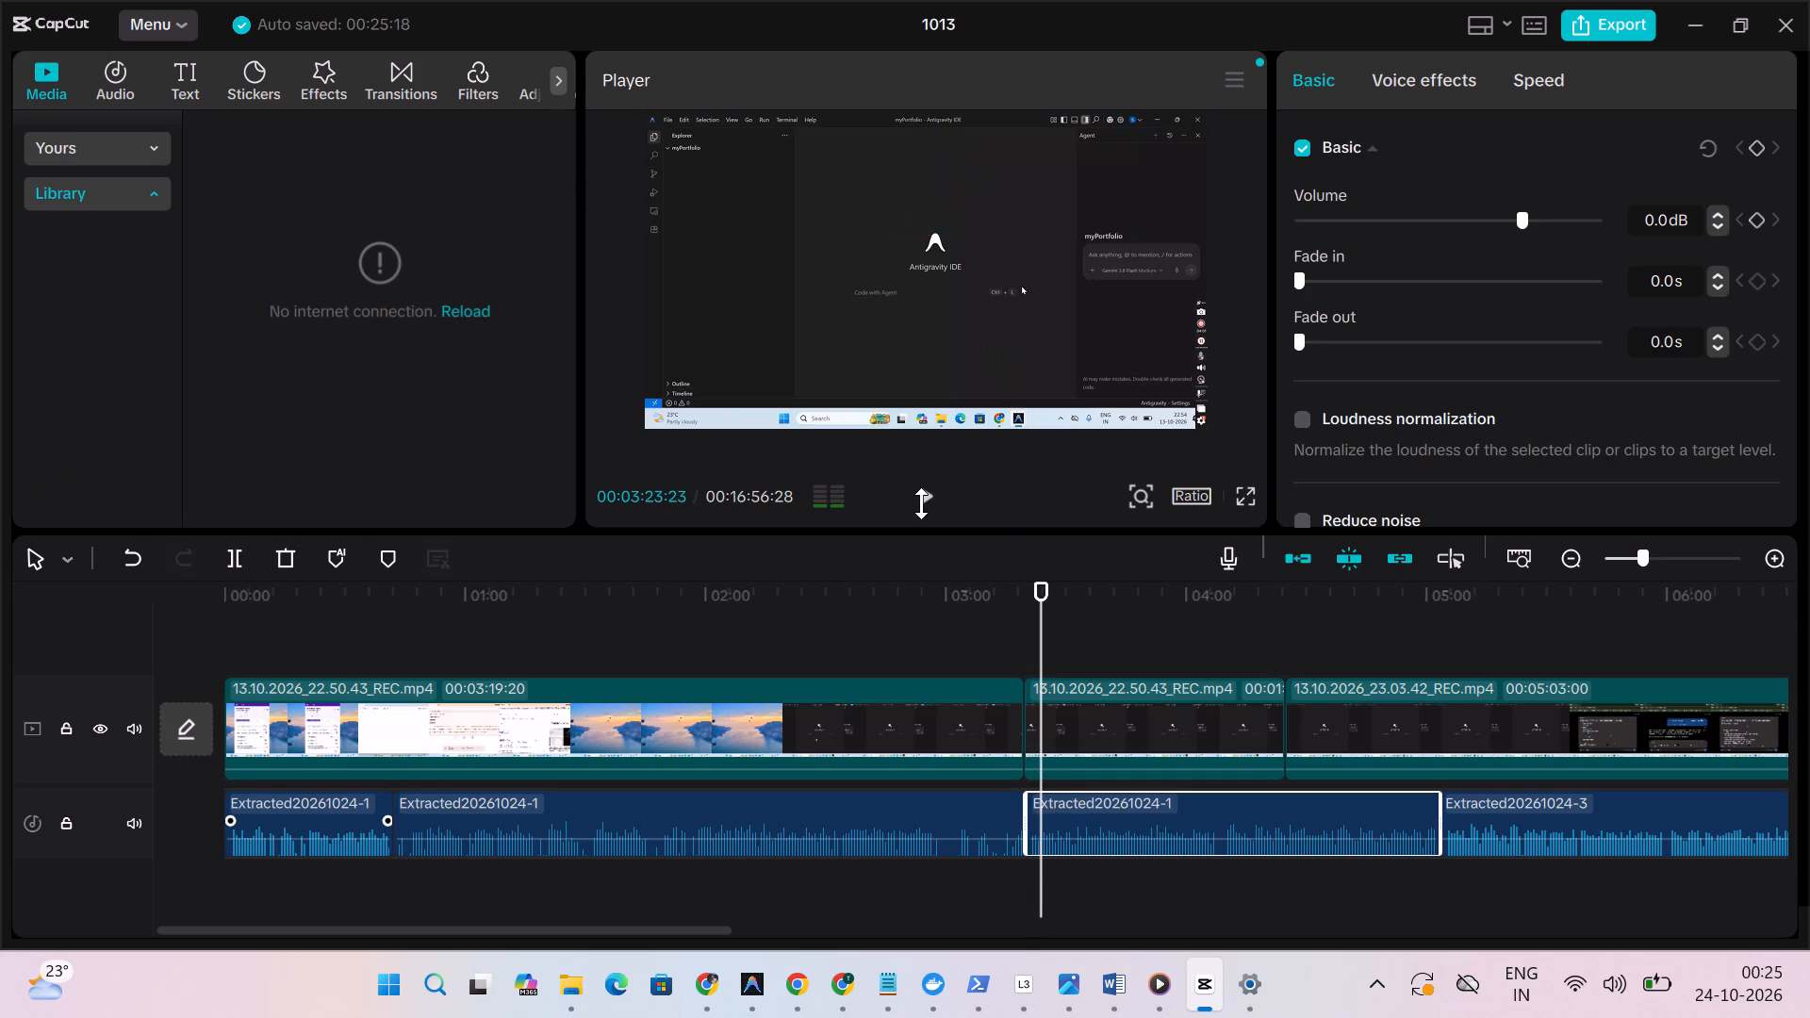
click(231, 560)
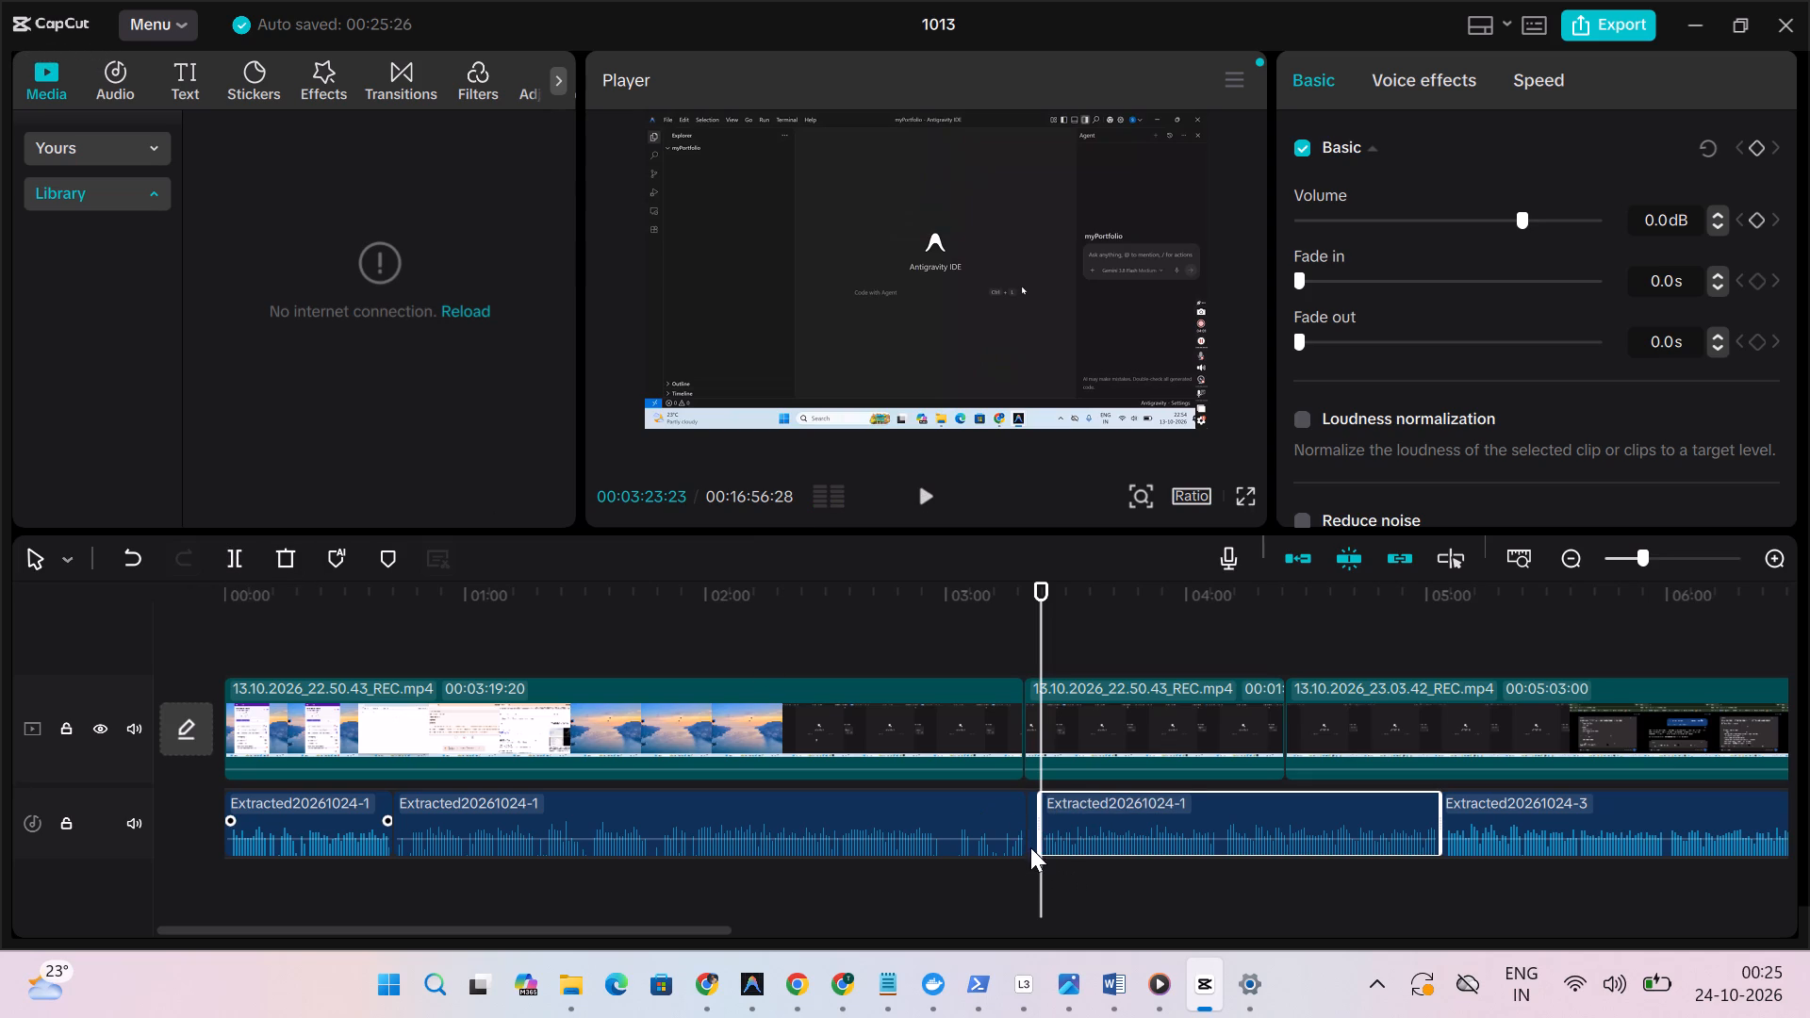
click(1030, 847)
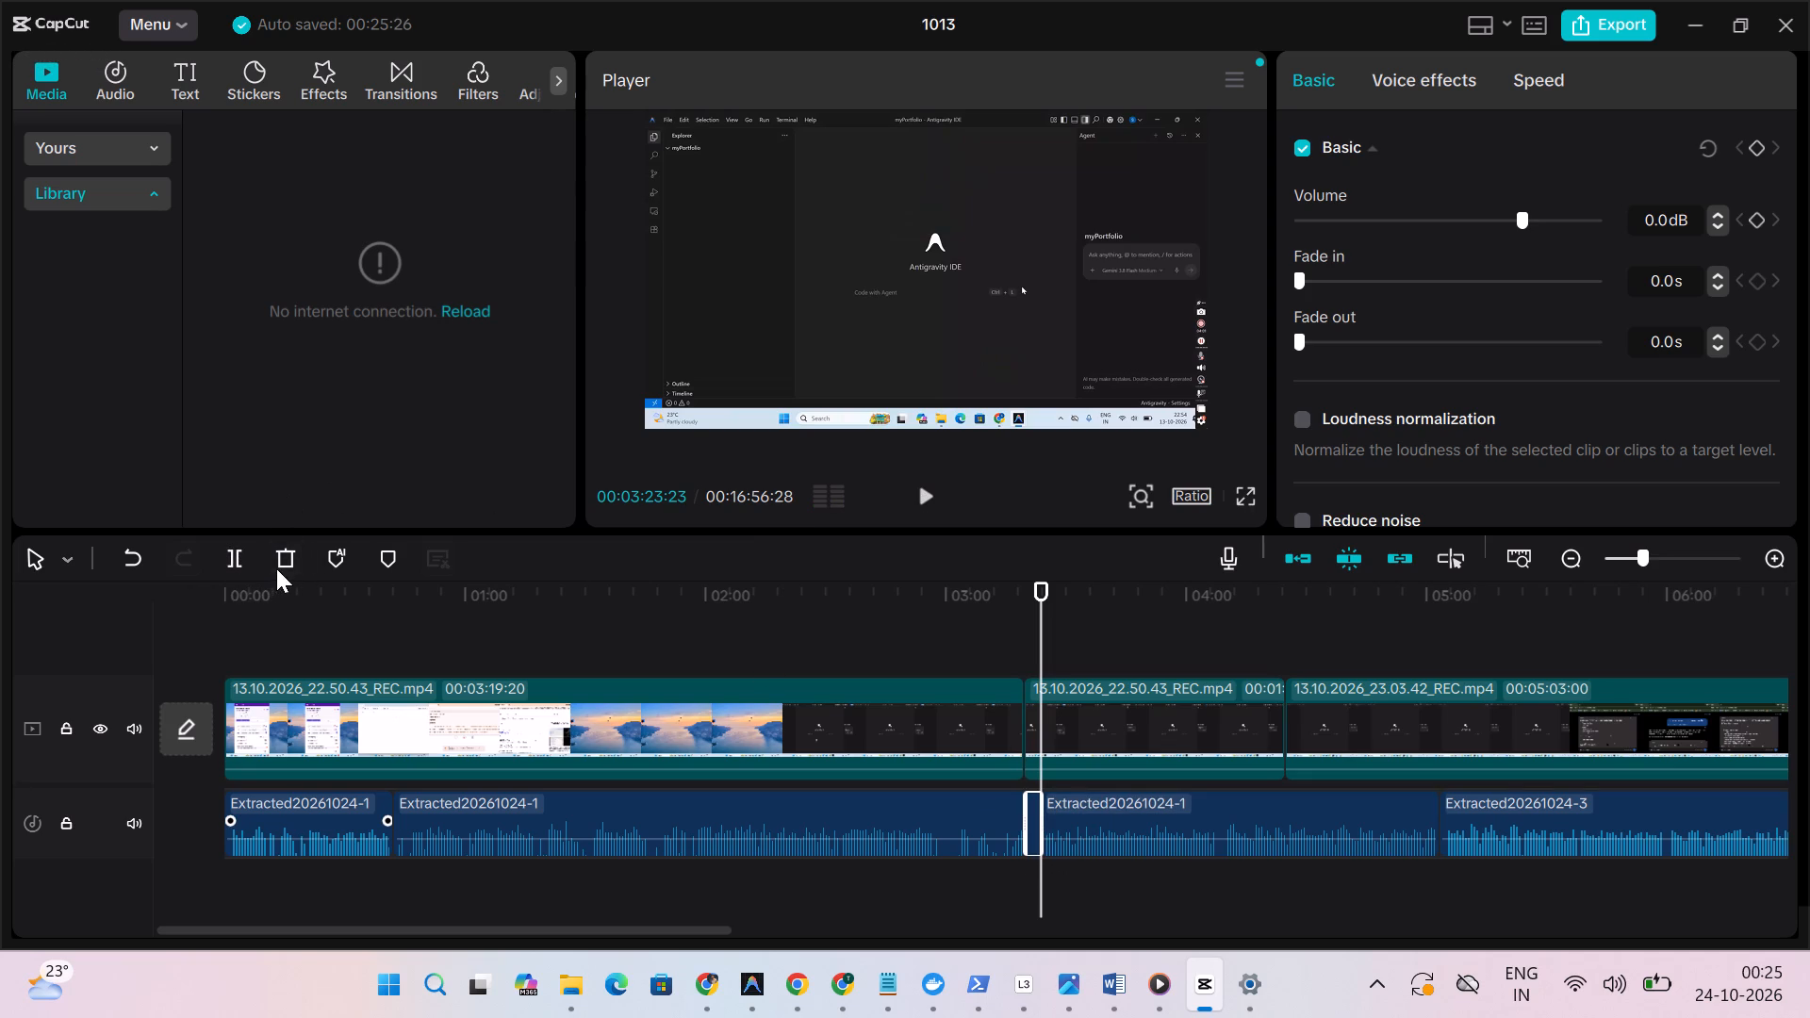
click(276, 568)
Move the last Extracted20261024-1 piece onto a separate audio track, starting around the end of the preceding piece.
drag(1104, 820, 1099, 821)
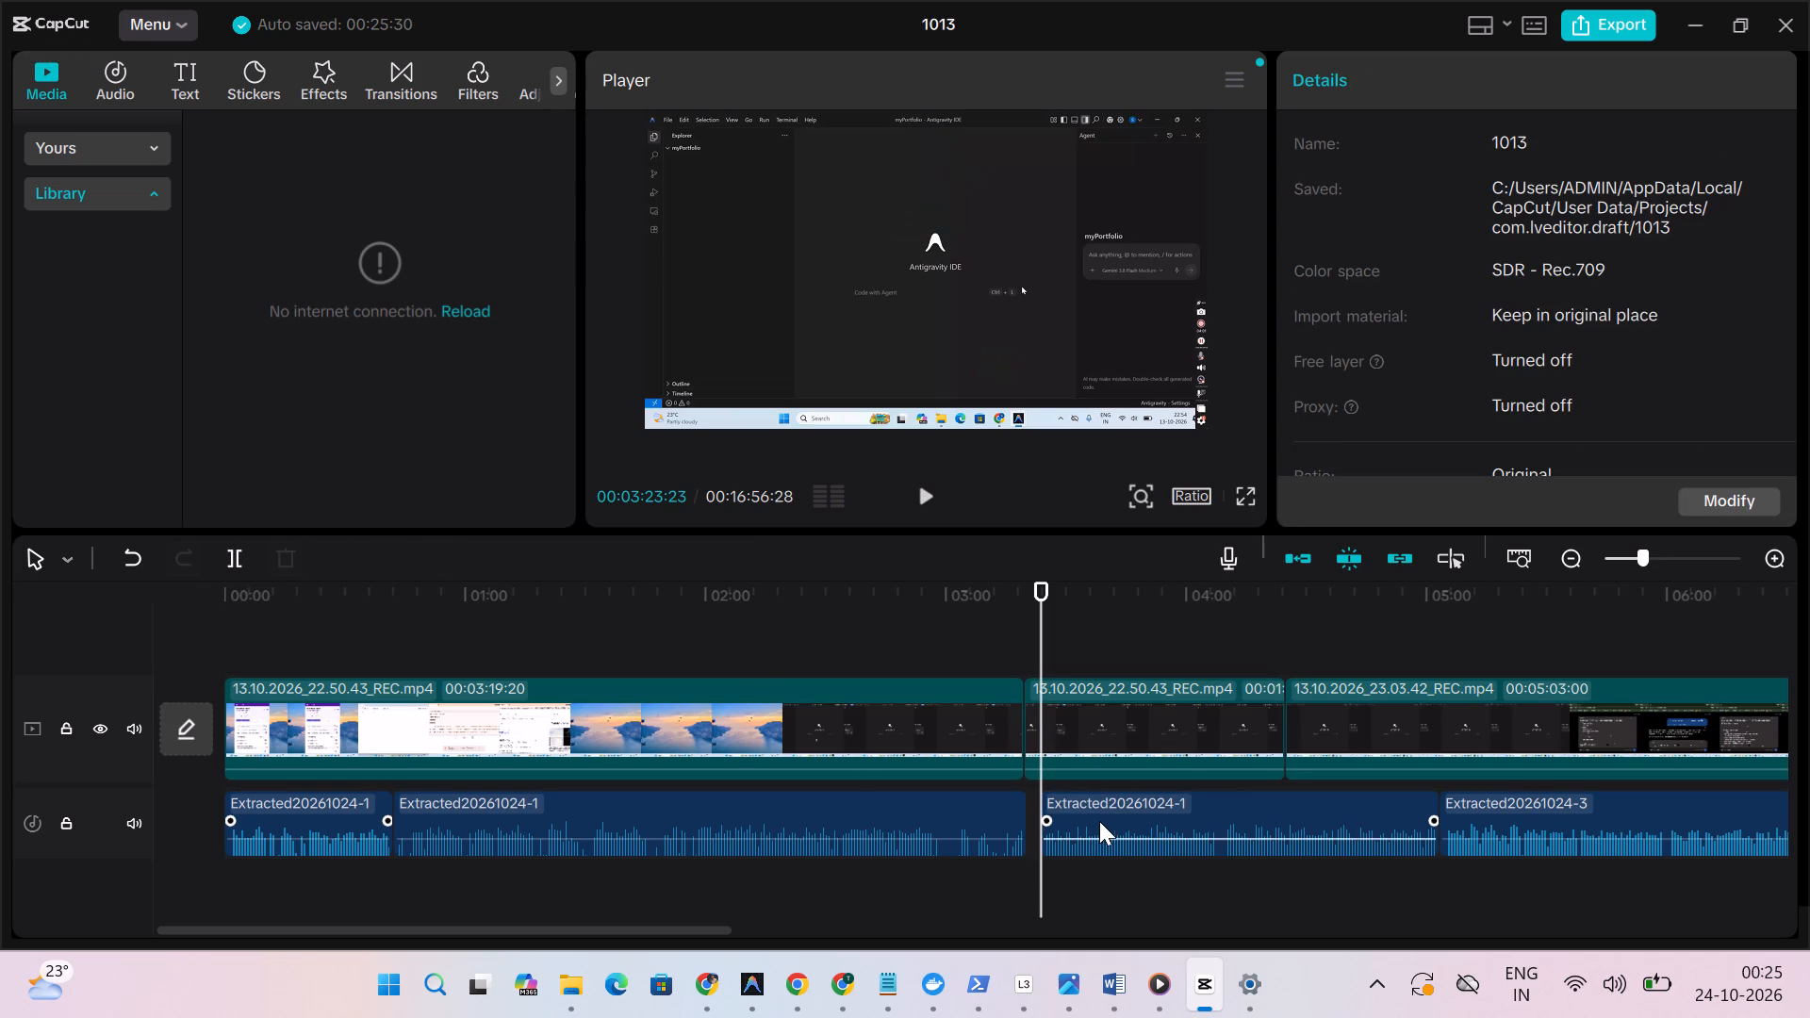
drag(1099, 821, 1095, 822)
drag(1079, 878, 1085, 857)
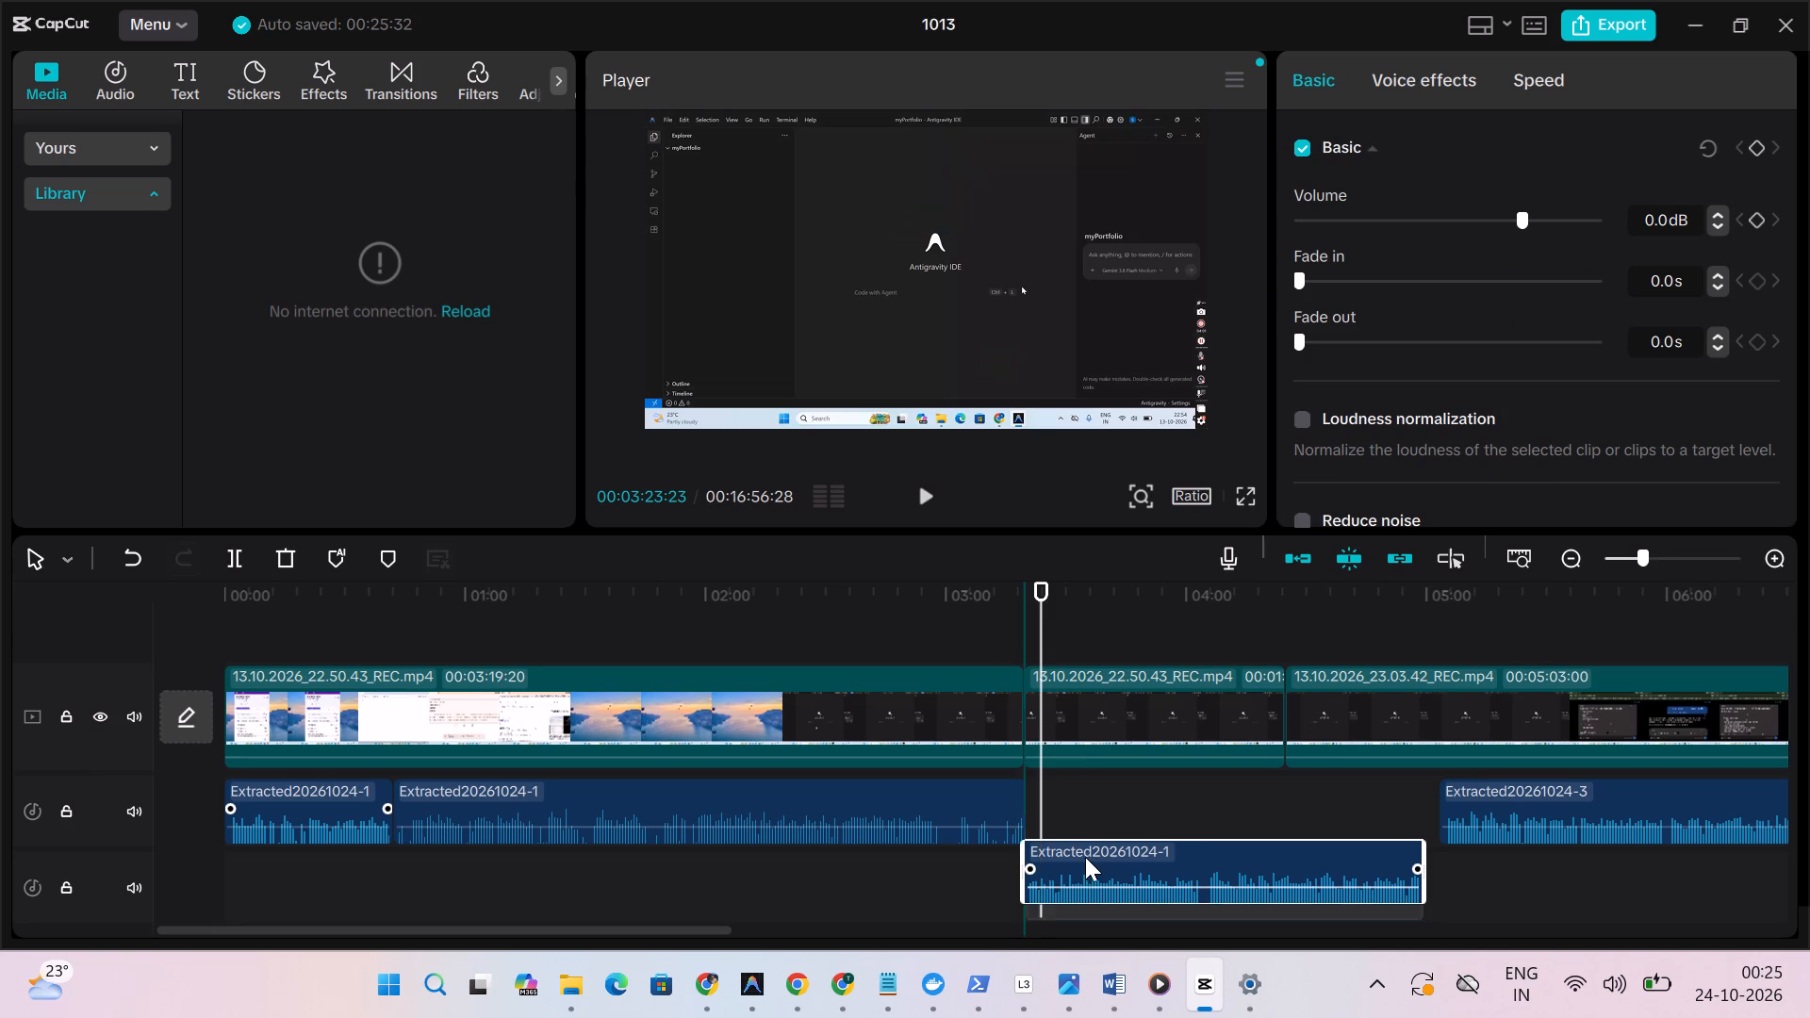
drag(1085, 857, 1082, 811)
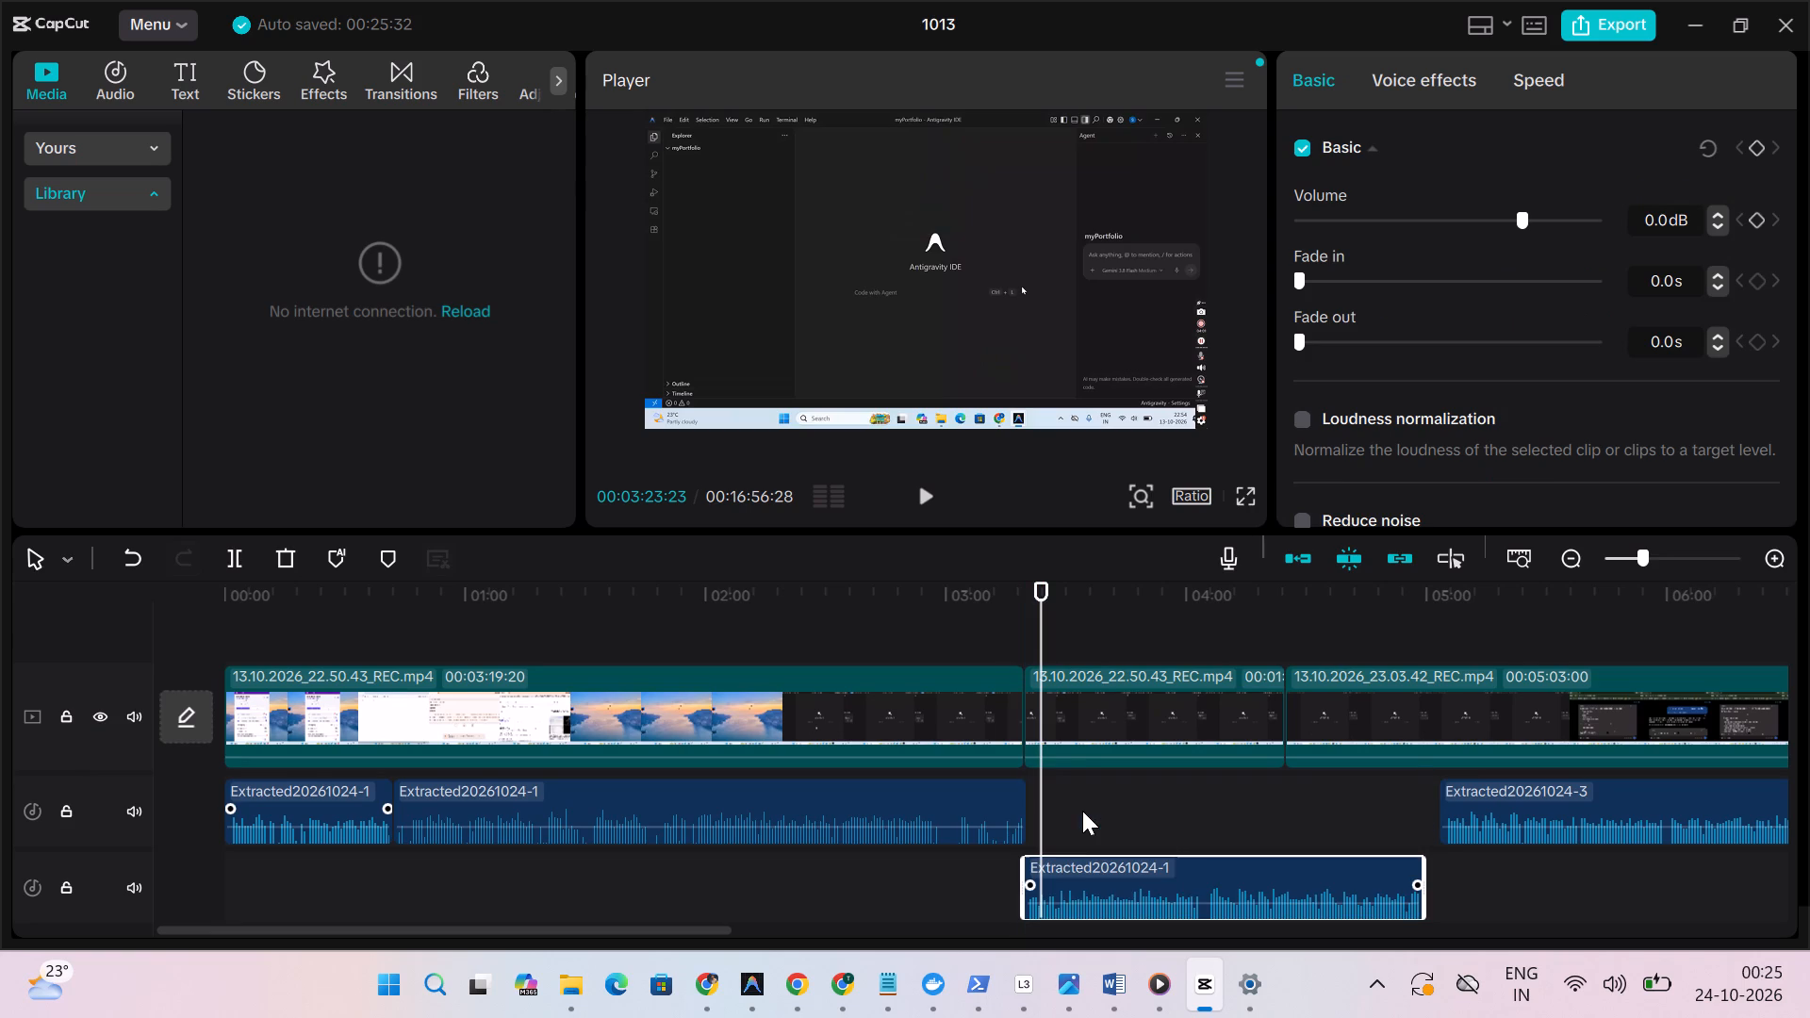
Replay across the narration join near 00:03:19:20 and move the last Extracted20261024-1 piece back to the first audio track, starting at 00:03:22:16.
click(836, 861)
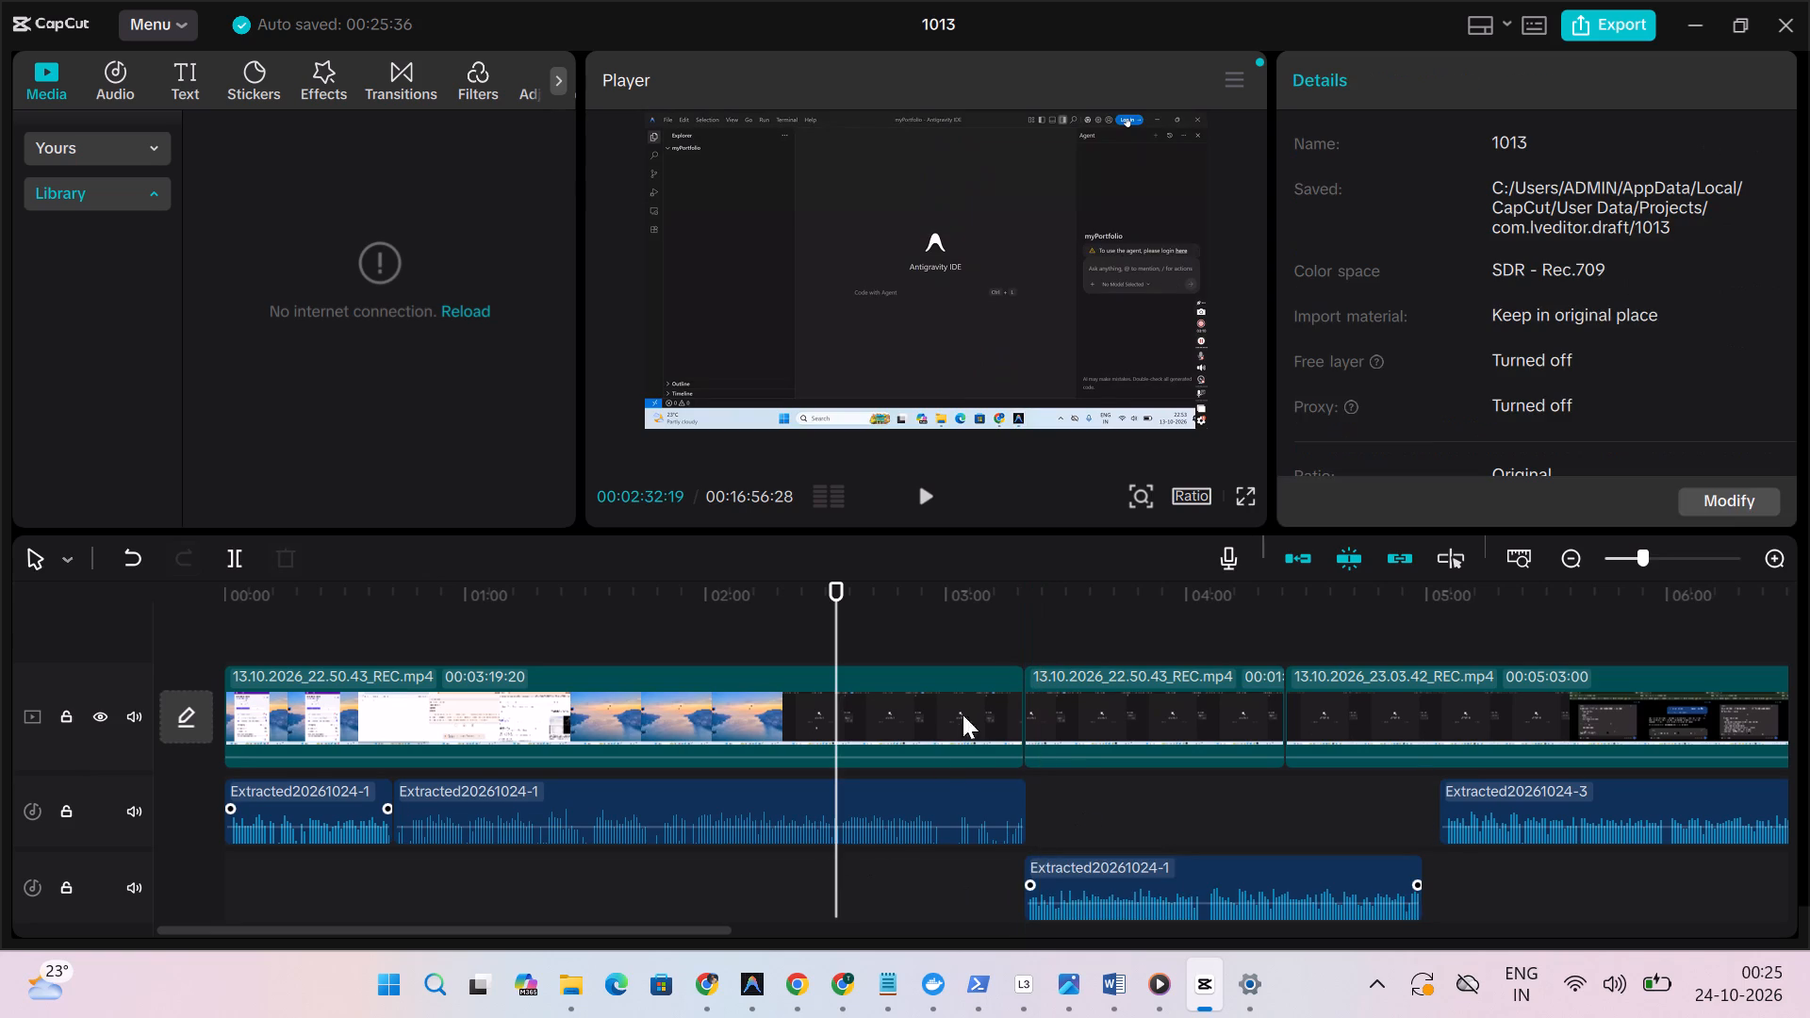
click(998, 813)
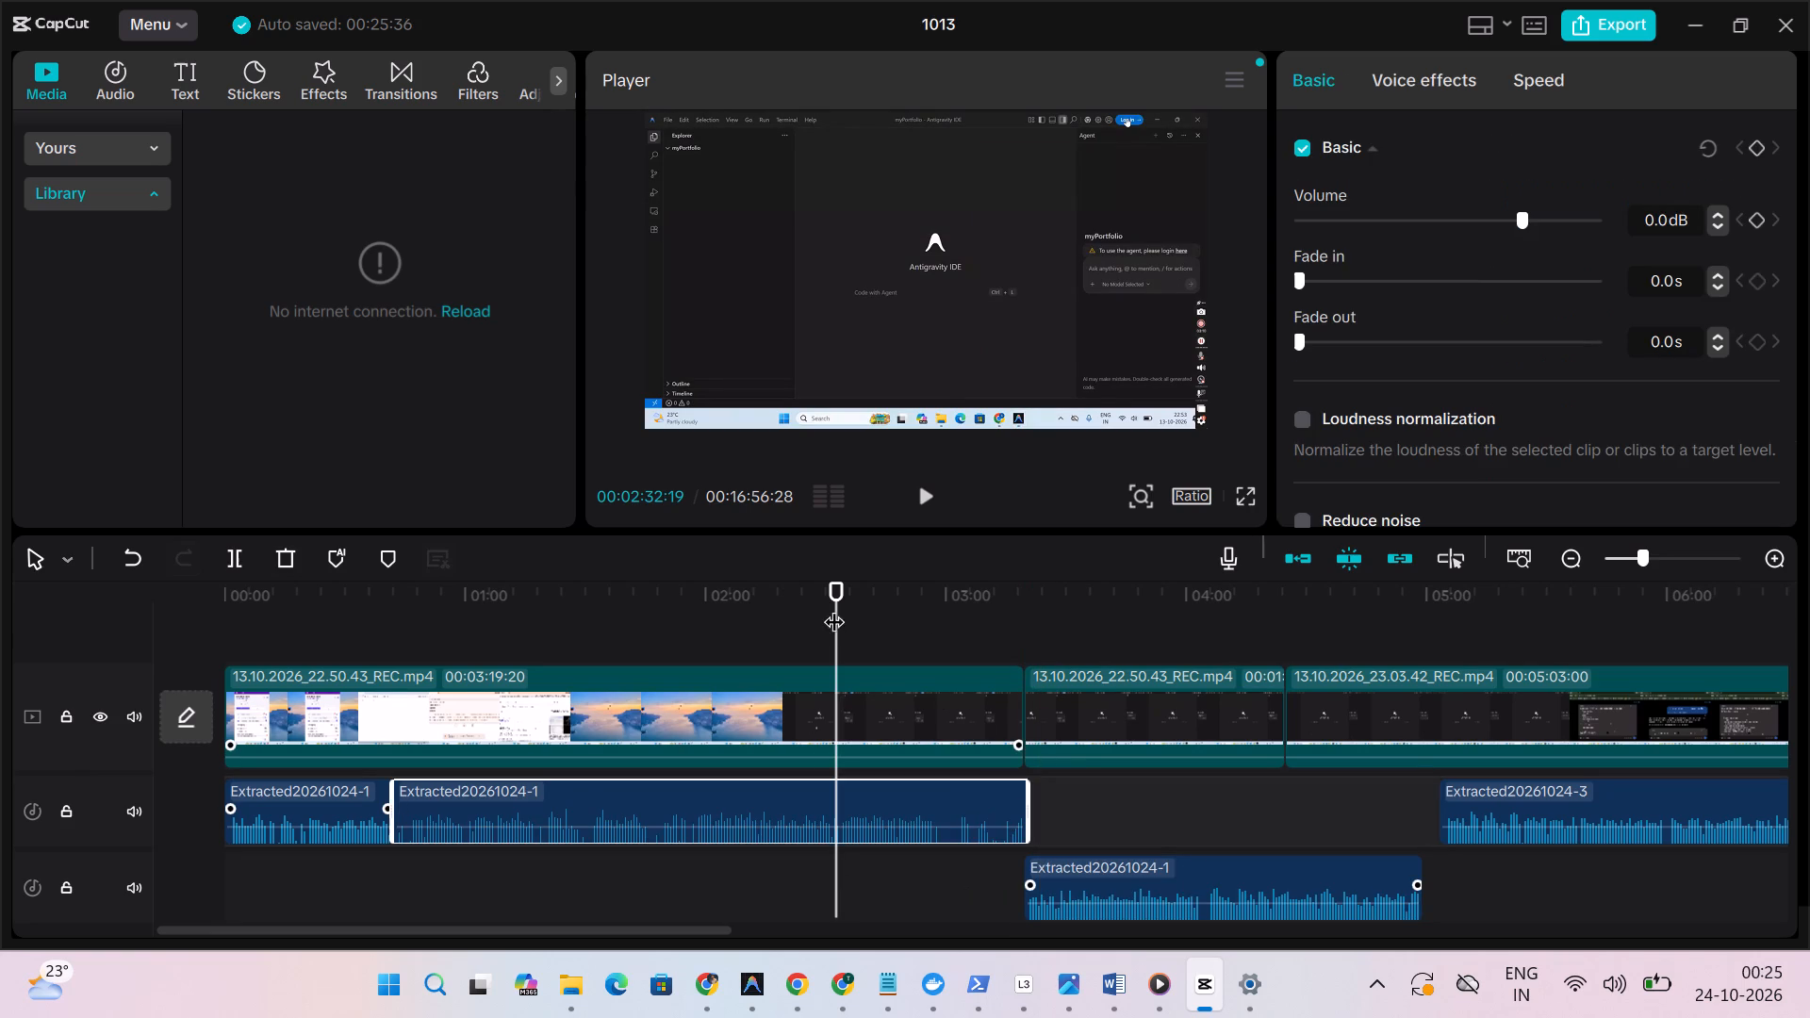
click(833, 579)
drag(837, 586, 1017, 593)
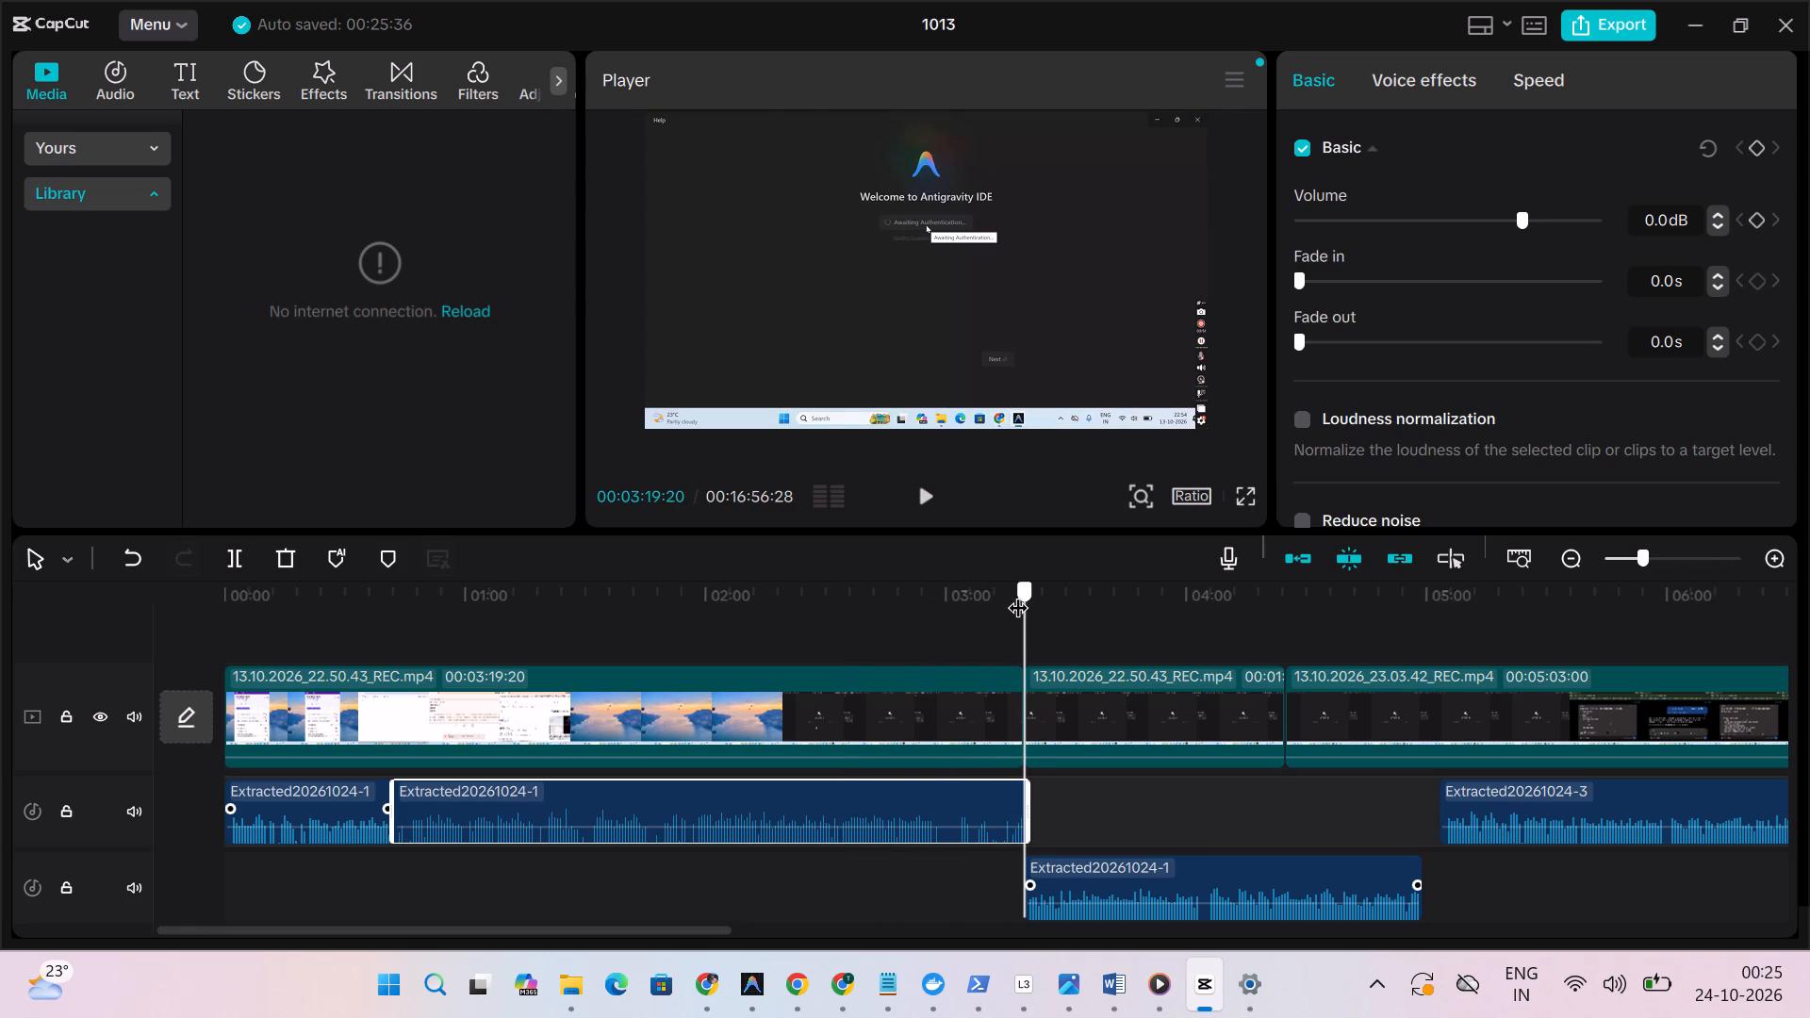
drag(1017, 593, 1012, 594)
click(929, 499)
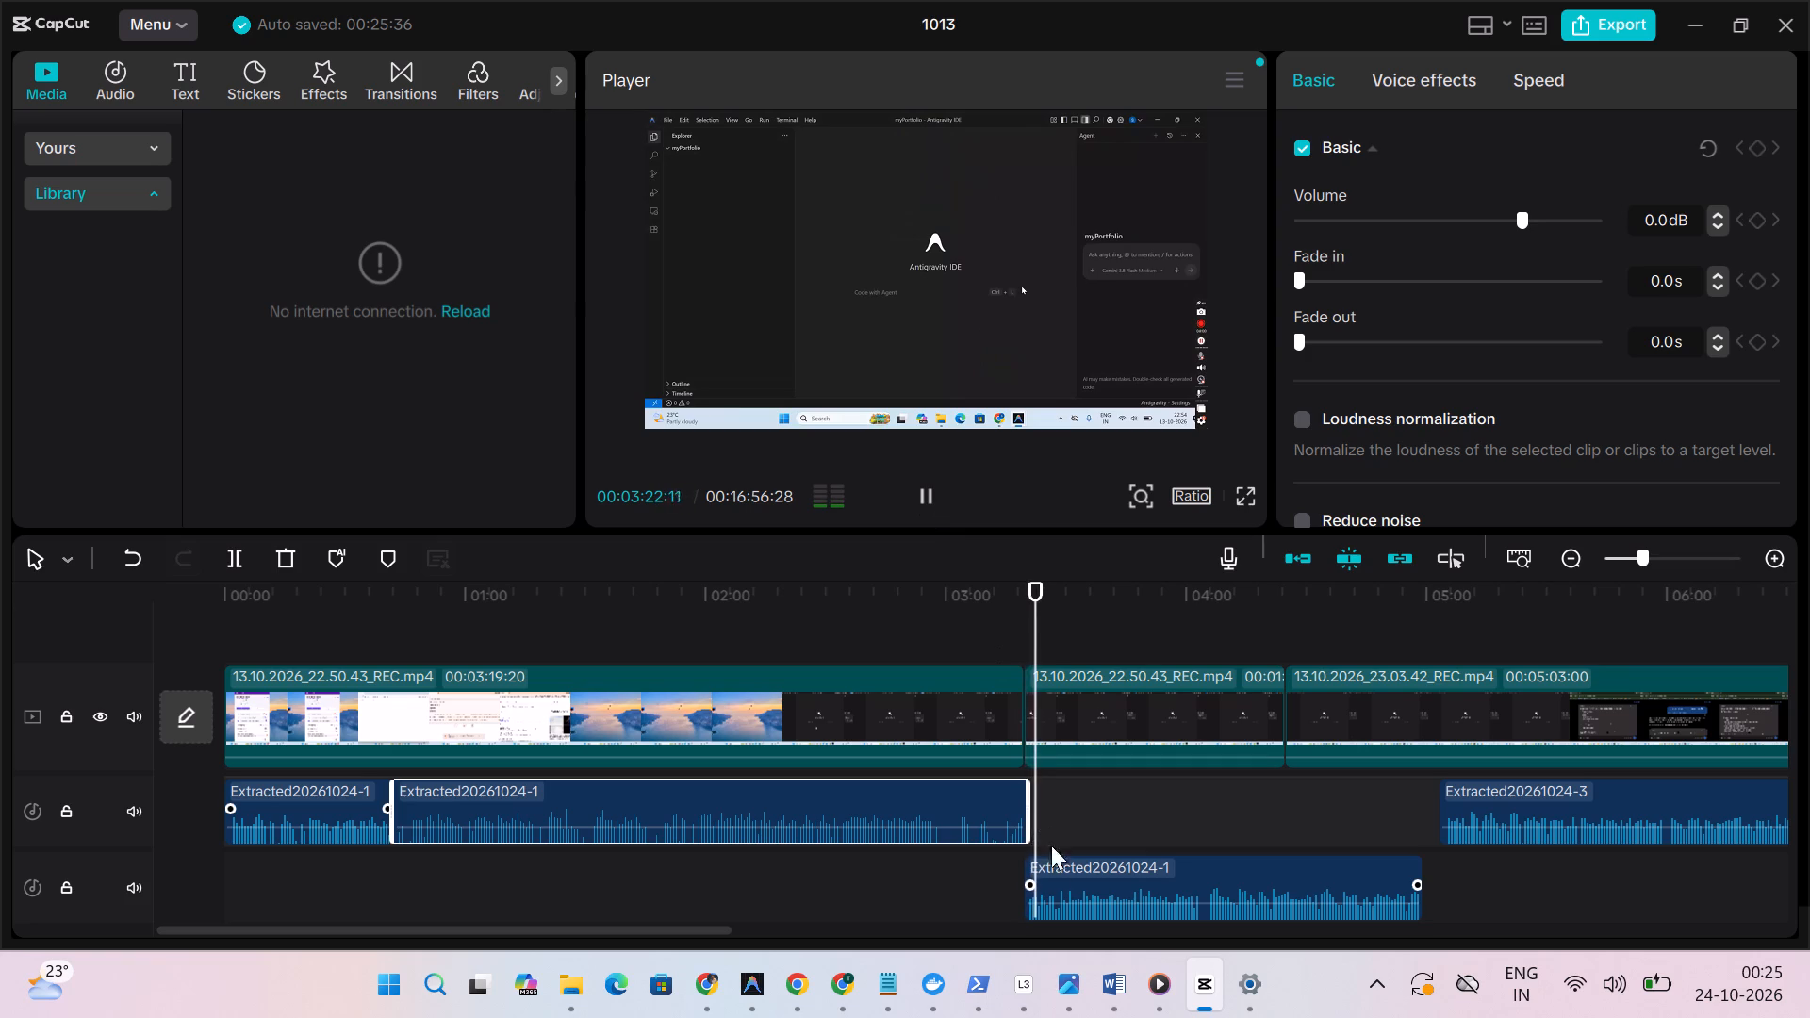
click(1061, 896)
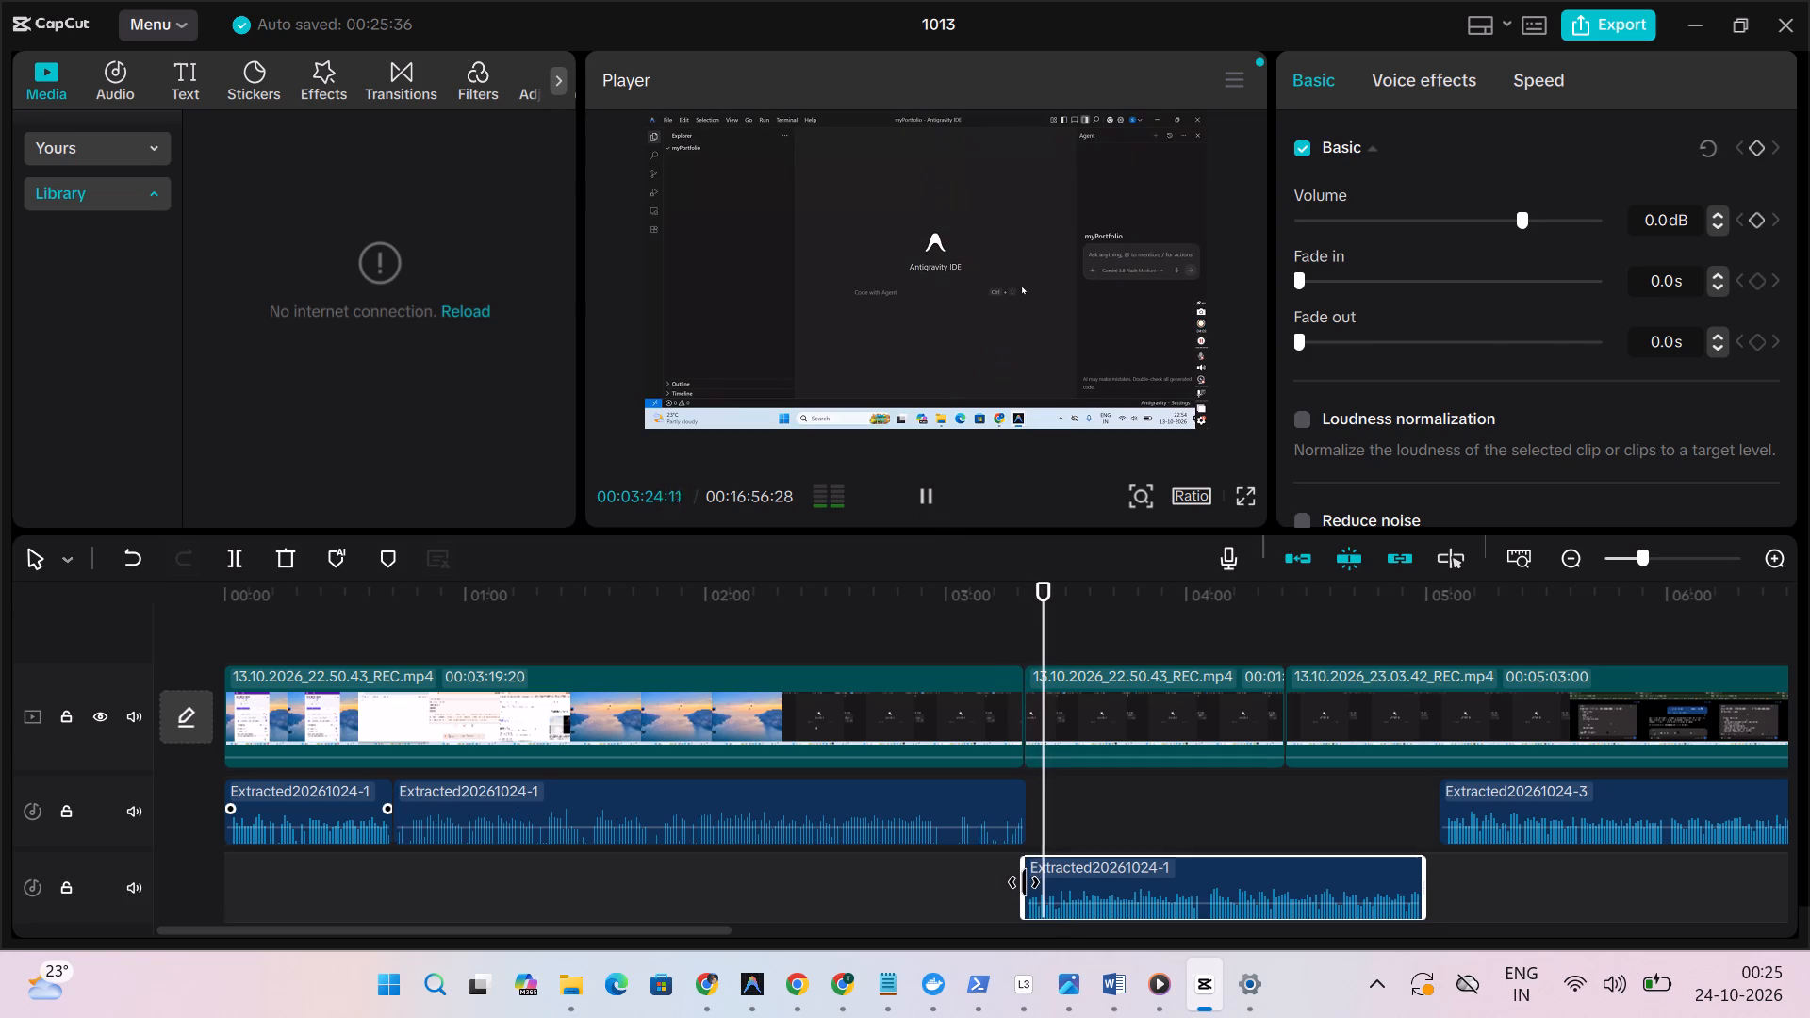
drag(1024, 882, 1031, 880)
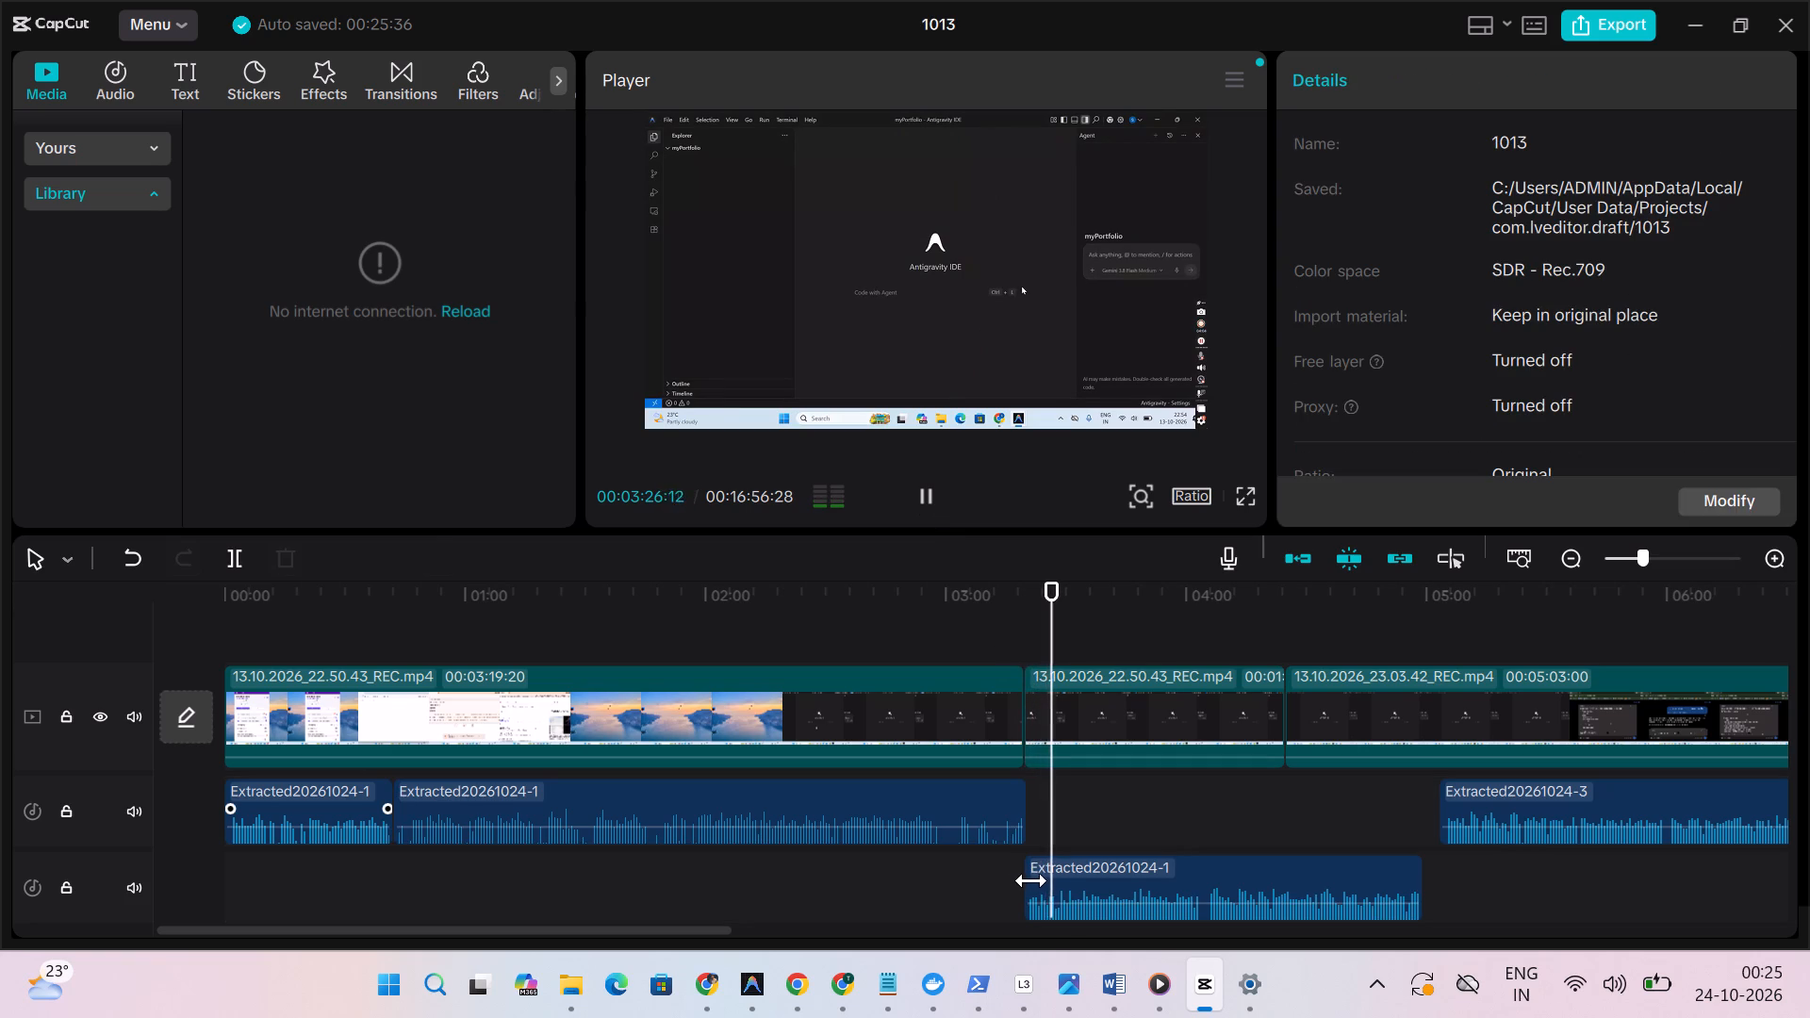
drag(1031, 880, 1036, 883)
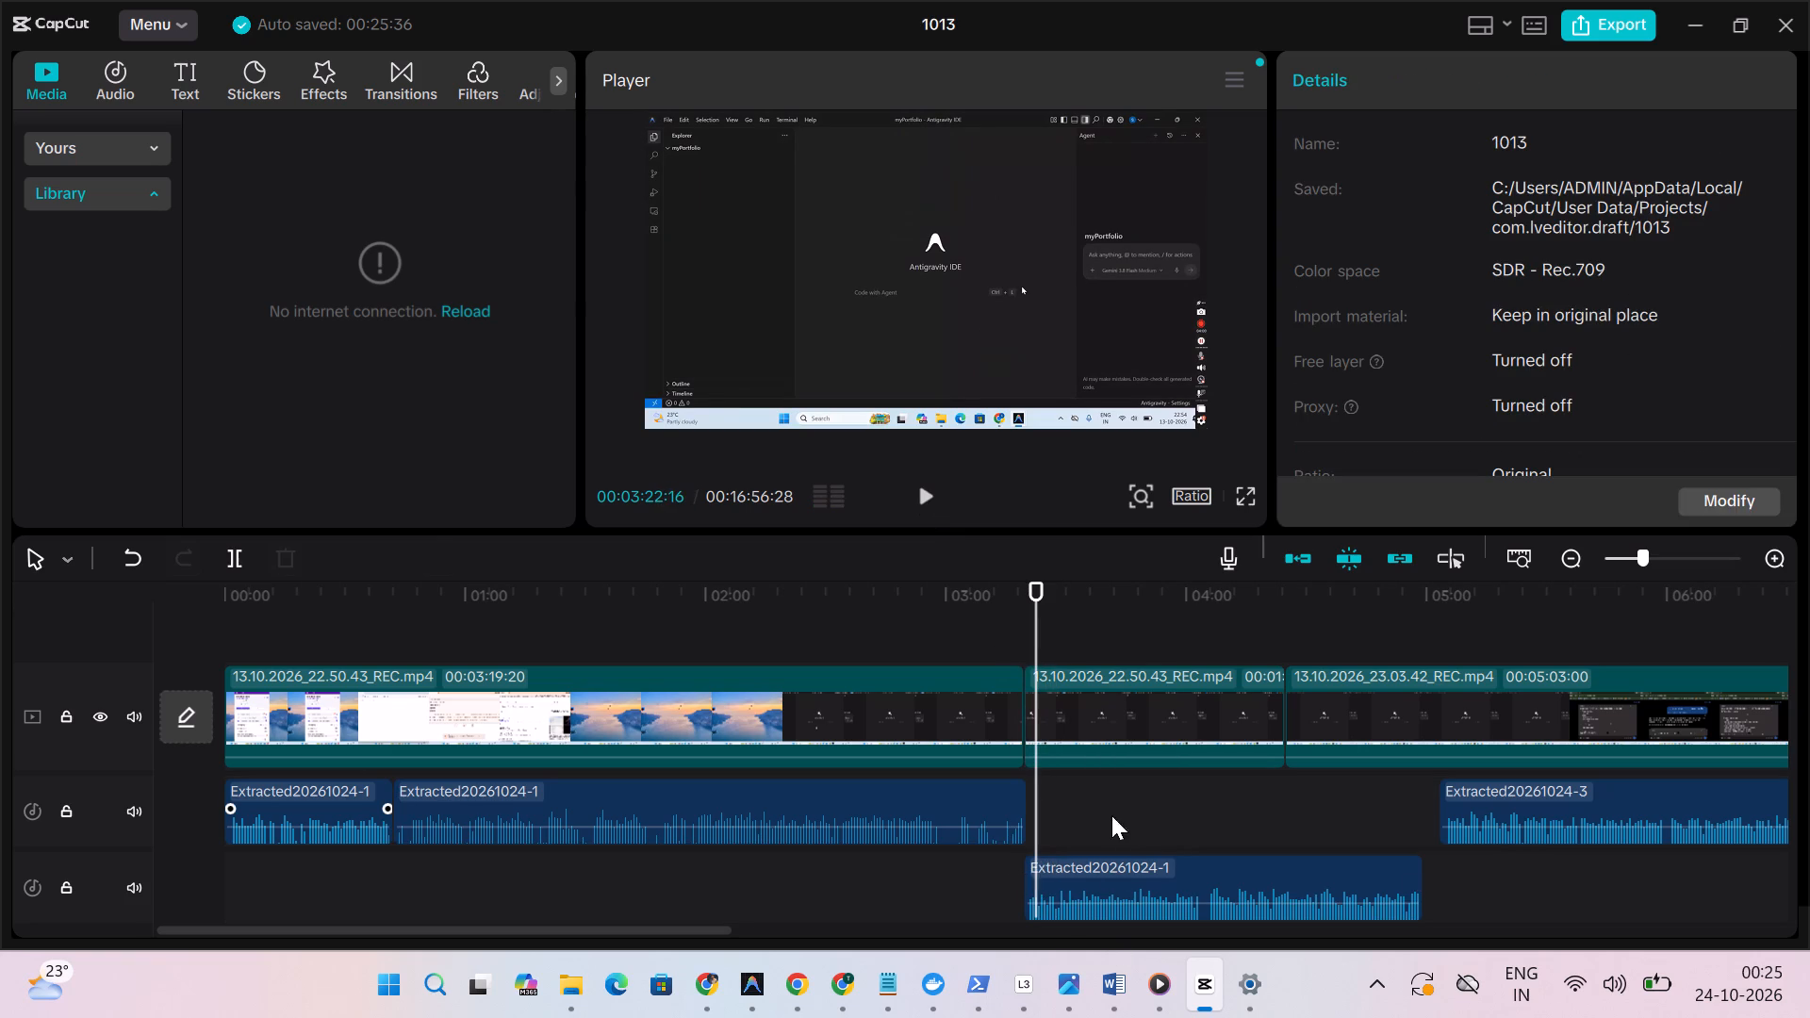
drag(1132, 878, 1139, 840)
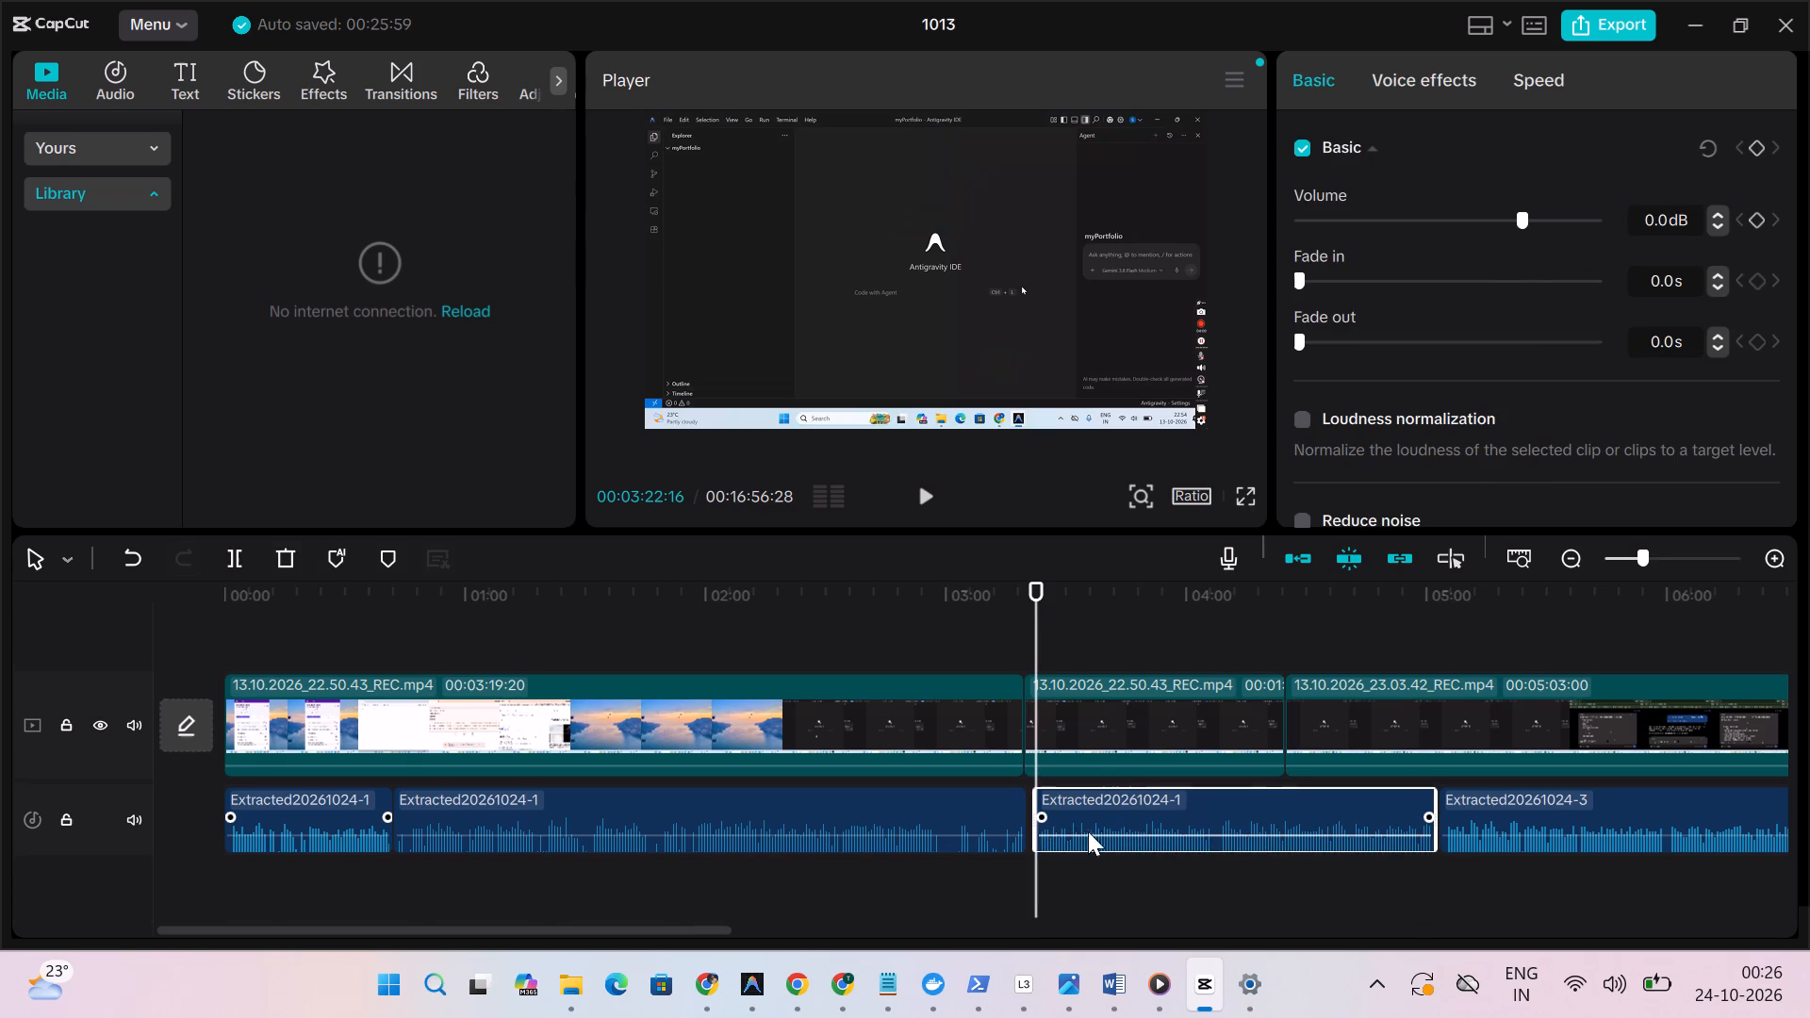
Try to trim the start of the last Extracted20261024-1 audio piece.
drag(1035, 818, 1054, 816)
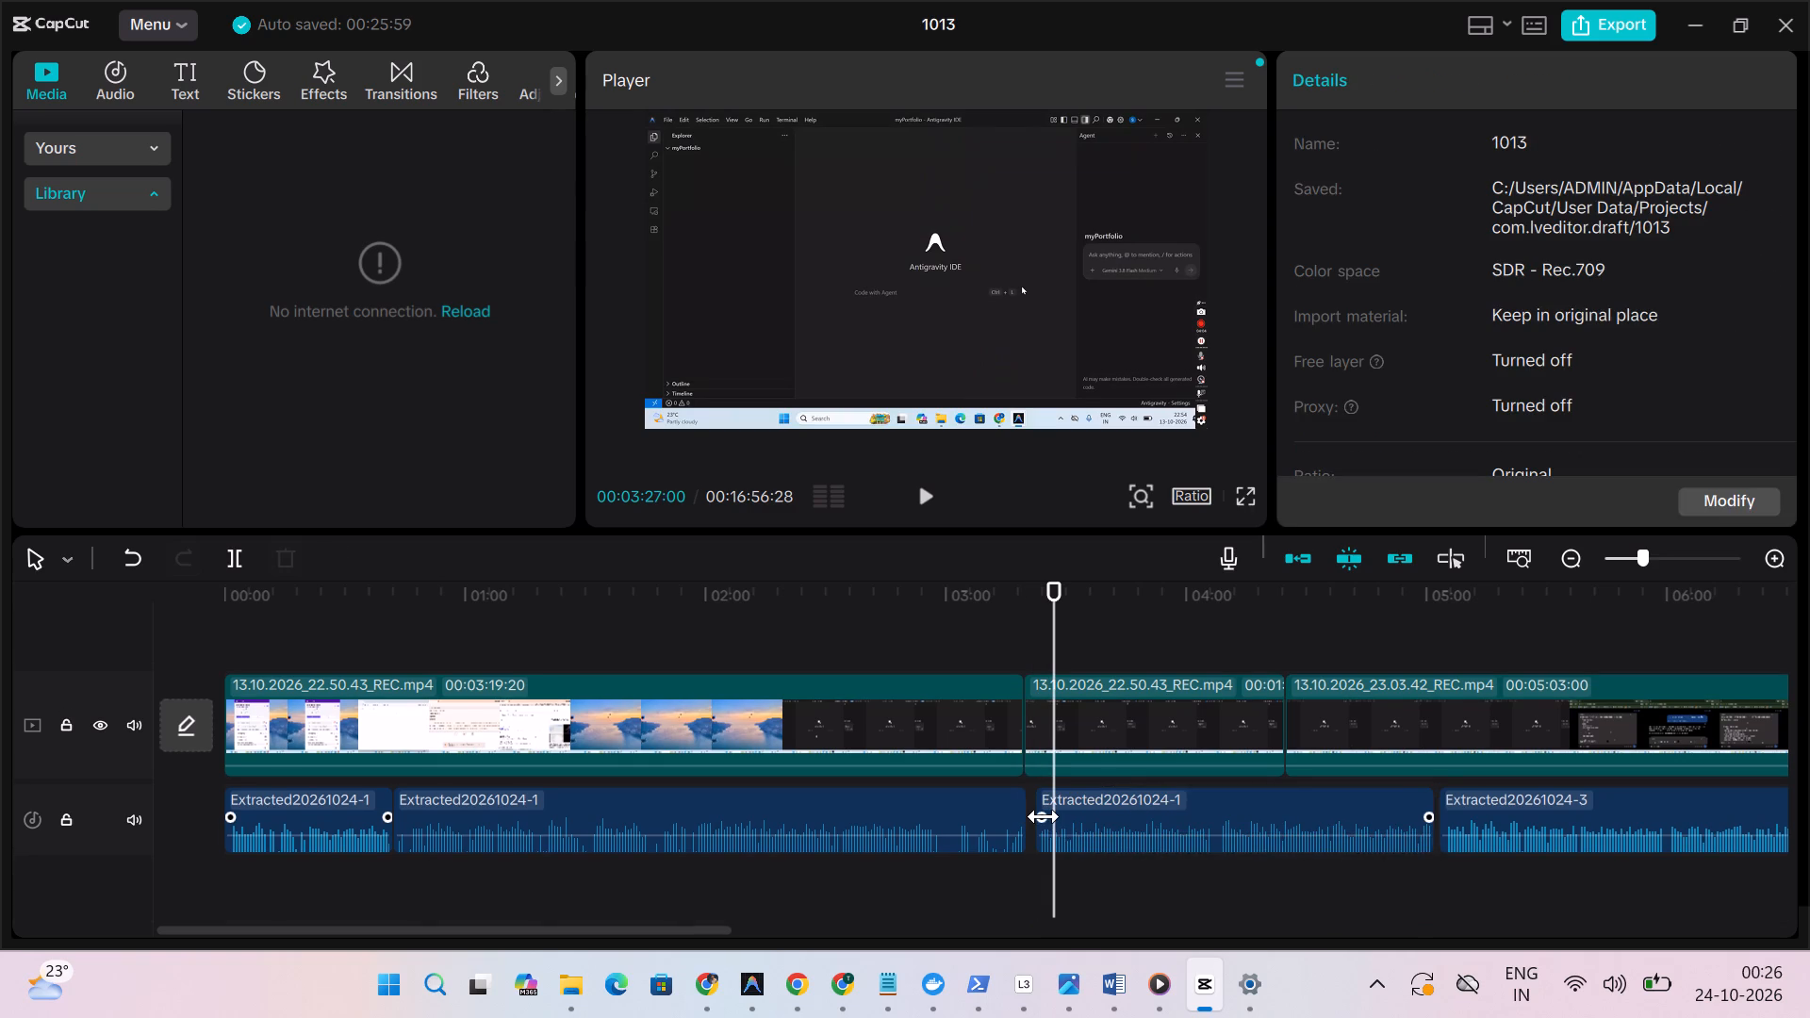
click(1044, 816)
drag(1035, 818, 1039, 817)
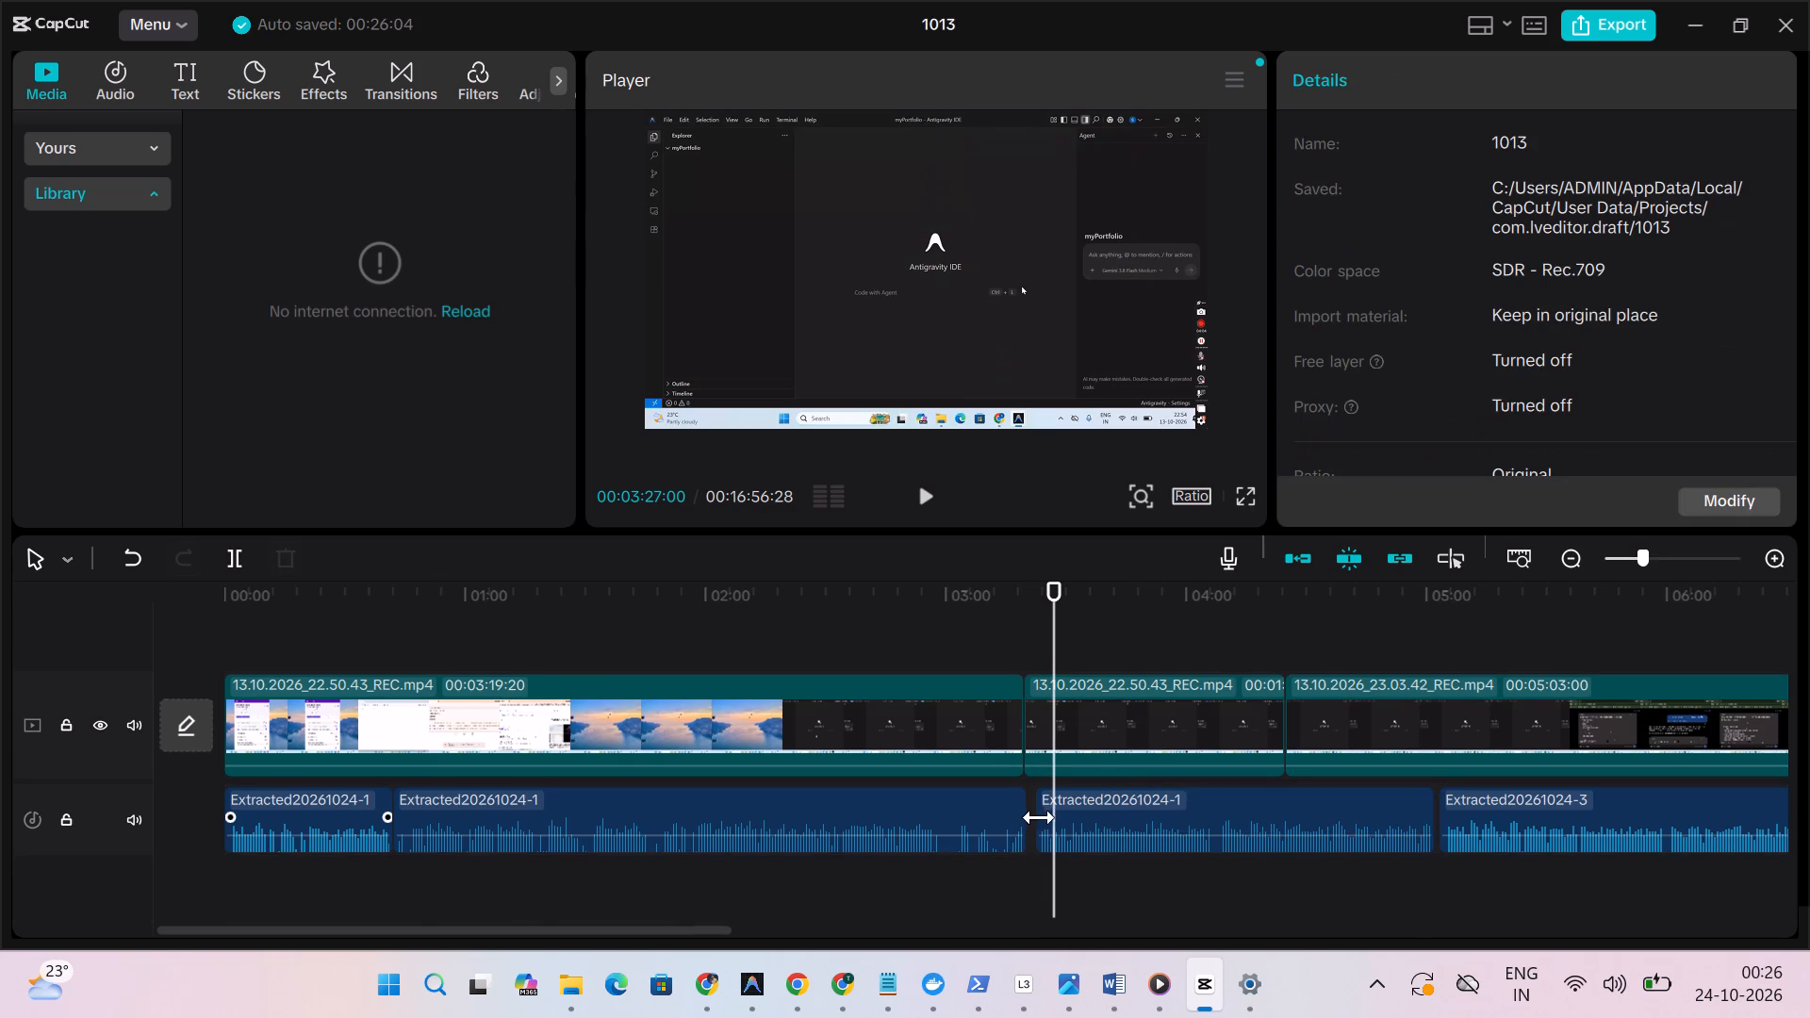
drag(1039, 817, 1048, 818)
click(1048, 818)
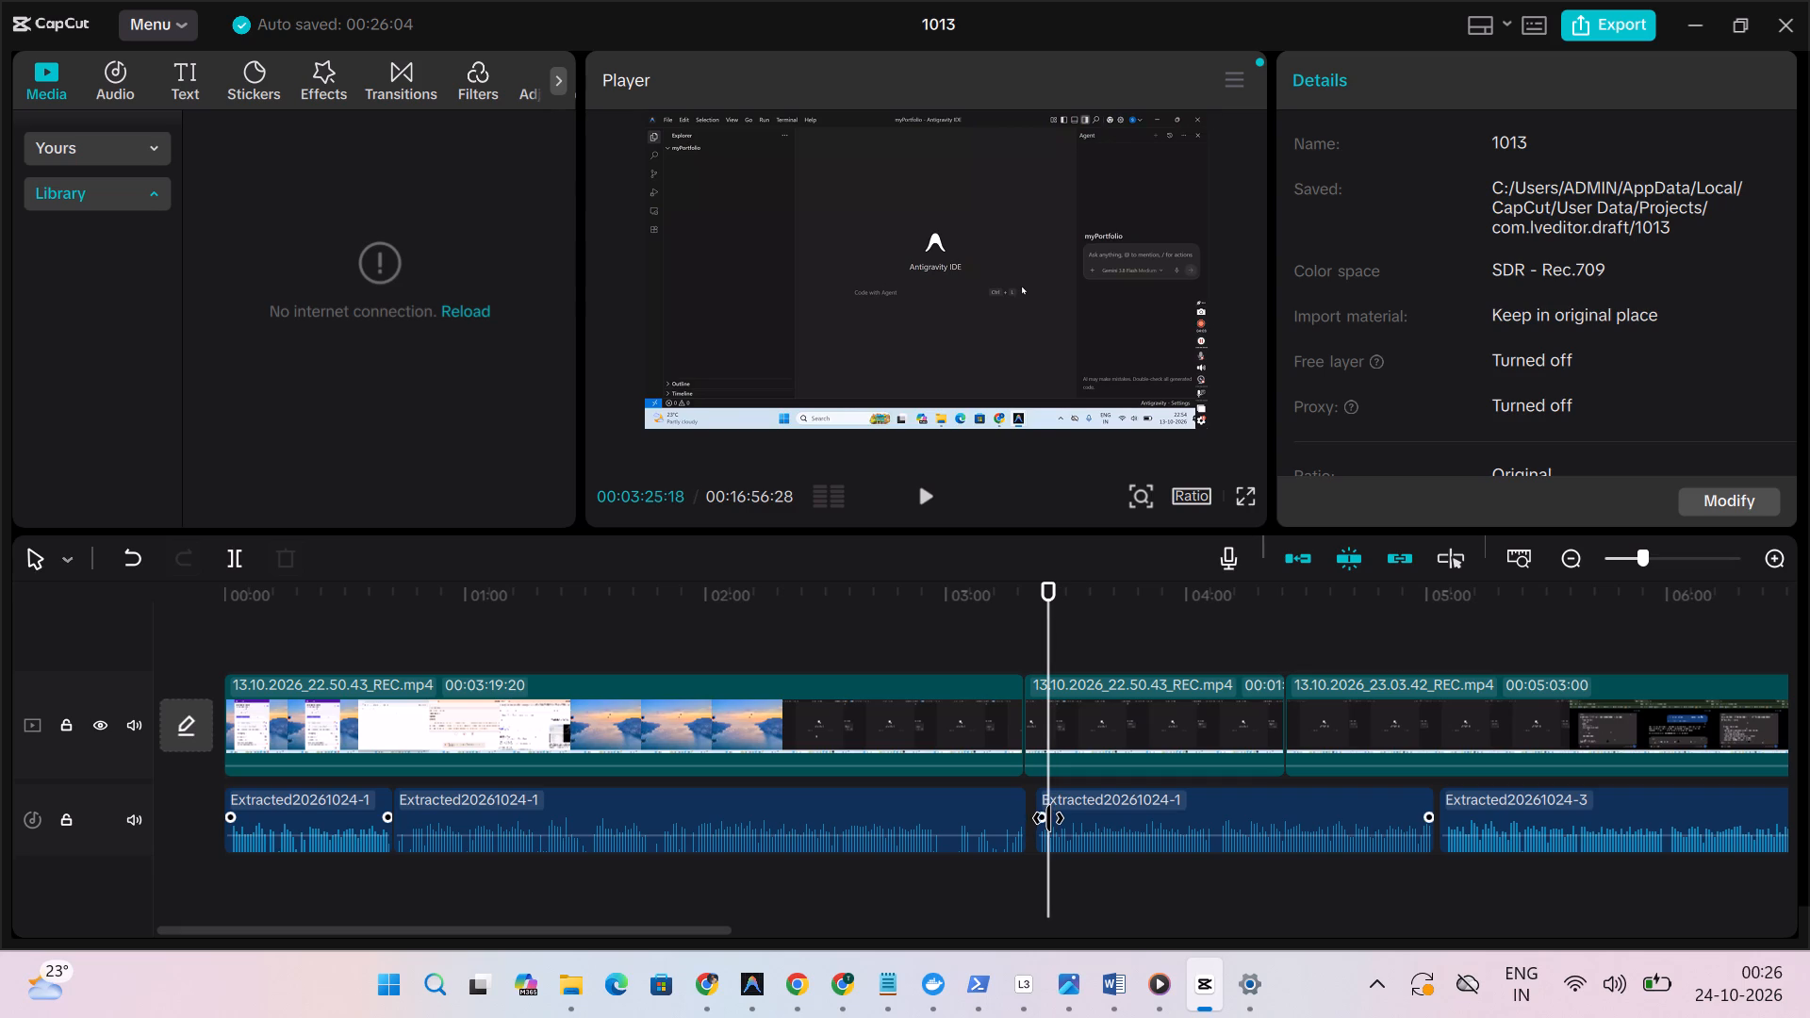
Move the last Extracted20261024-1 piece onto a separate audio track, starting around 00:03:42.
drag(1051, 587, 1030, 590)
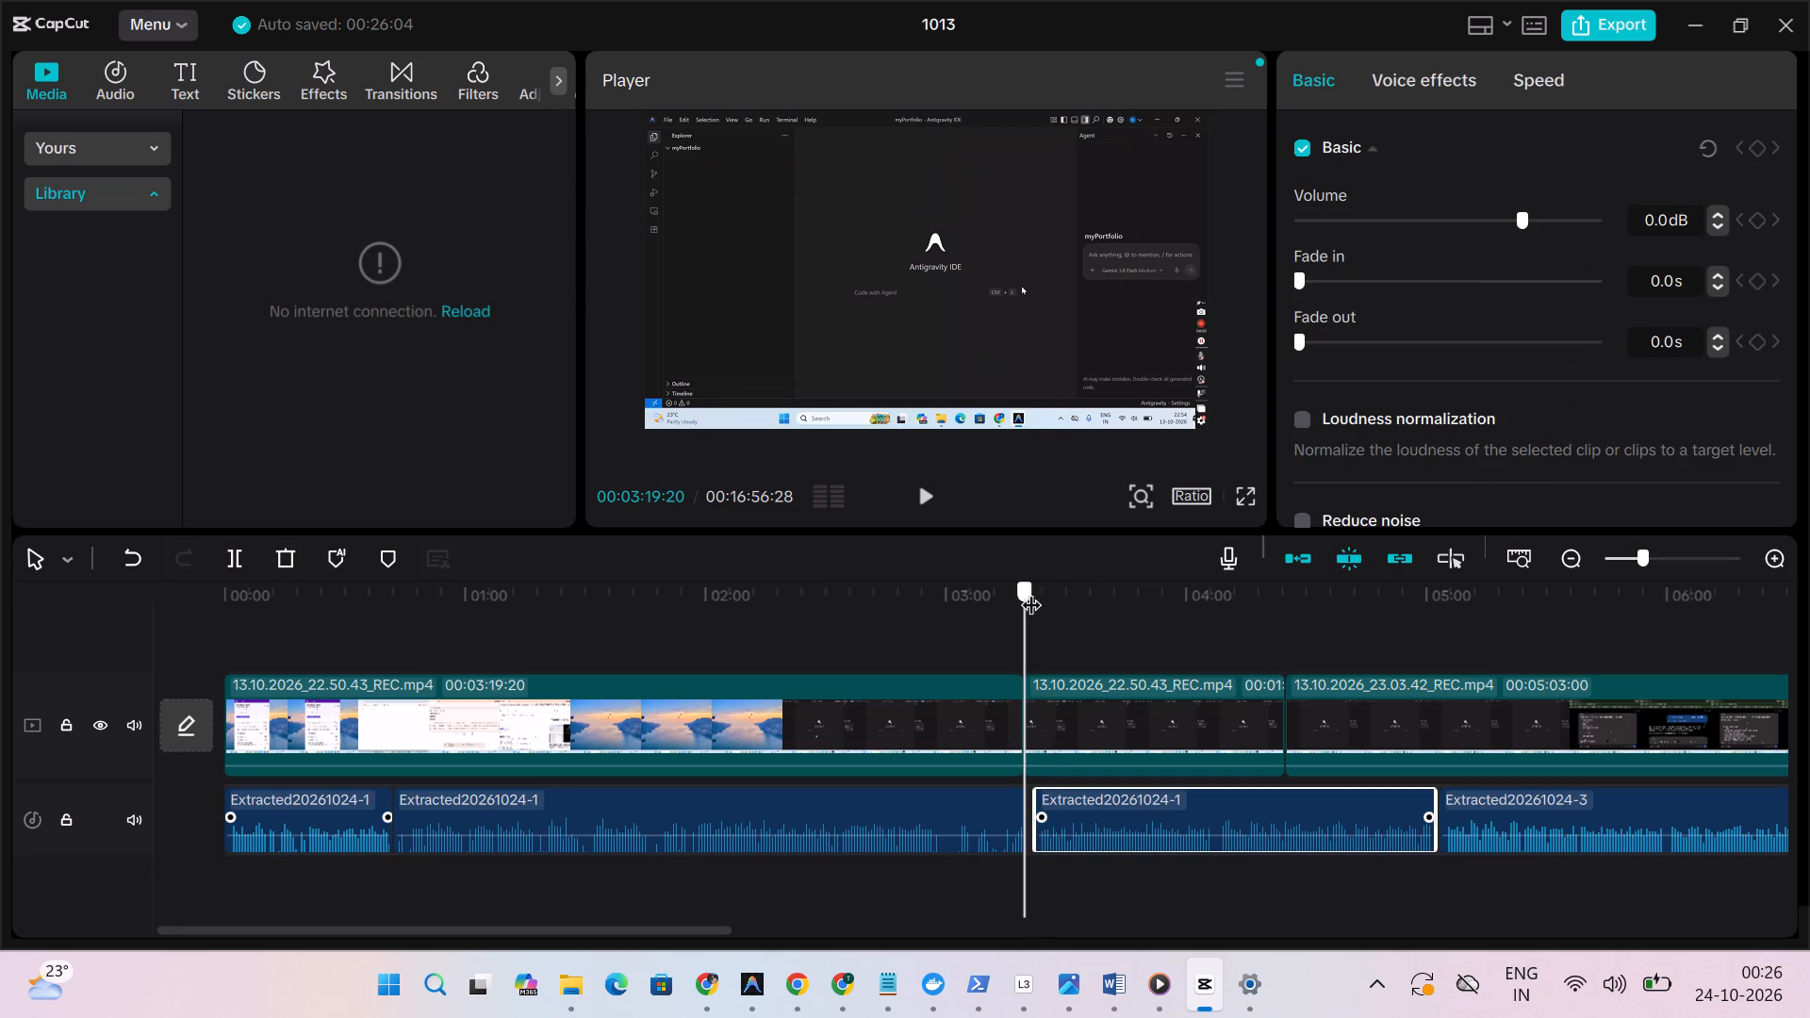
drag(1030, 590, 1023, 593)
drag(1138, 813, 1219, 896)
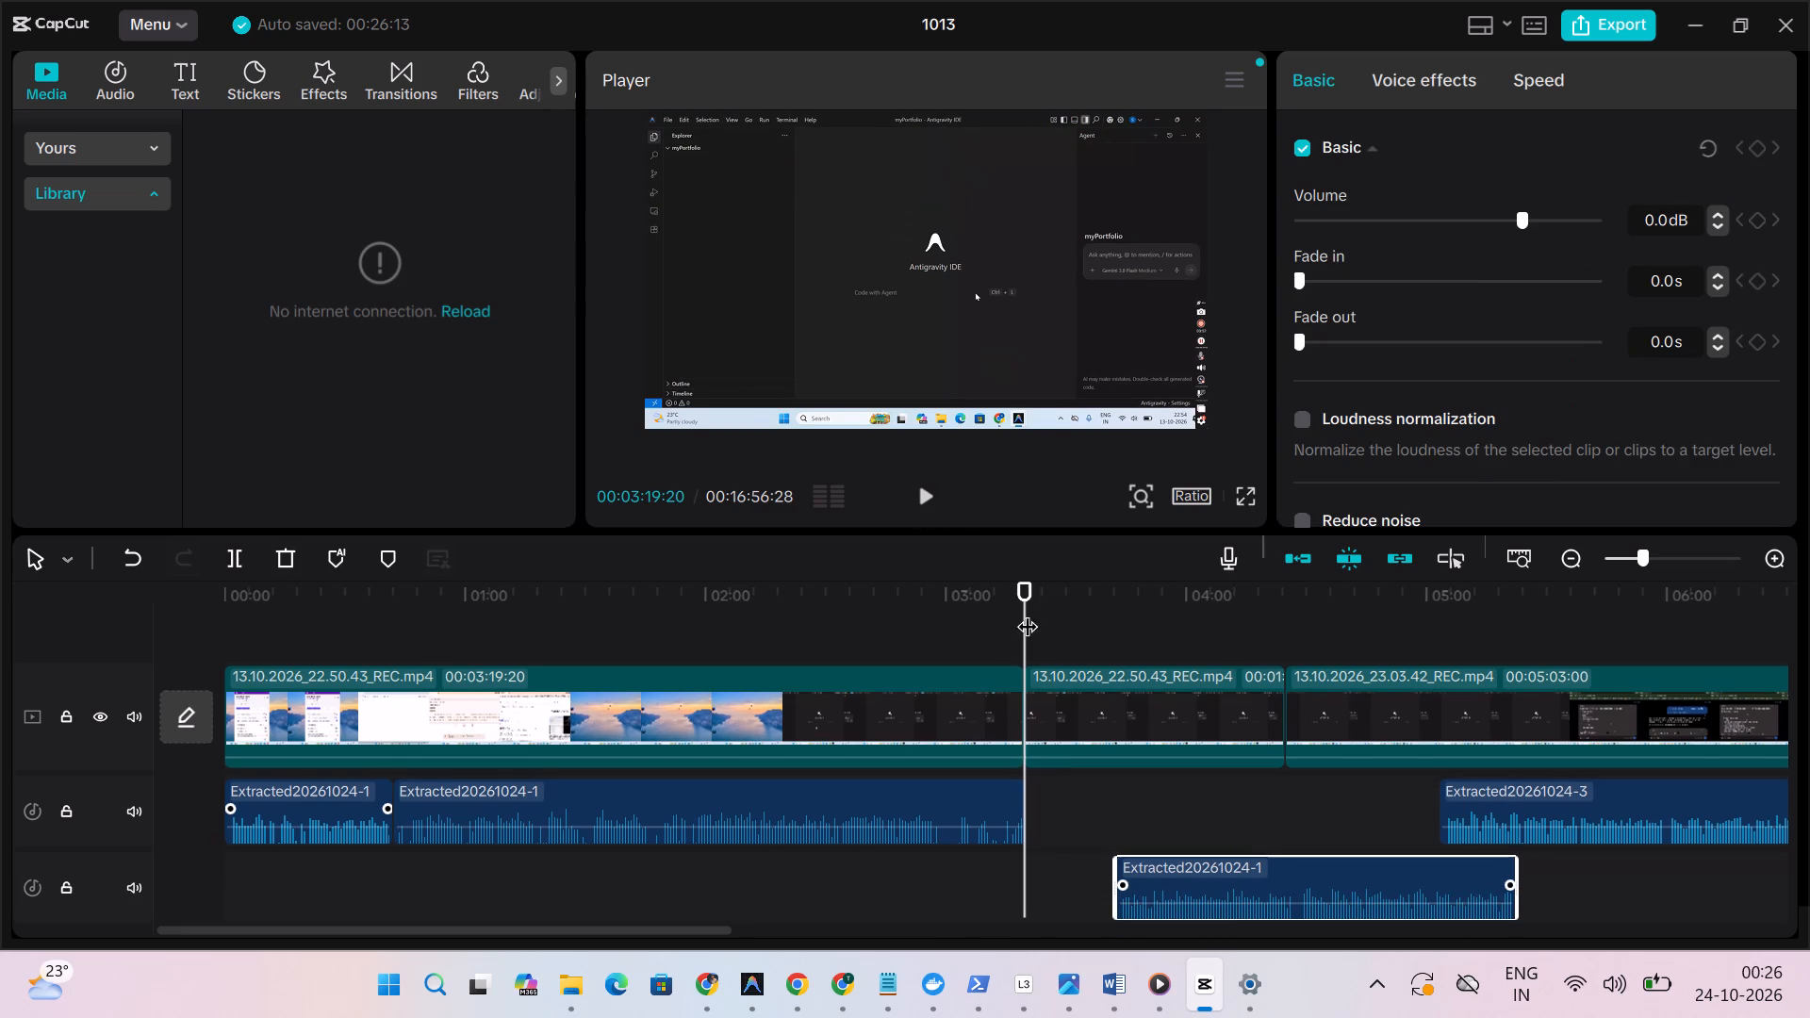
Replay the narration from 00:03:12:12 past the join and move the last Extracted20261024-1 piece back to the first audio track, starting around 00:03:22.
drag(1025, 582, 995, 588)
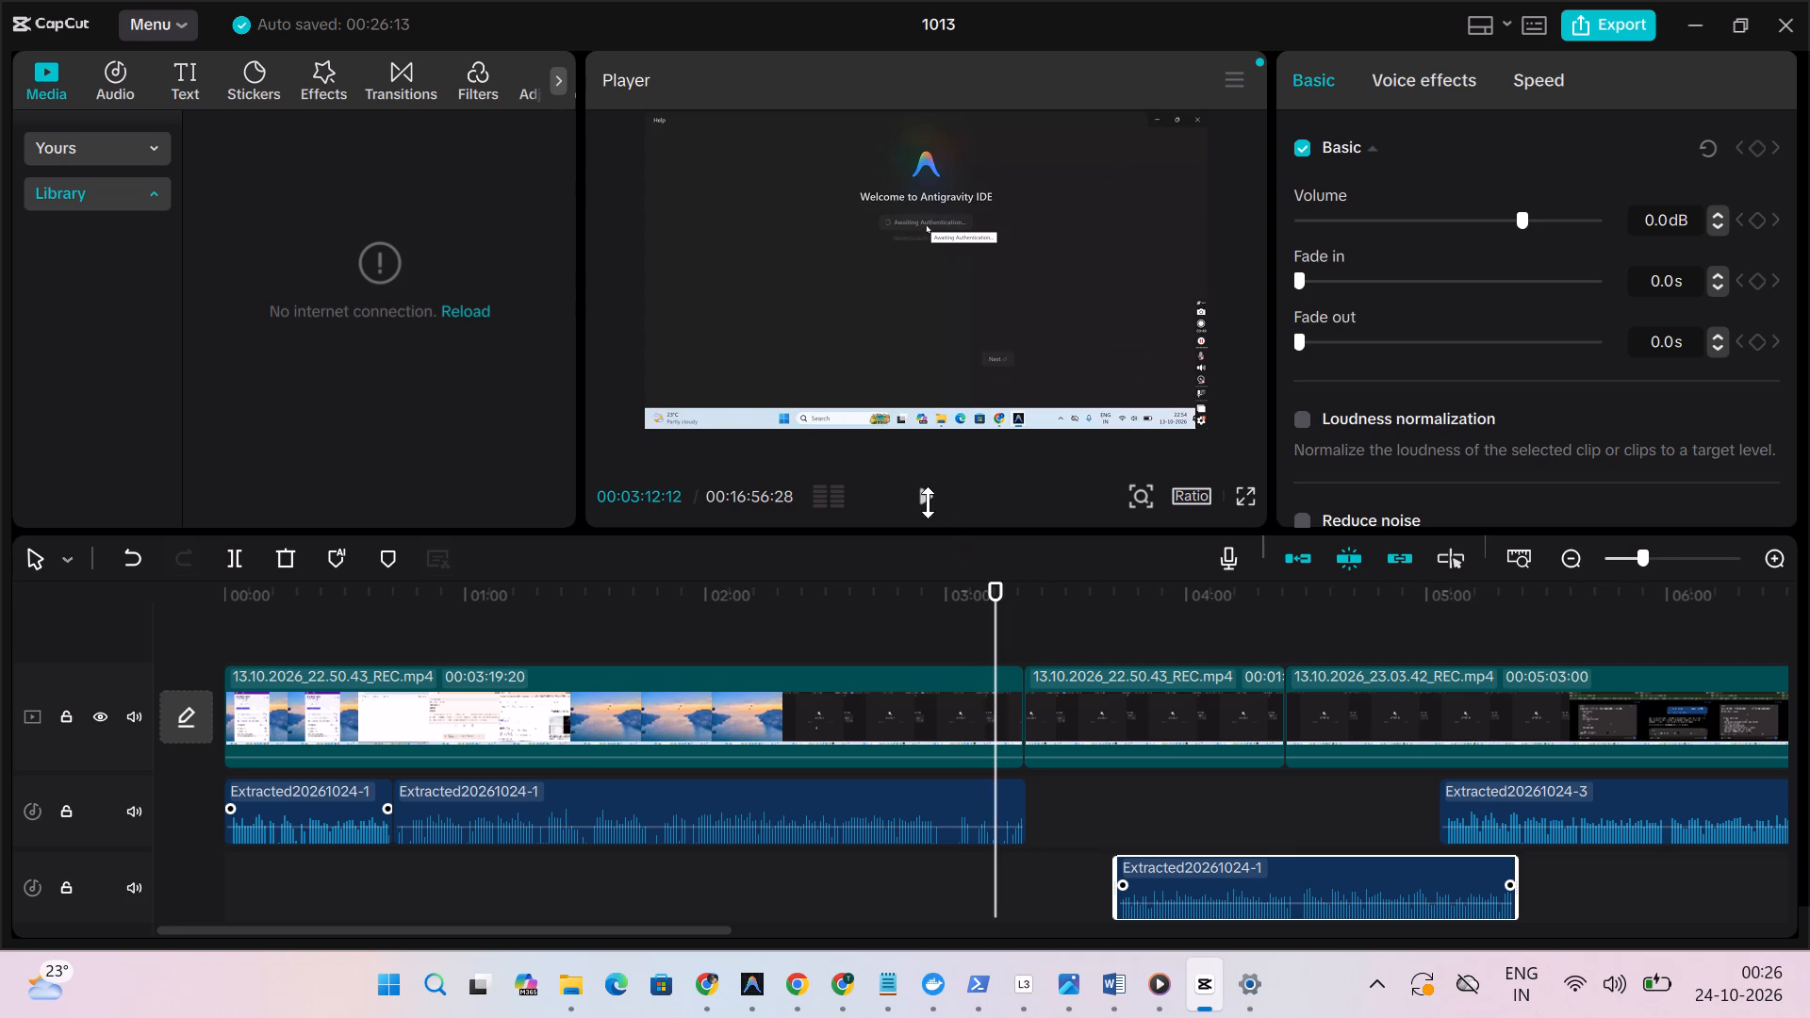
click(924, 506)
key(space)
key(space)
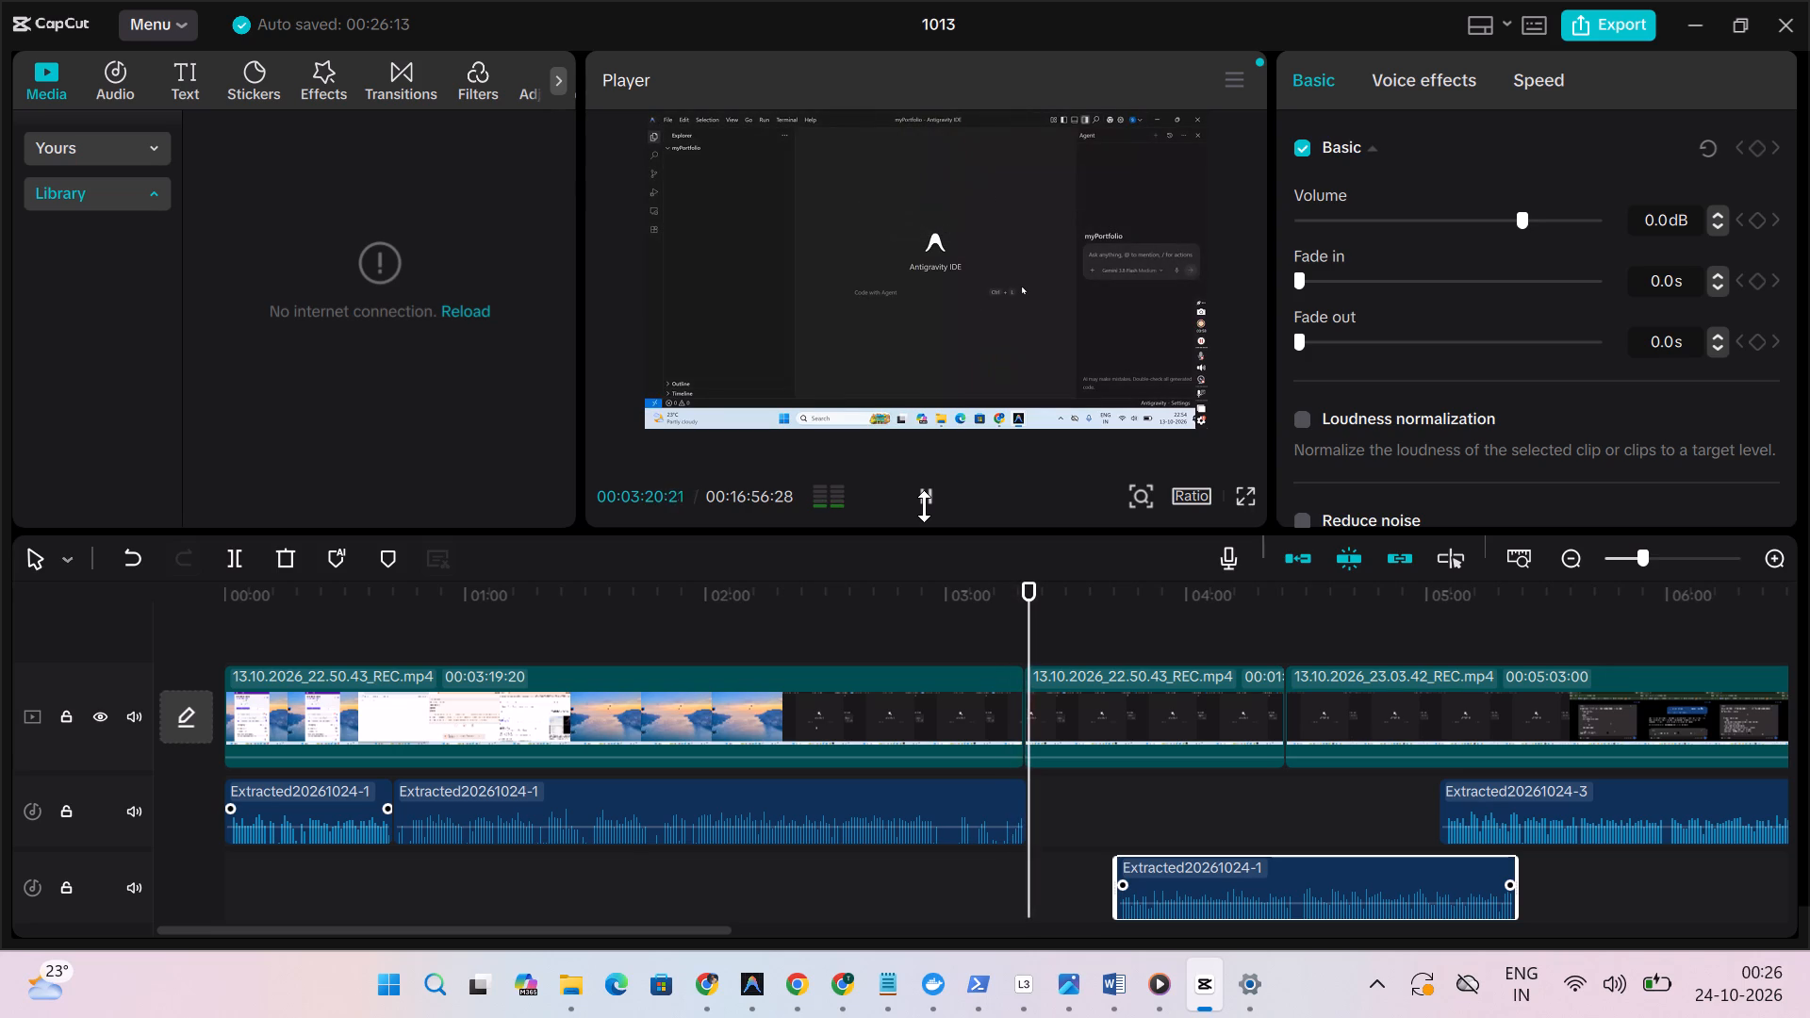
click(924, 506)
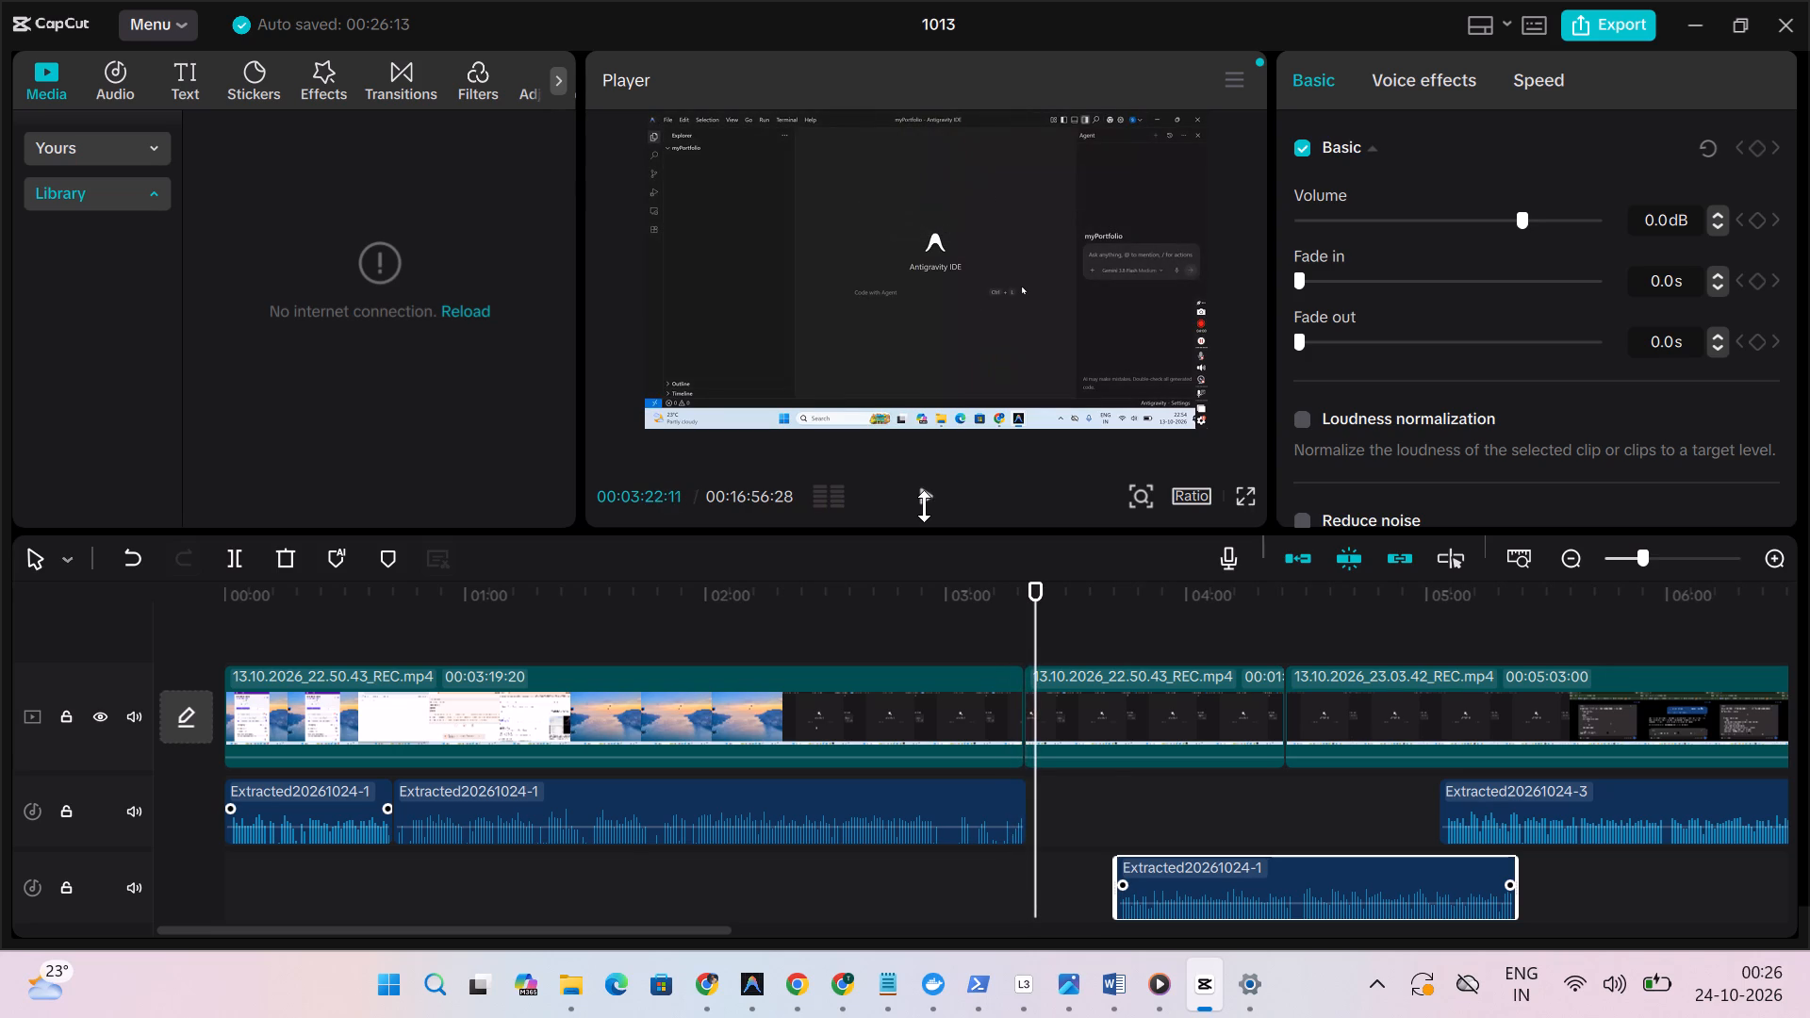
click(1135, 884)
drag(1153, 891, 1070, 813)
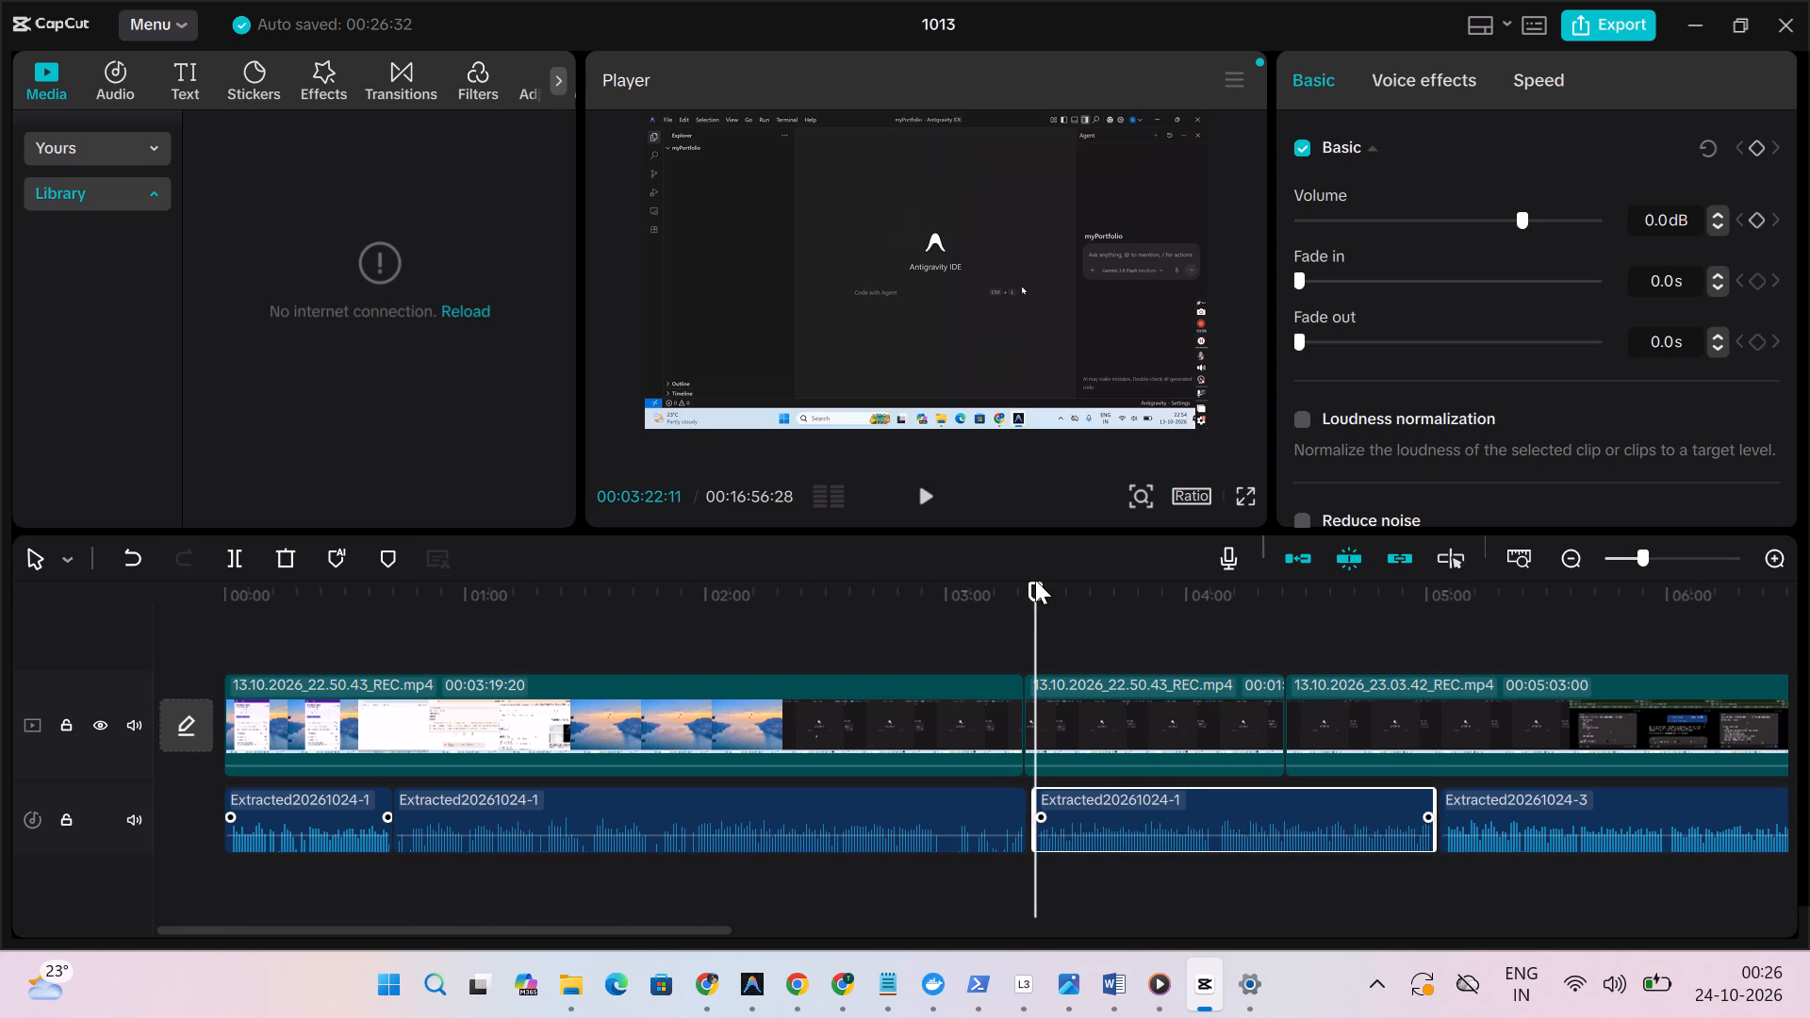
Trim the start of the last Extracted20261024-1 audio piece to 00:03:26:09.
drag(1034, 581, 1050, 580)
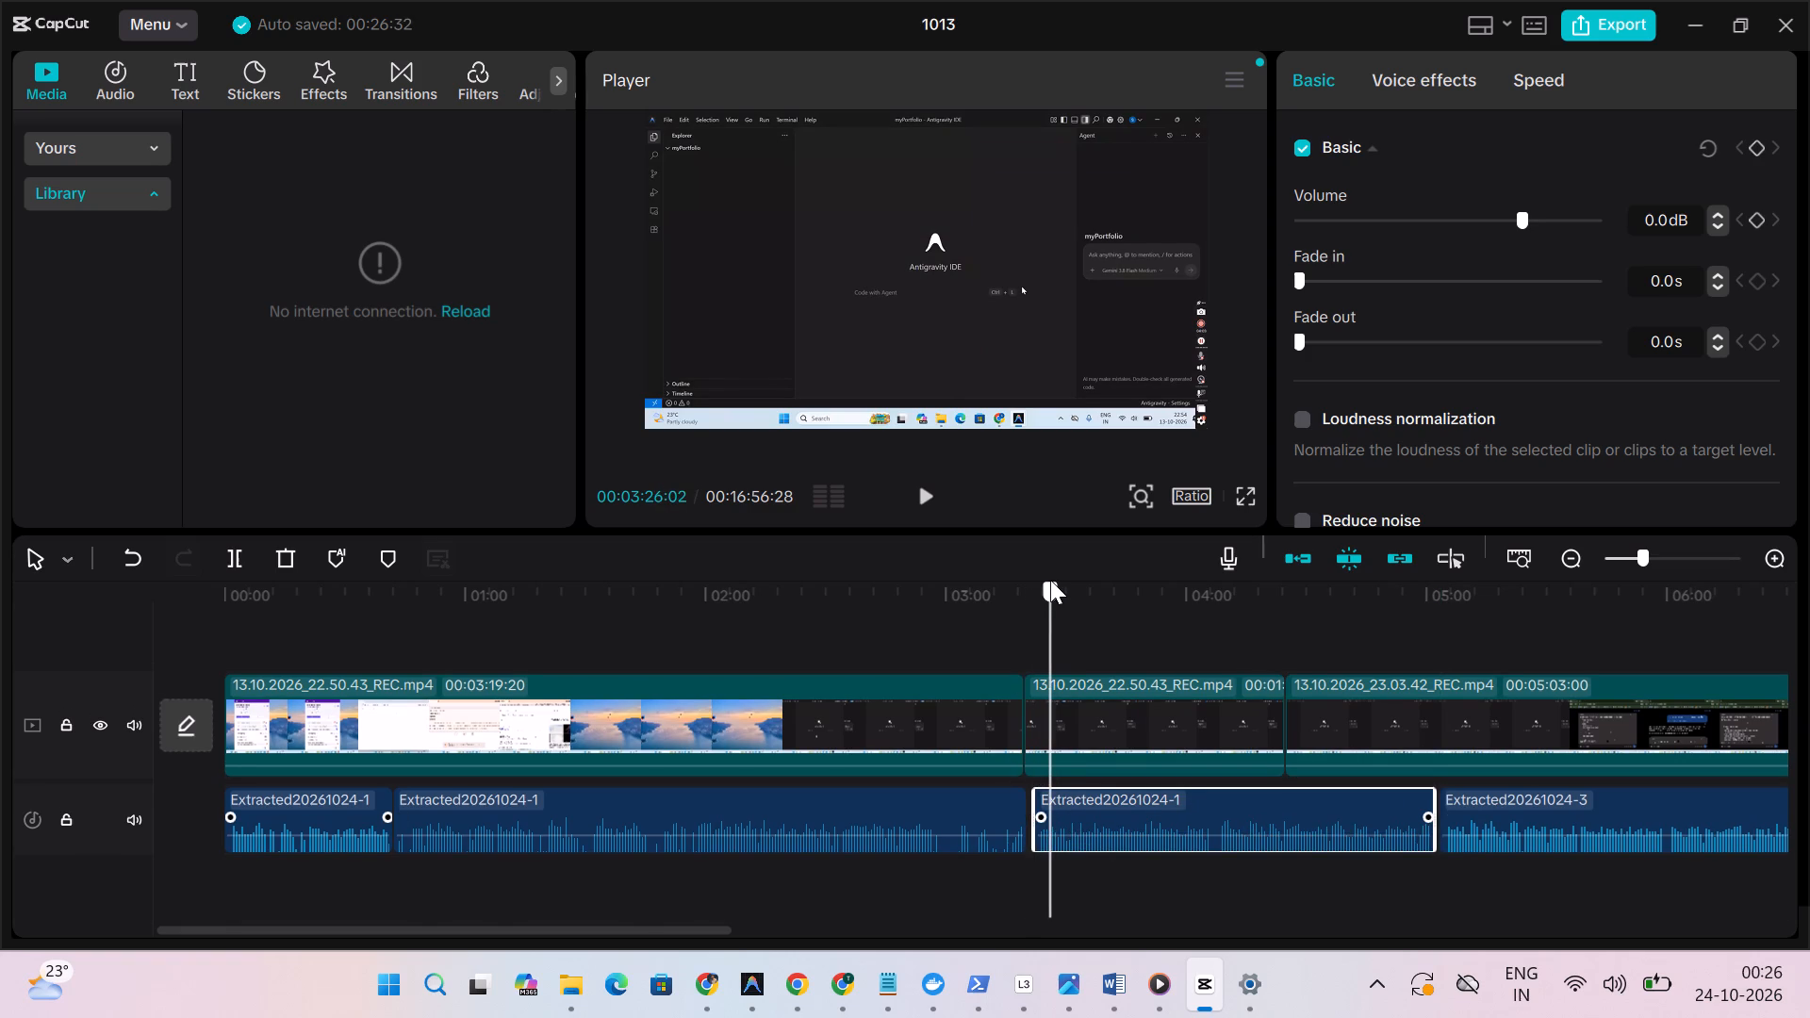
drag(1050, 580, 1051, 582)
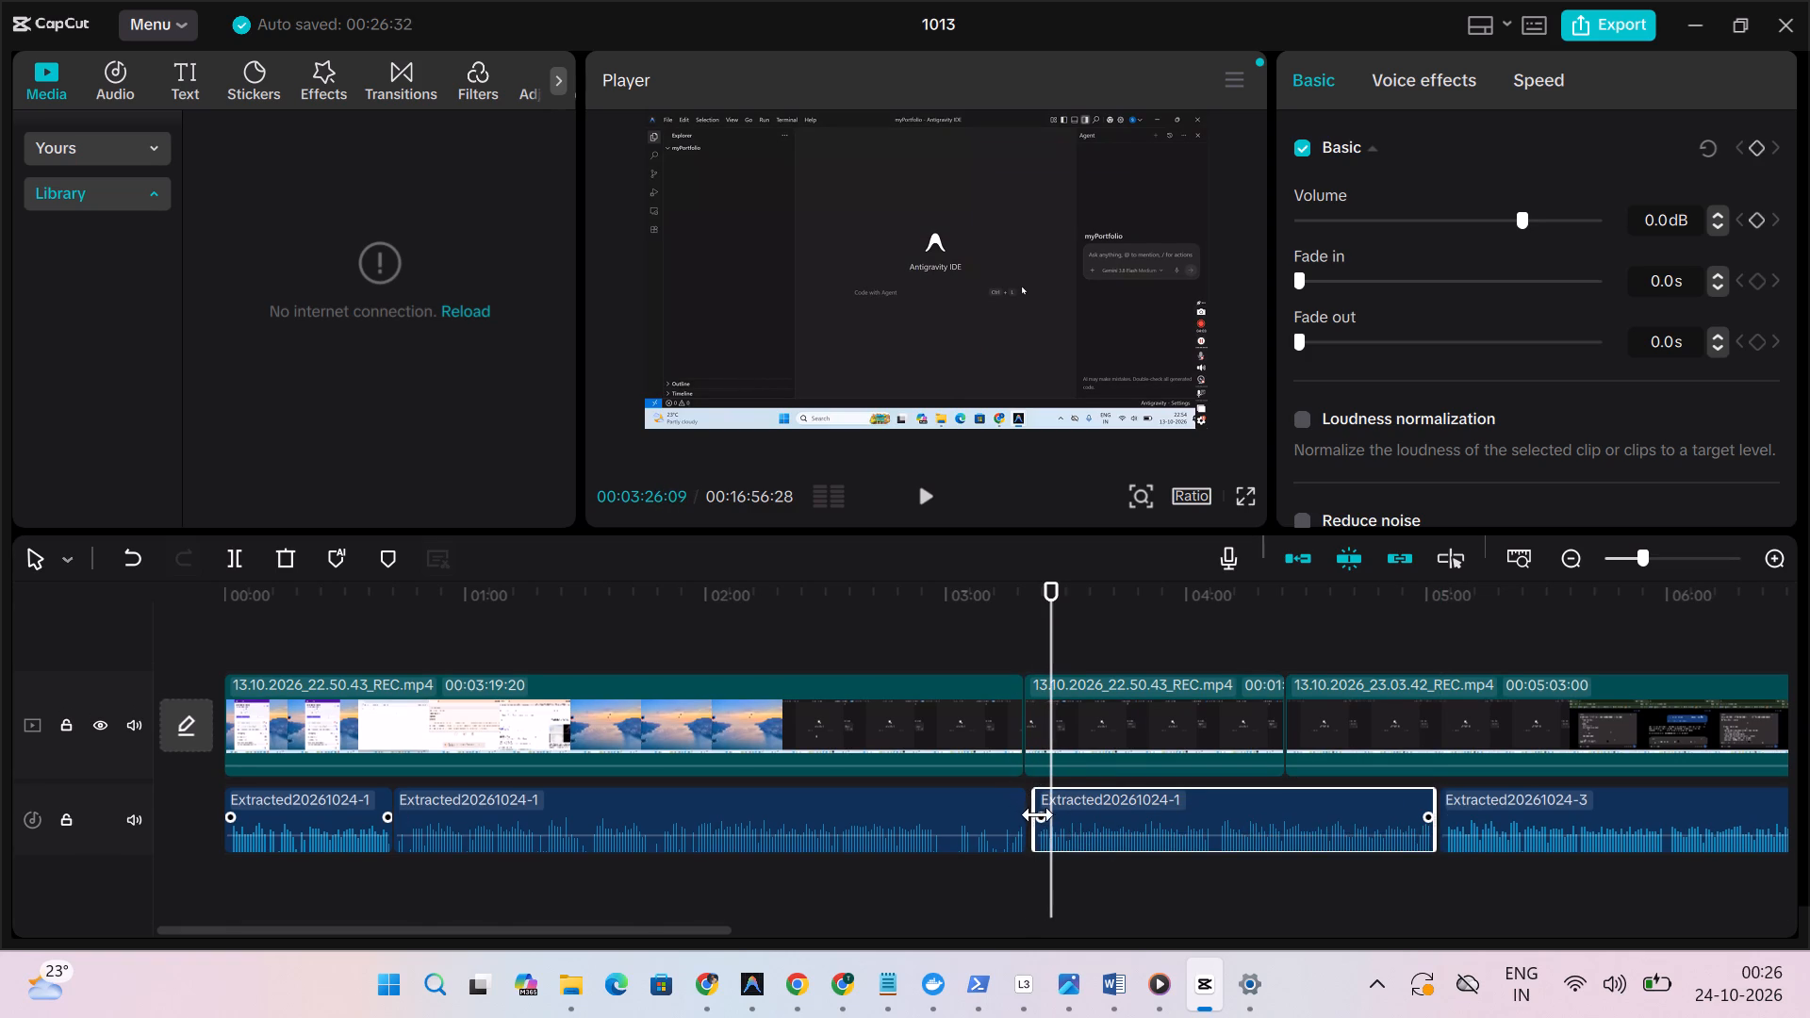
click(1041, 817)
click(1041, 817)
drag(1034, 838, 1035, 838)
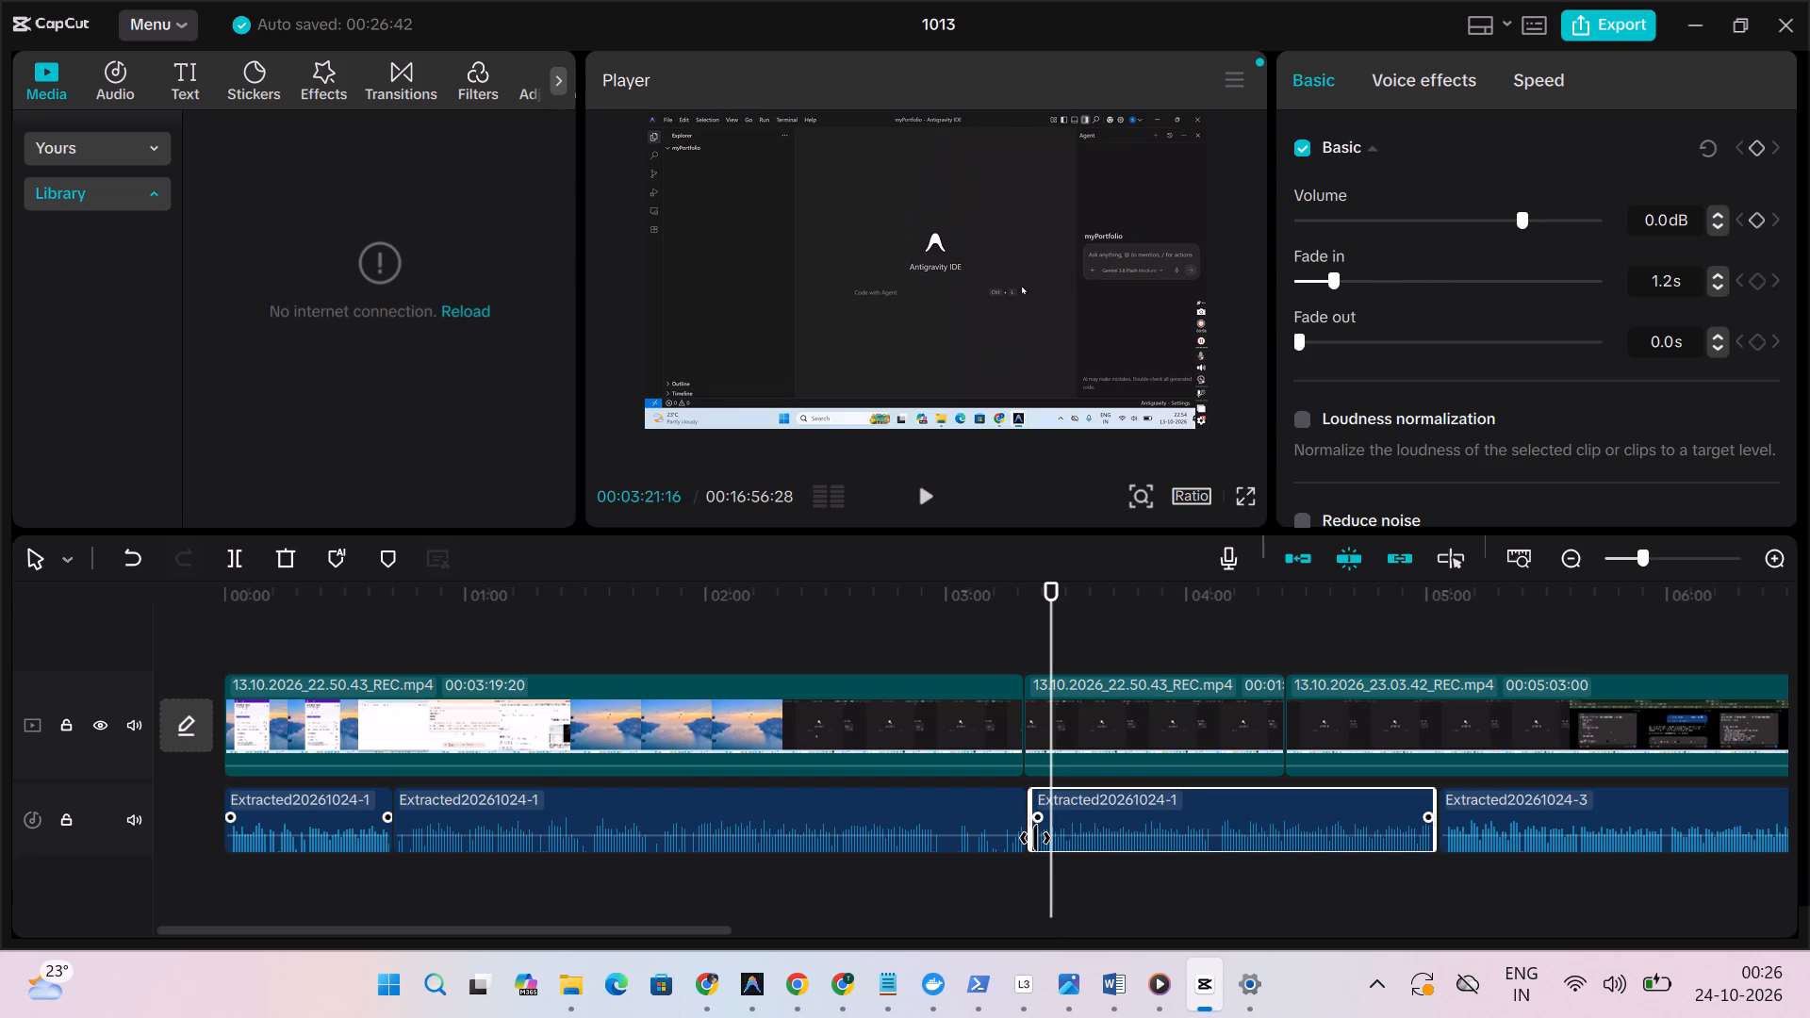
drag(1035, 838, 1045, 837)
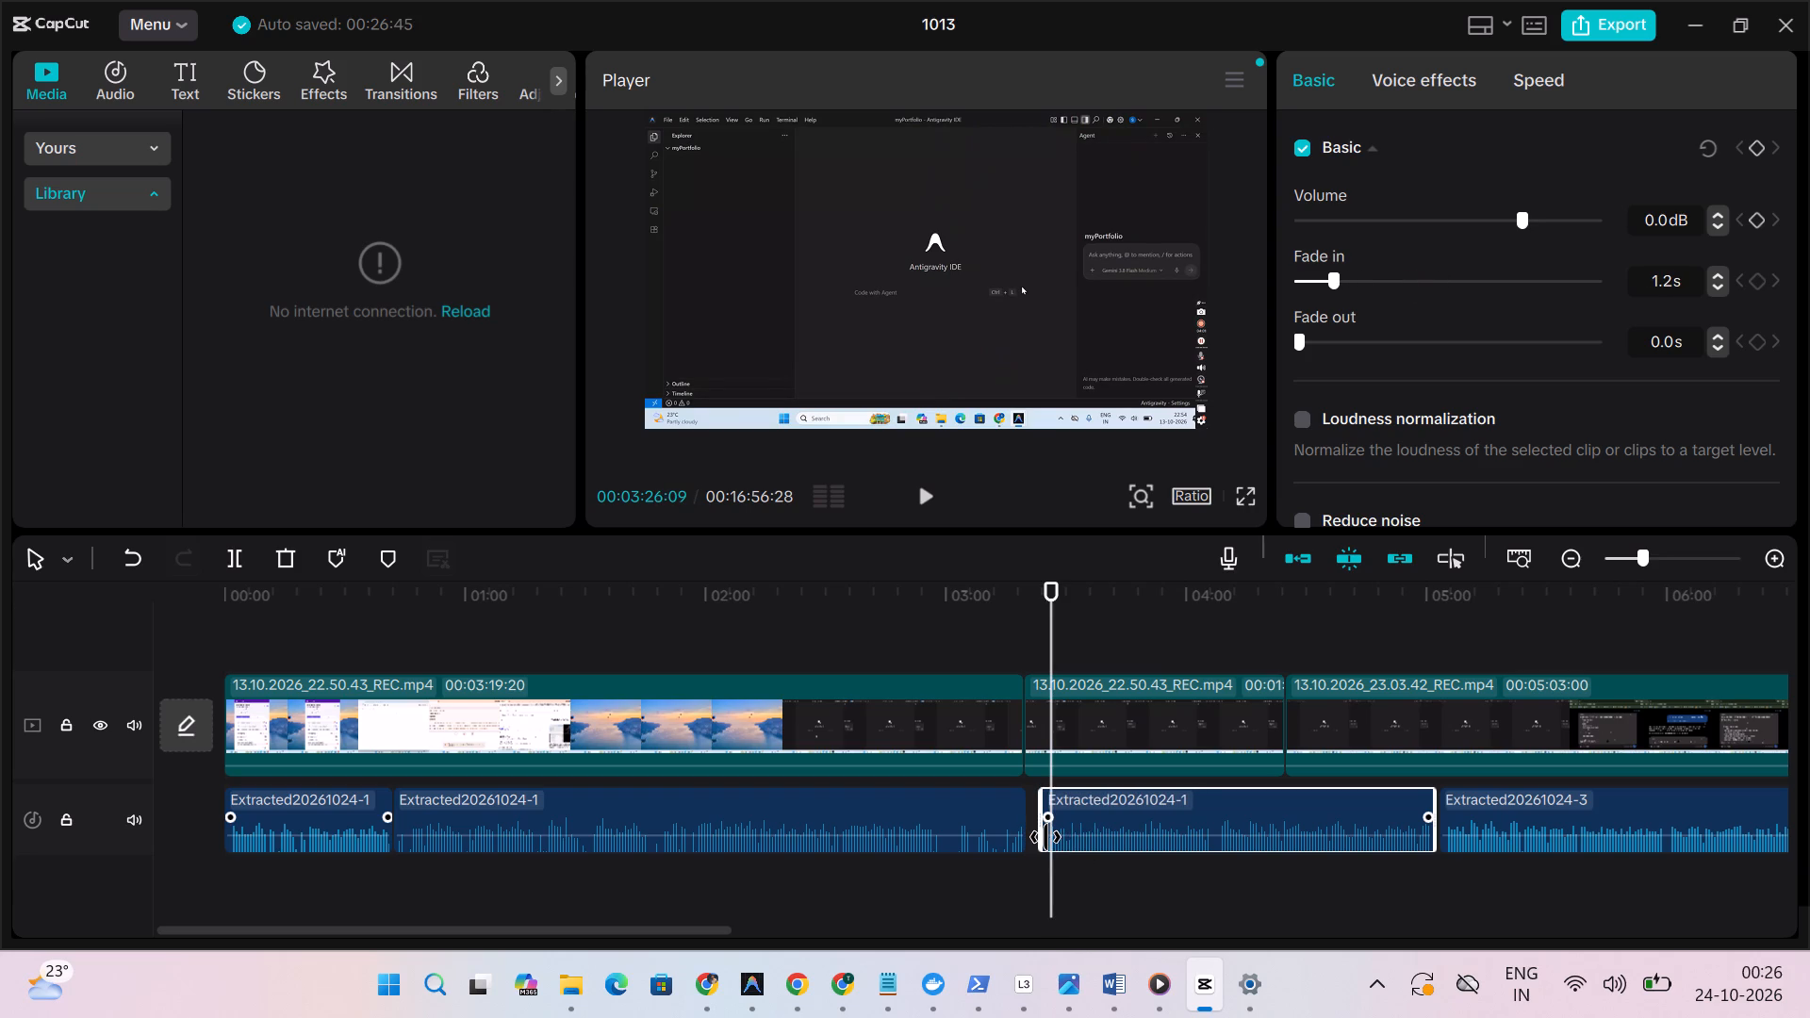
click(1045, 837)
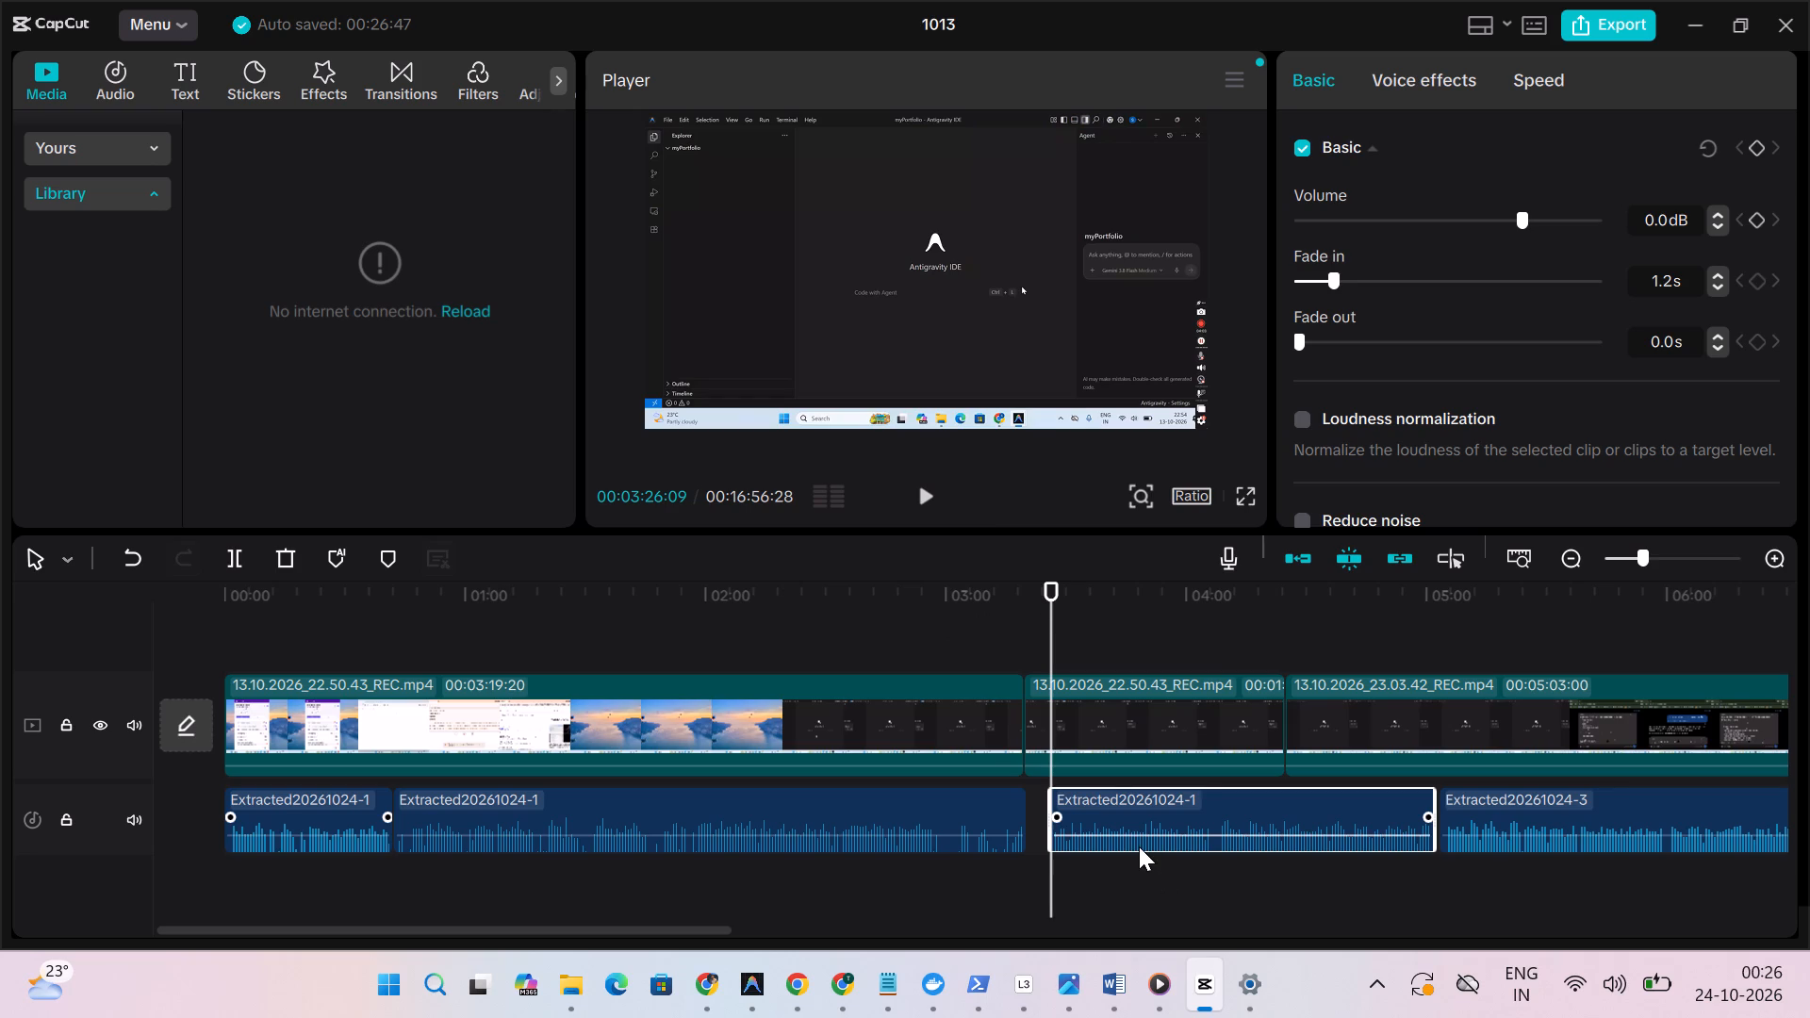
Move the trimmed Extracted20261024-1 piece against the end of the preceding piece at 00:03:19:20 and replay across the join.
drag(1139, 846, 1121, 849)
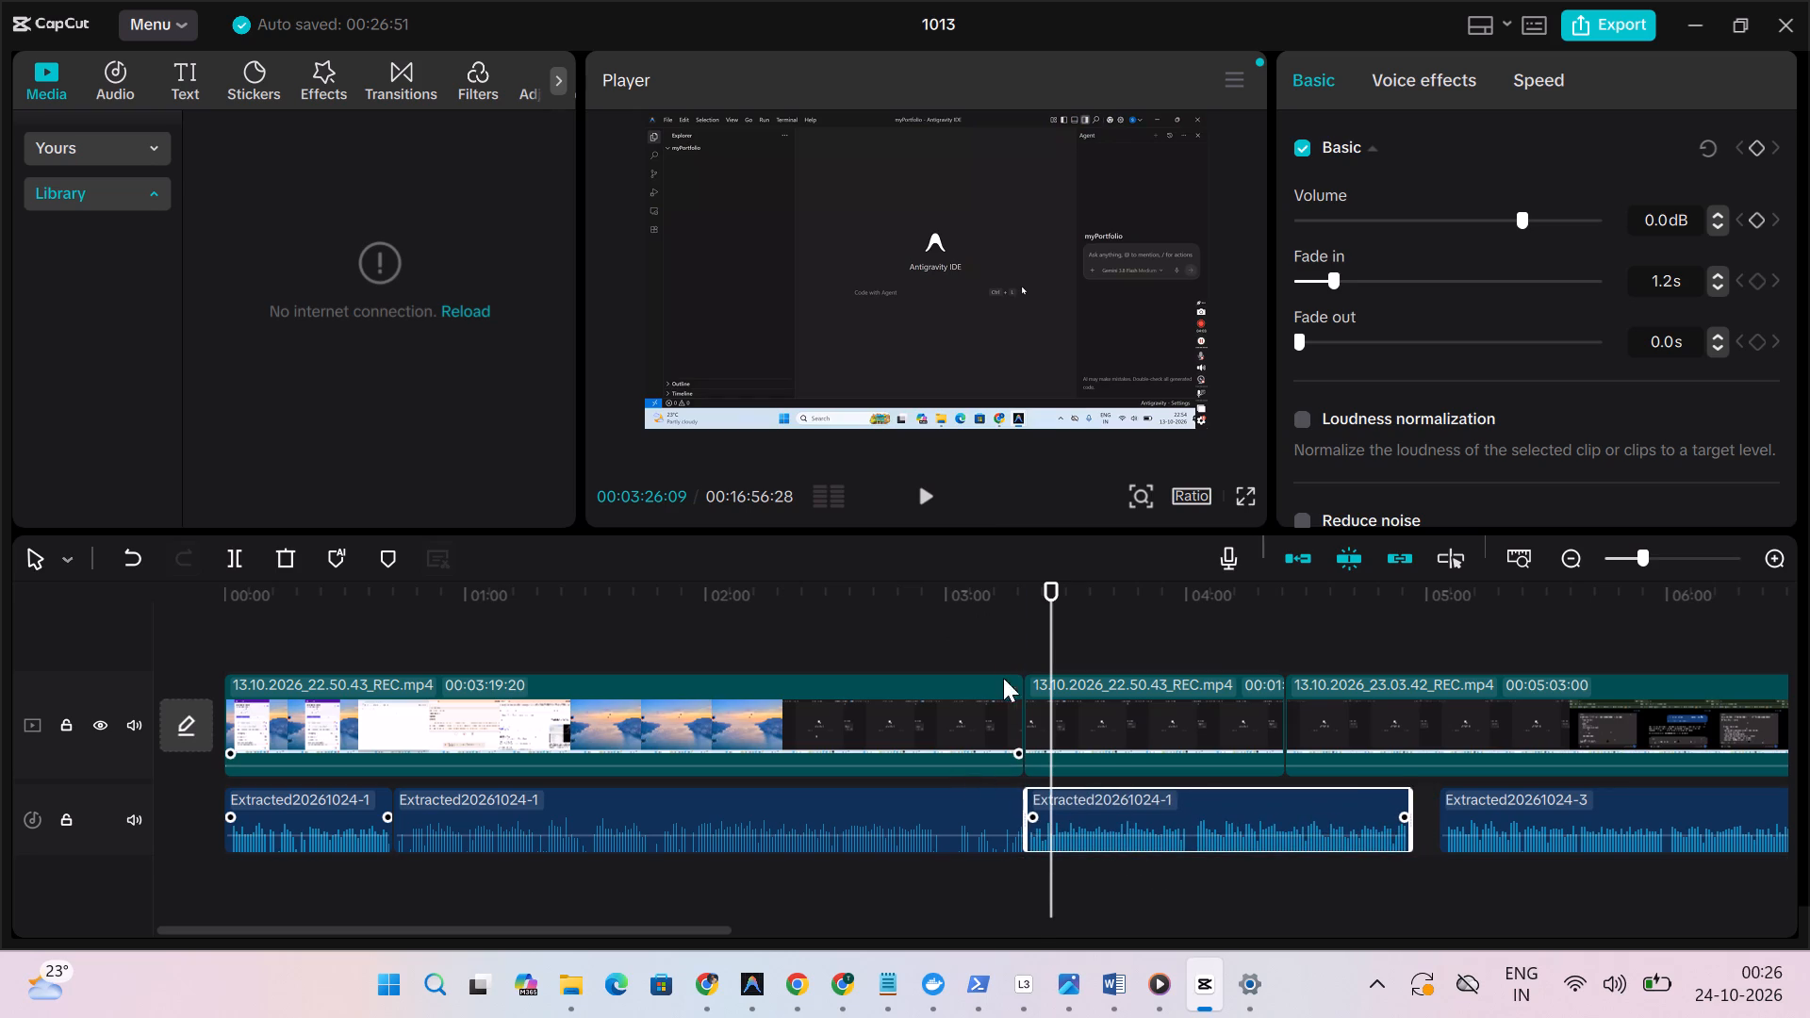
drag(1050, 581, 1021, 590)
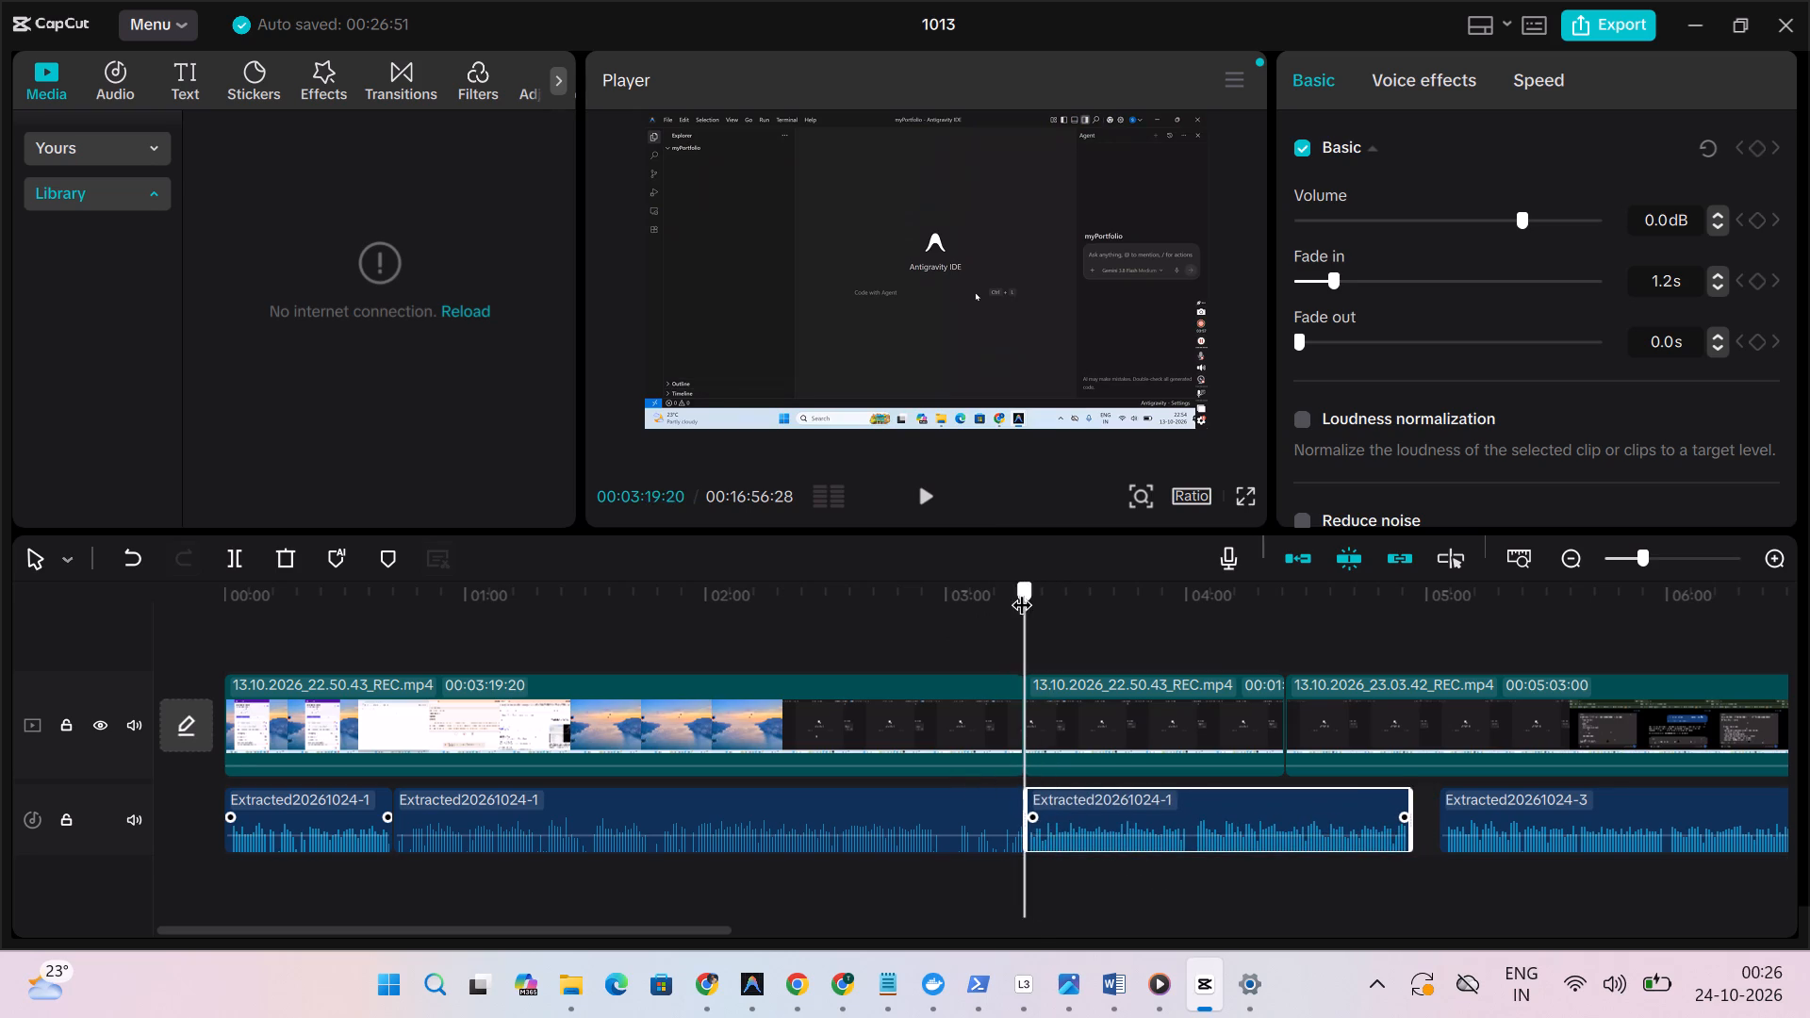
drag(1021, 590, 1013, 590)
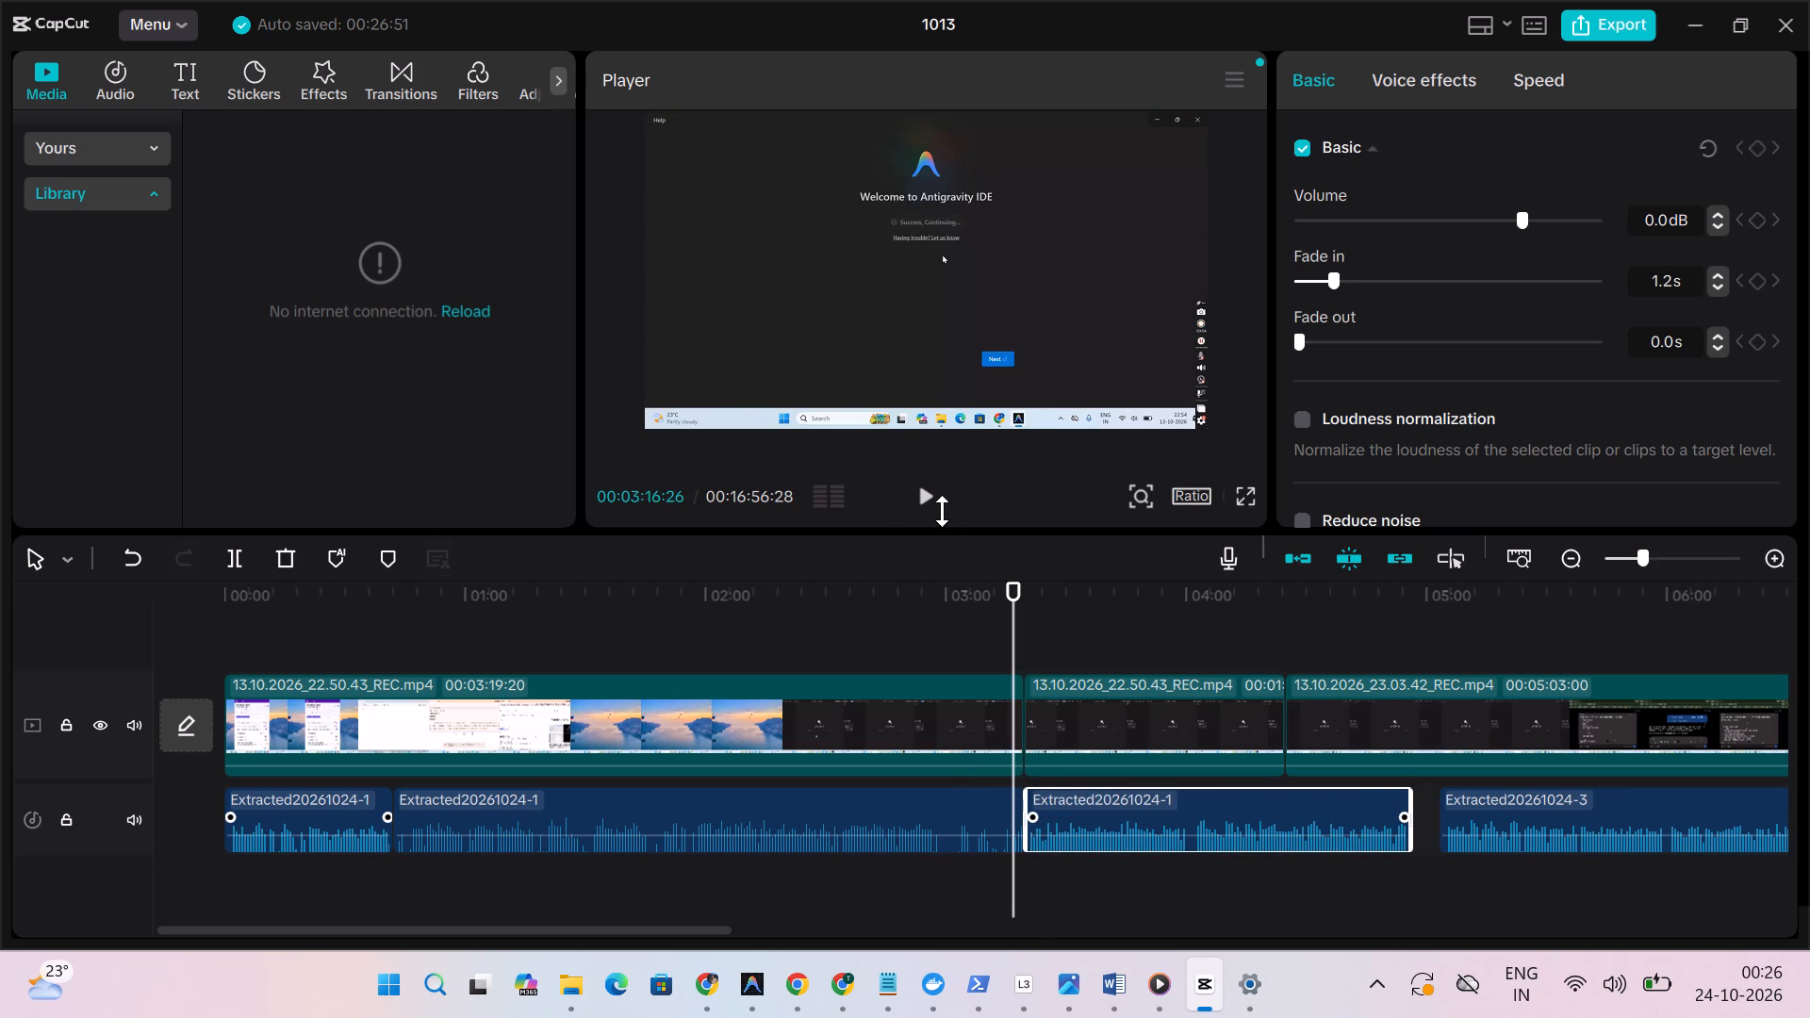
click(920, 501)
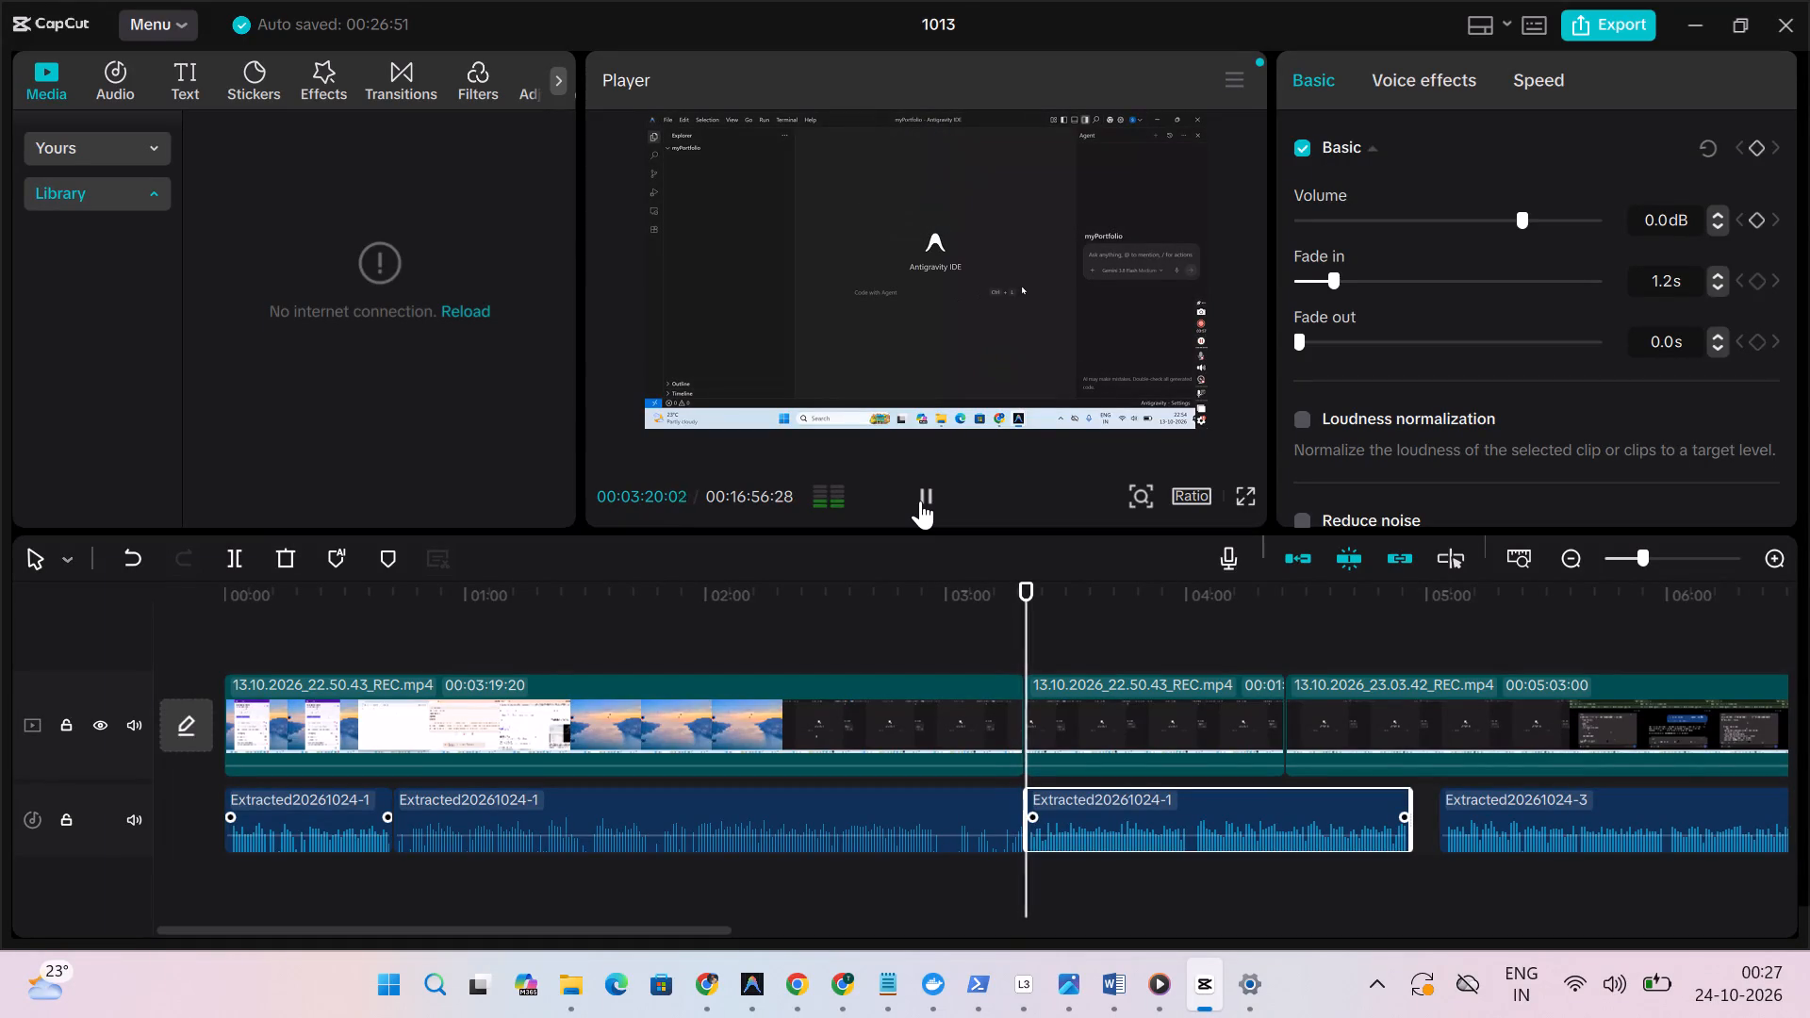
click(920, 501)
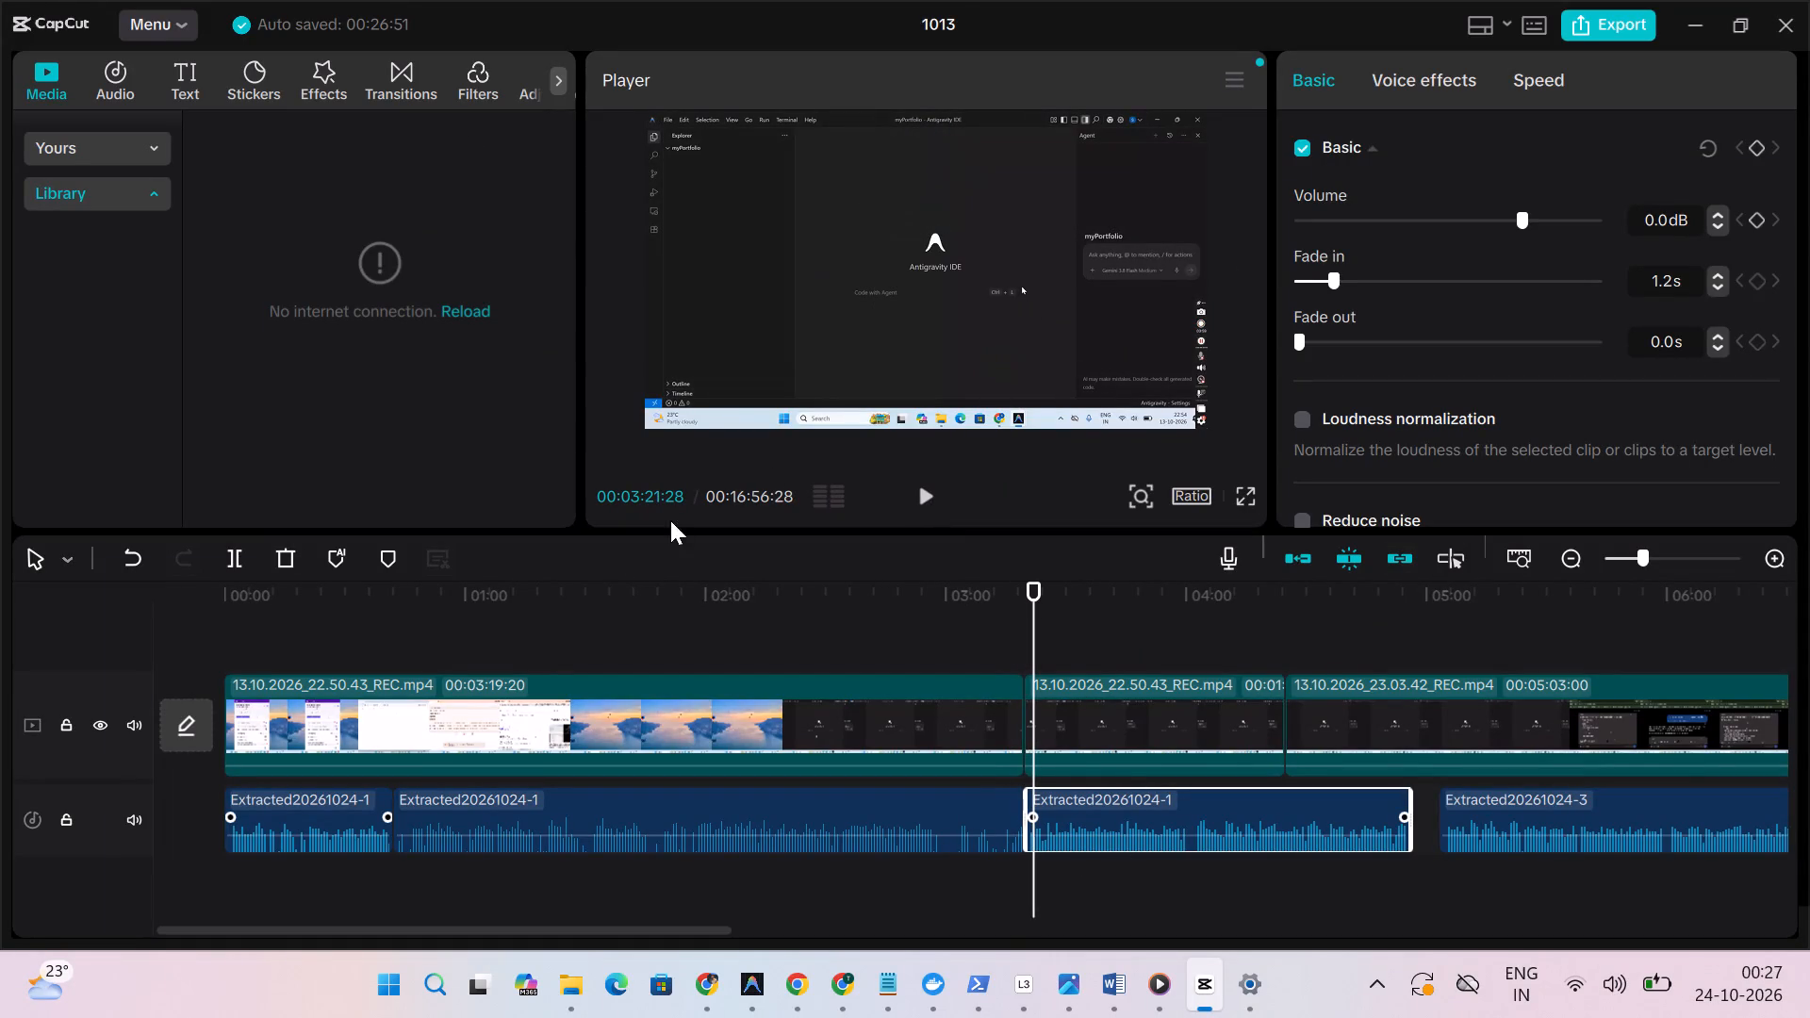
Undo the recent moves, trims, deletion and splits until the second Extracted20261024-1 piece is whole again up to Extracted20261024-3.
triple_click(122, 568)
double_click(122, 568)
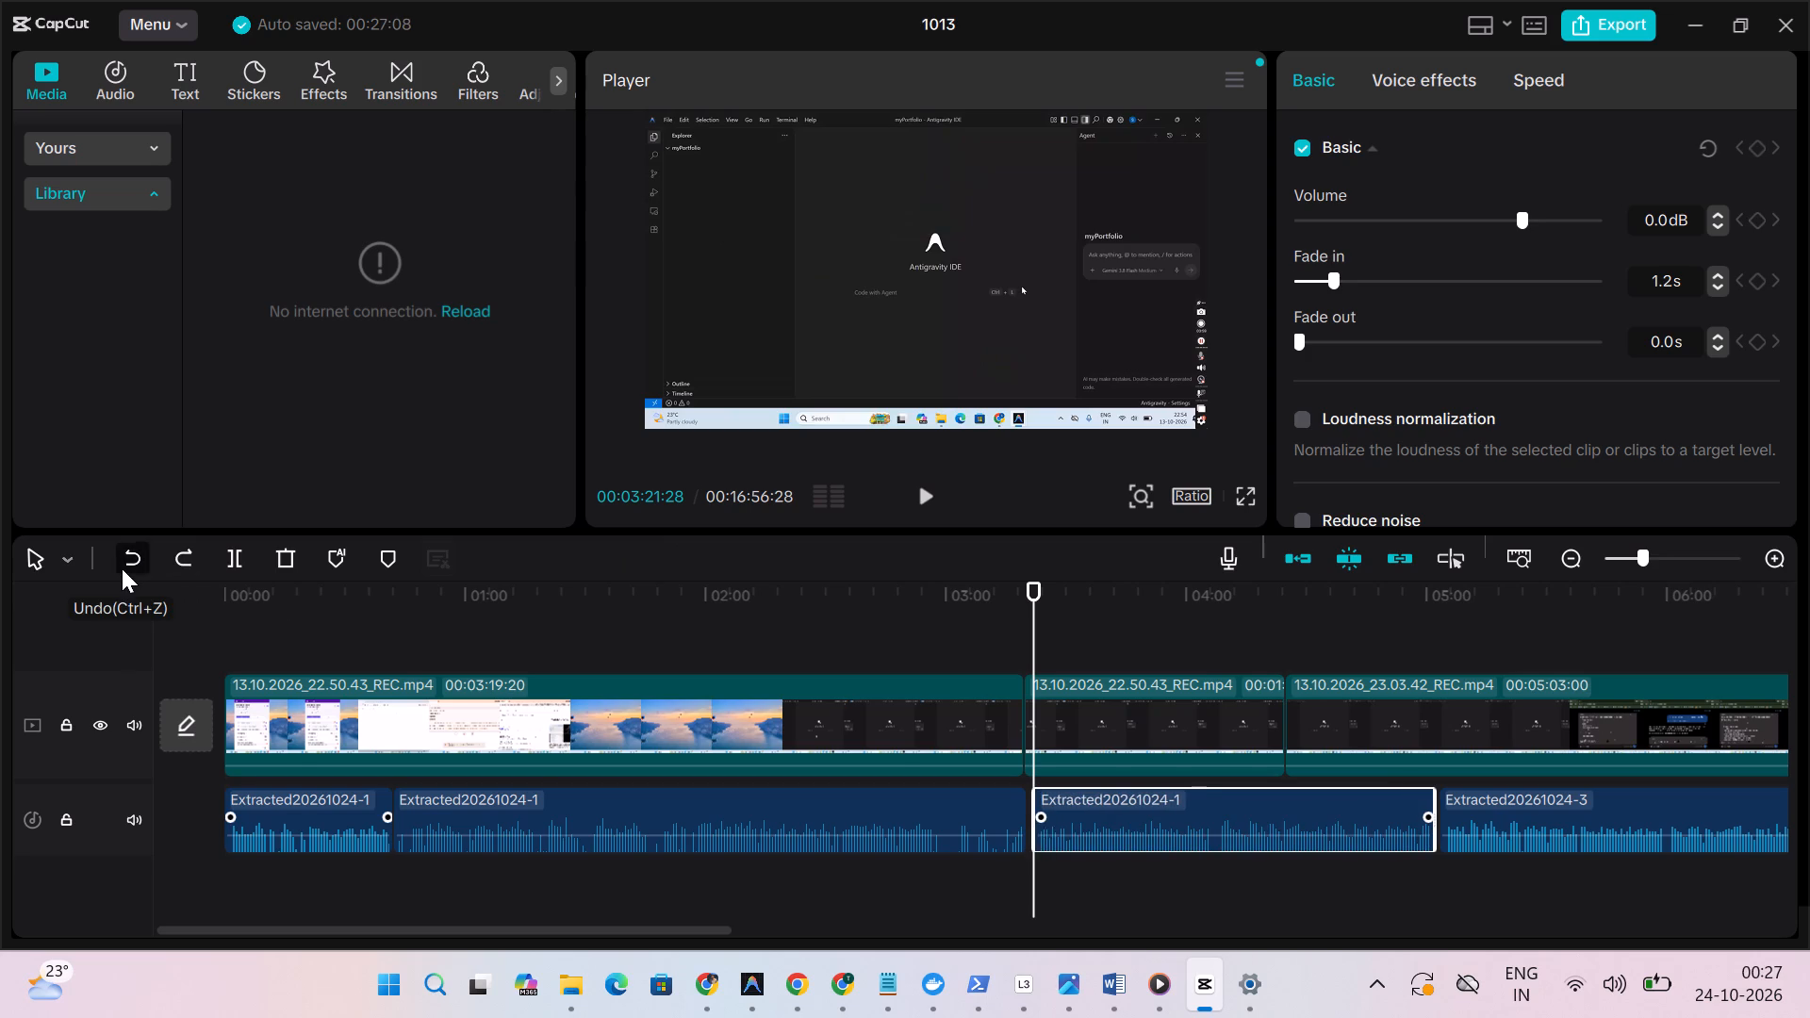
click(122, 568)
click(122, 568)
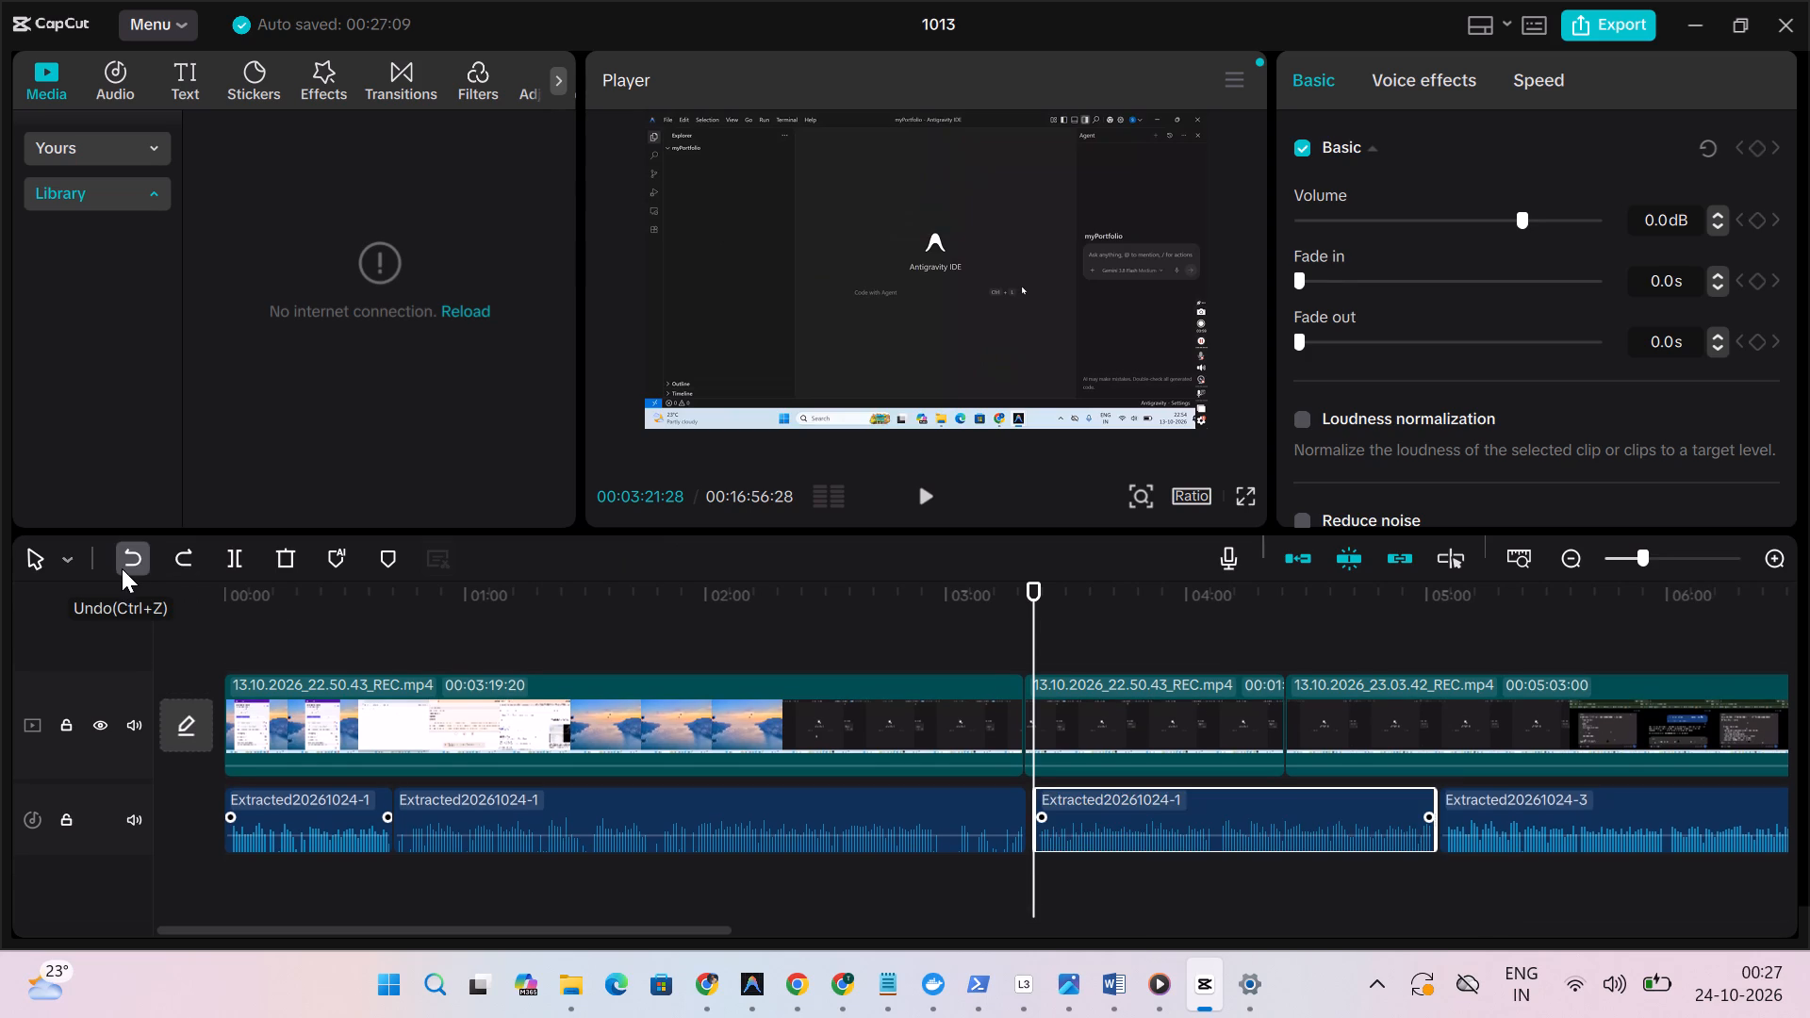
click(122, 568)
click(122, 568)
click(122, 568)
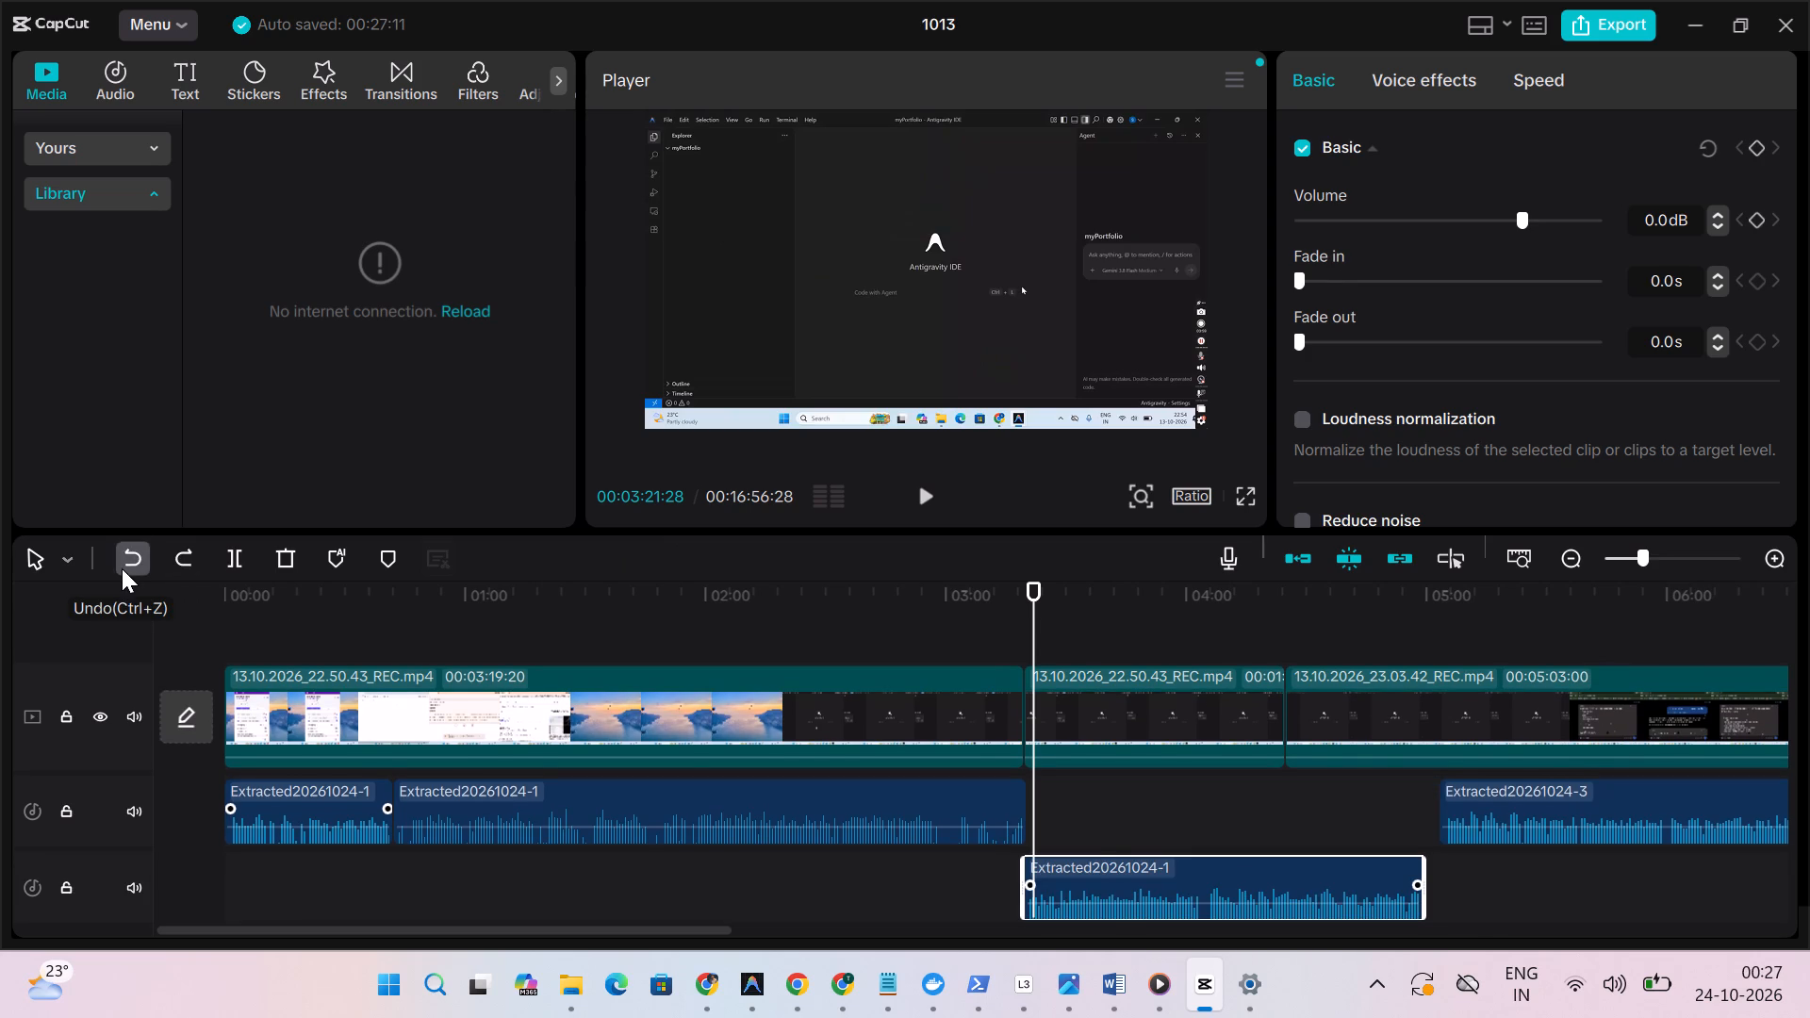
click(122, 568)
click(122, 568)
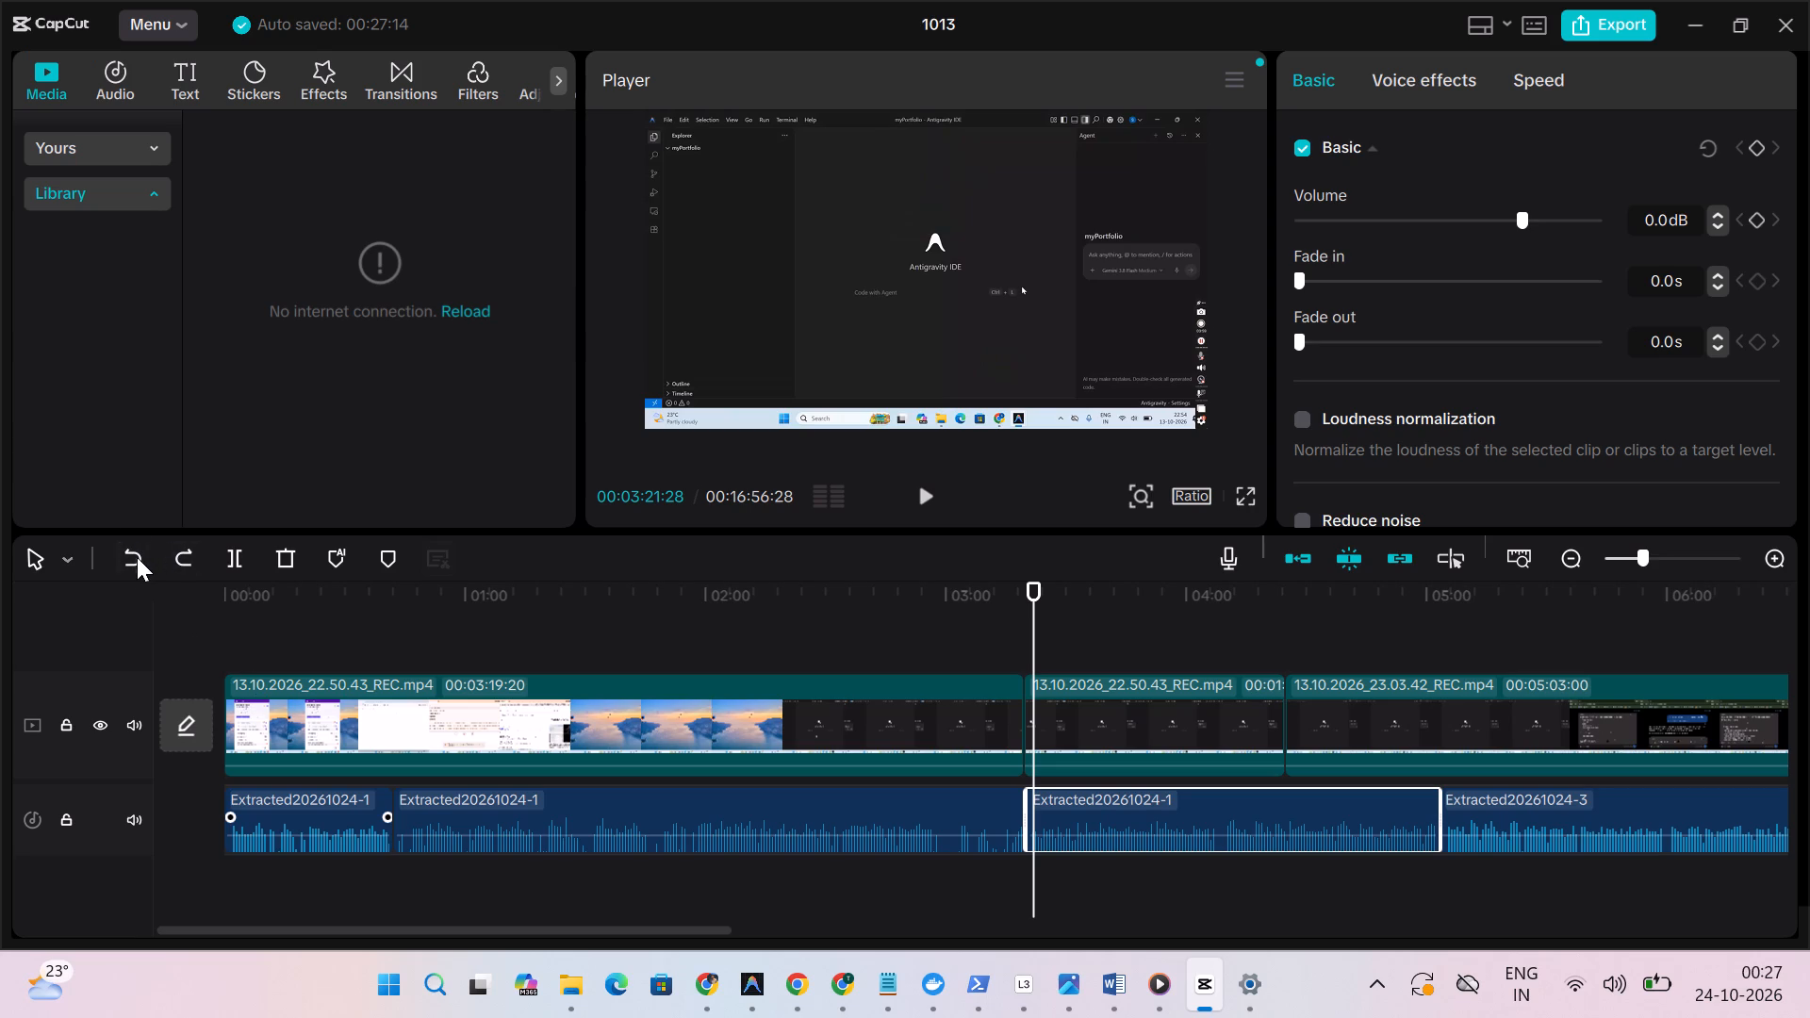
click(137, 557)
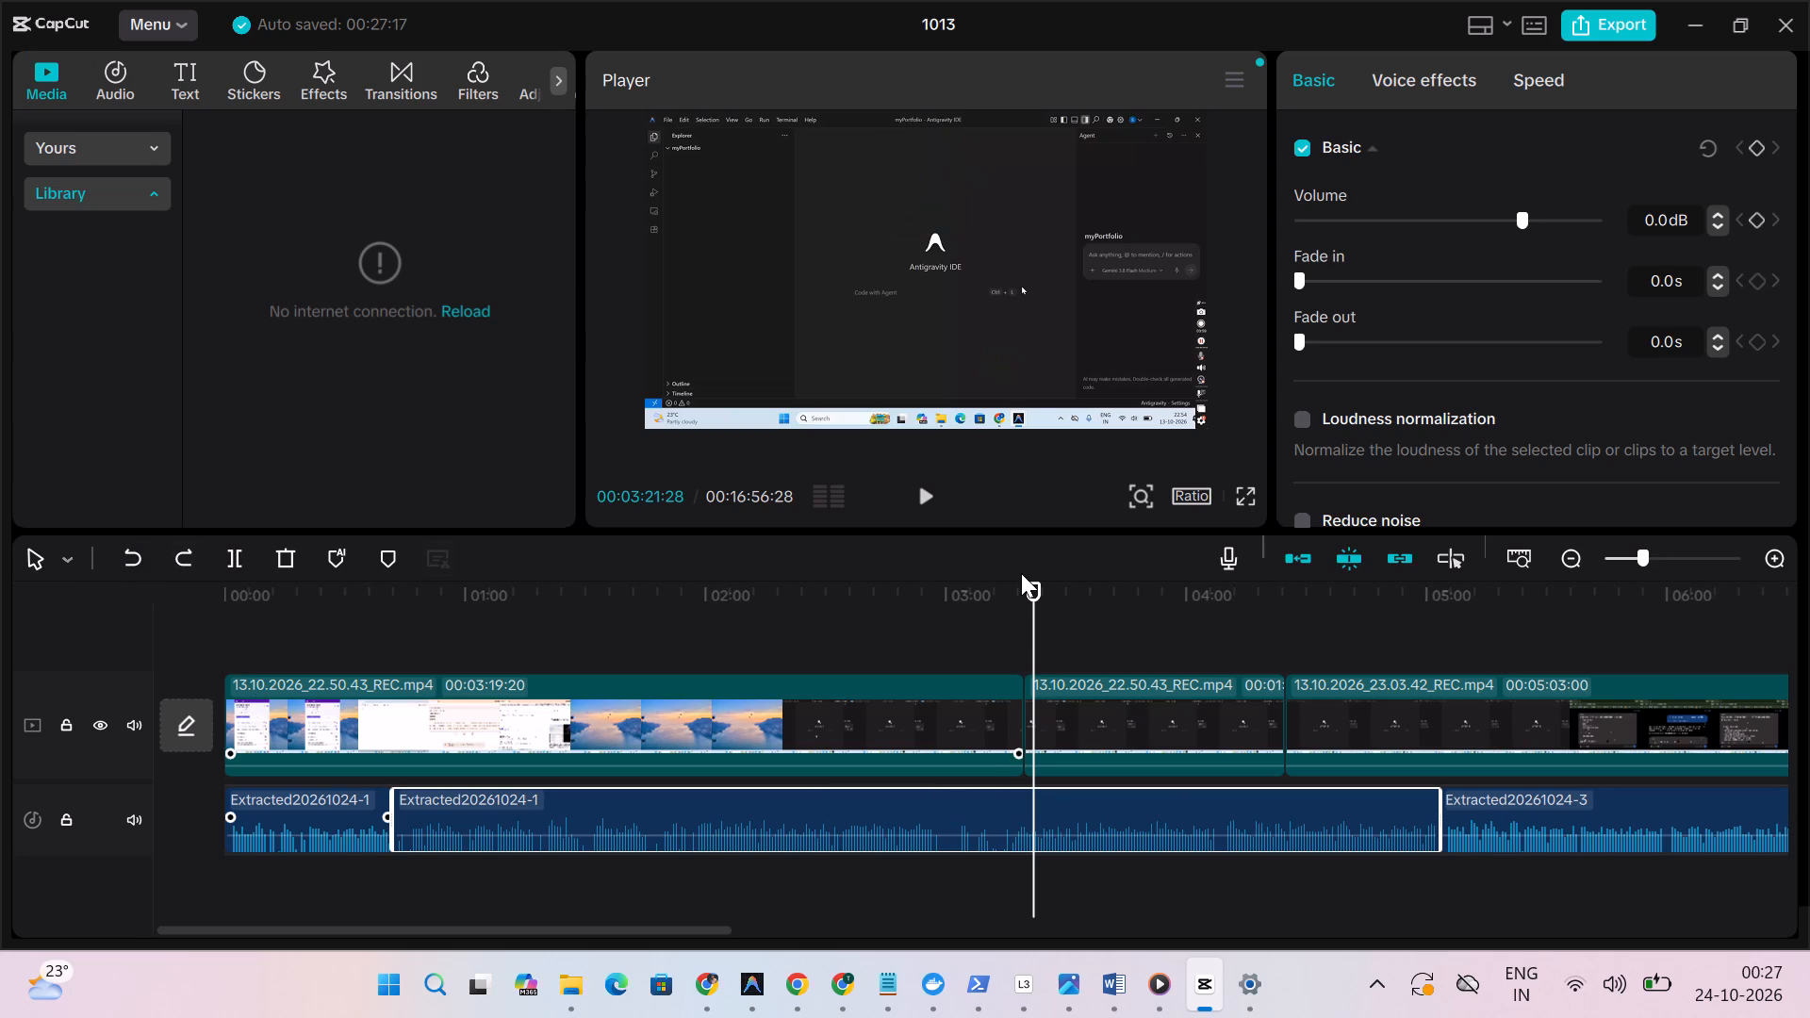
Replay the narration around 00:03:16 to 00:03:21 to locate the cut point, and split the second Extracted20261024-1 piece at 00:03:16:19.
drag(1030, 582, 1004, 583)
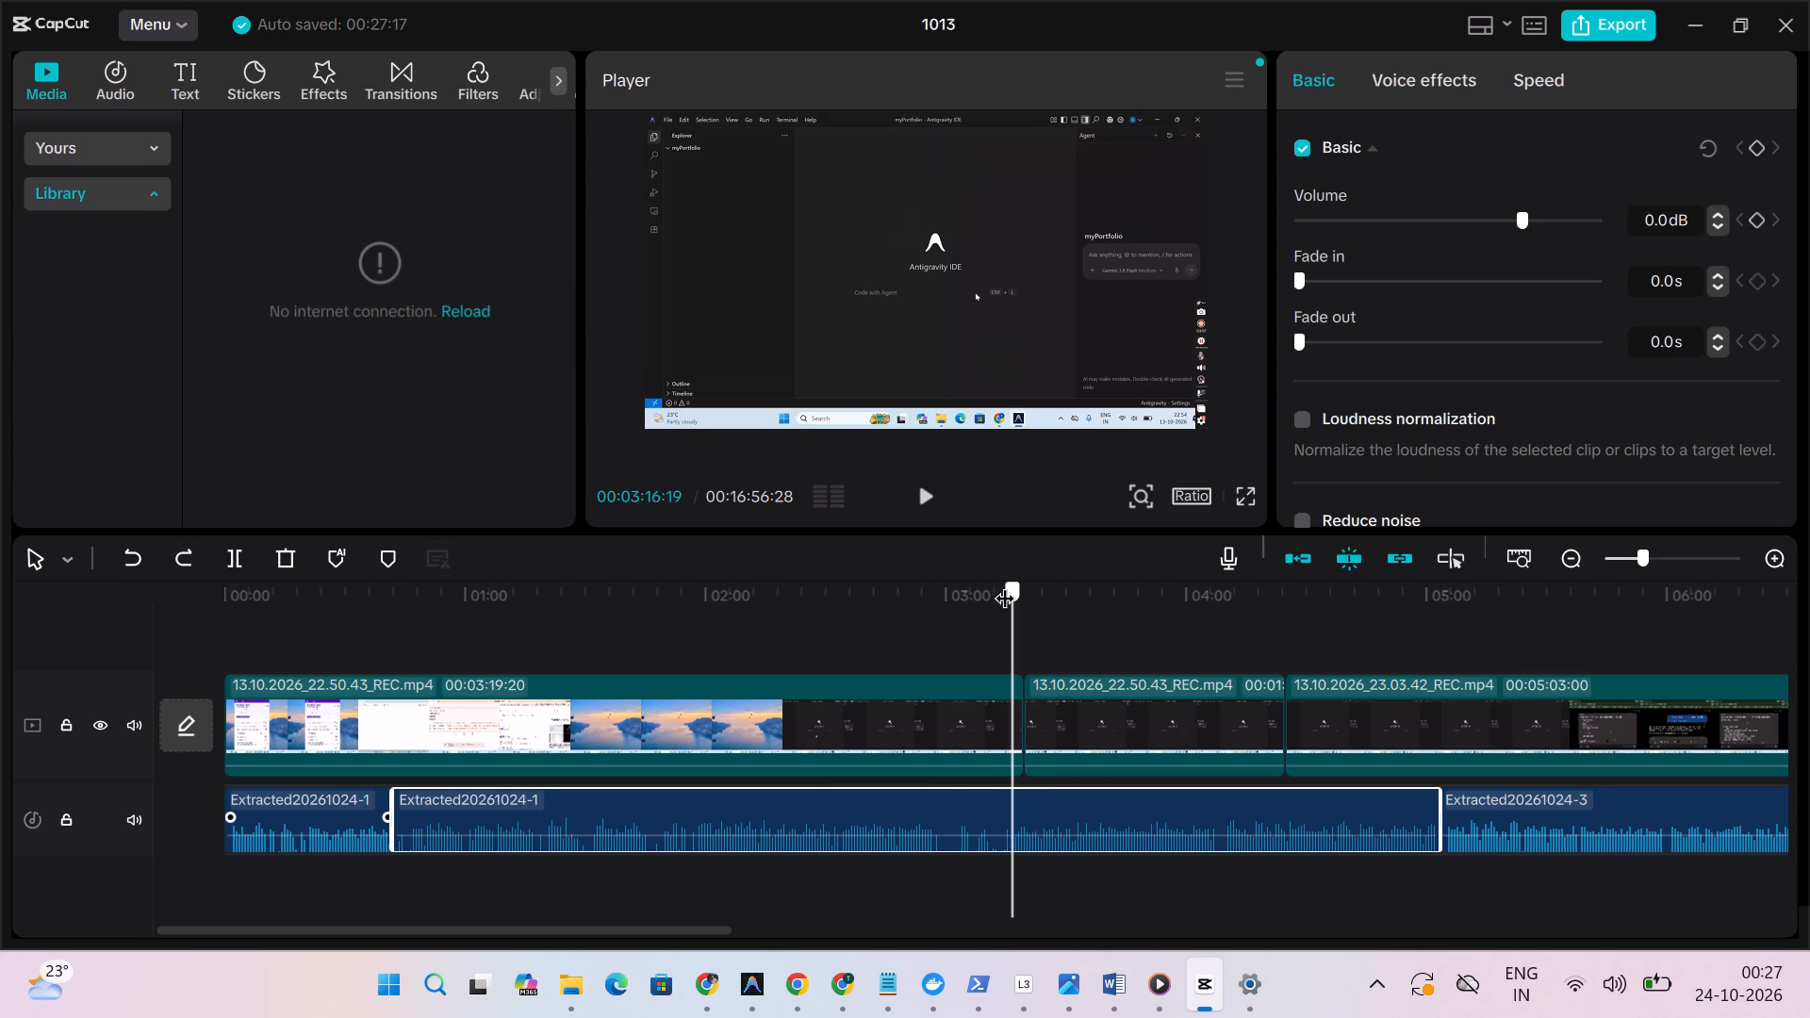
drag(1004, 583, 1000, 584)
click(925, 499)
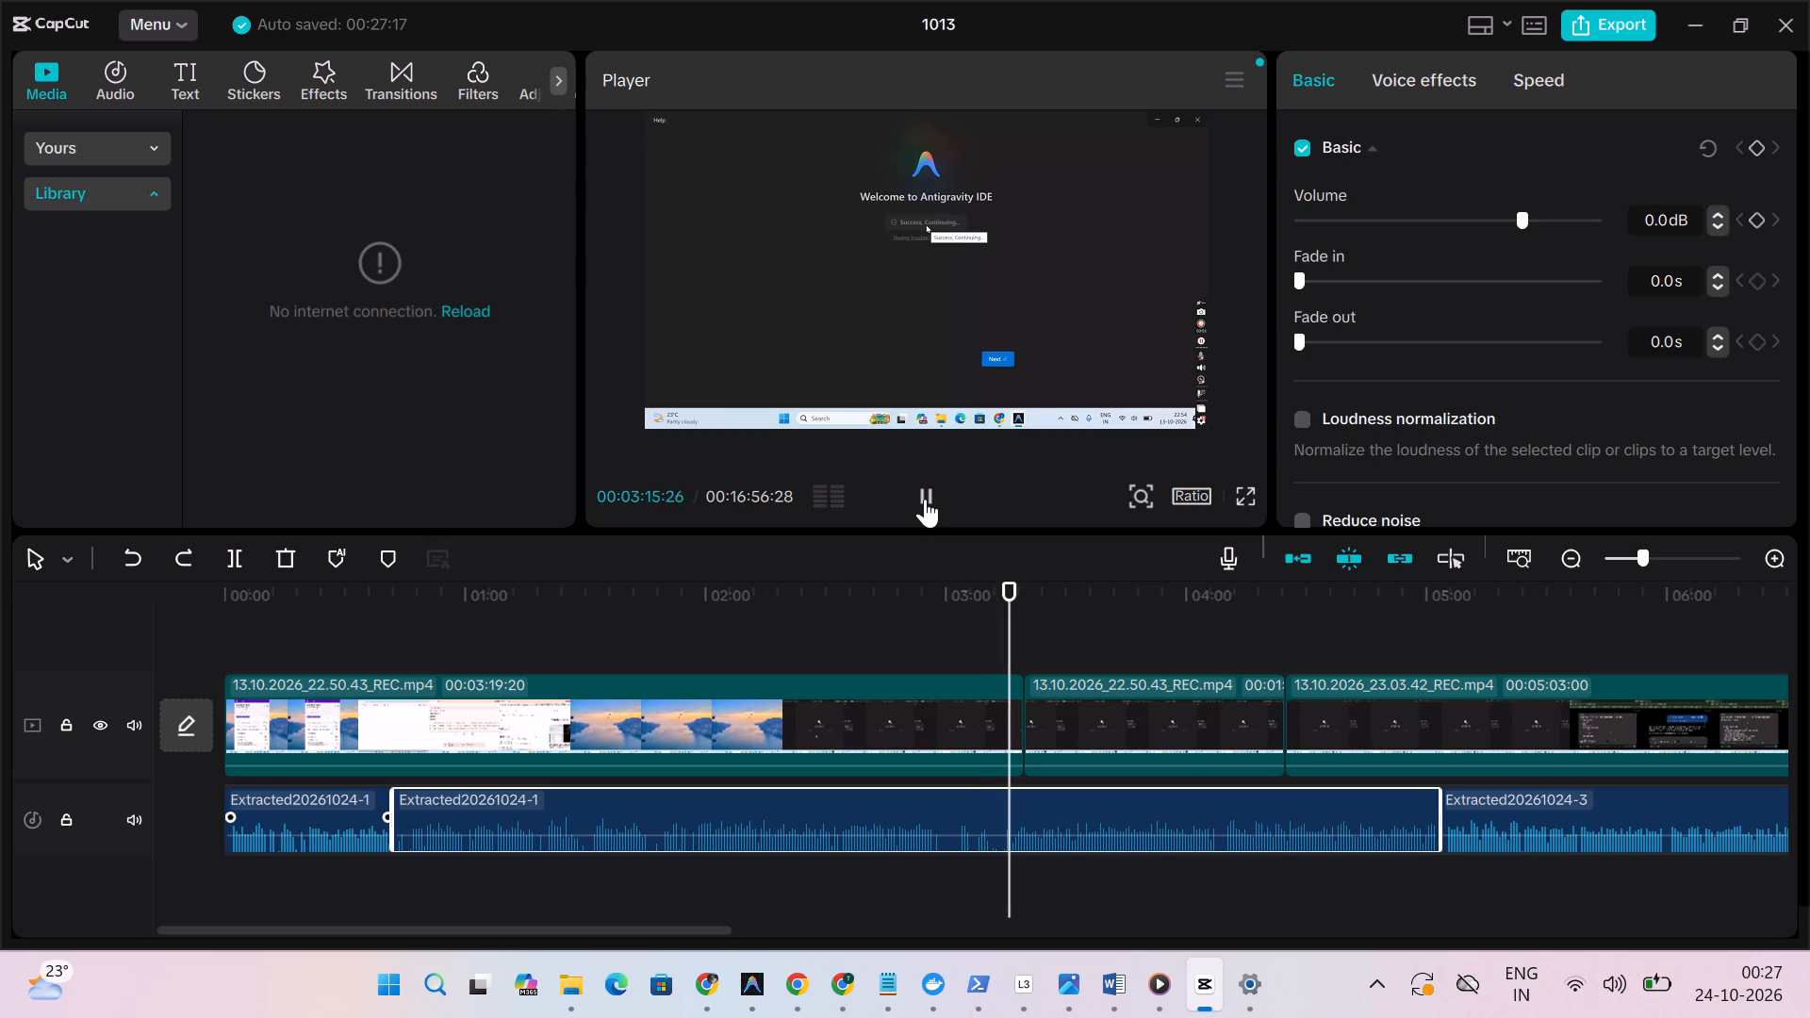
click(925, 499)
click(925, 499)
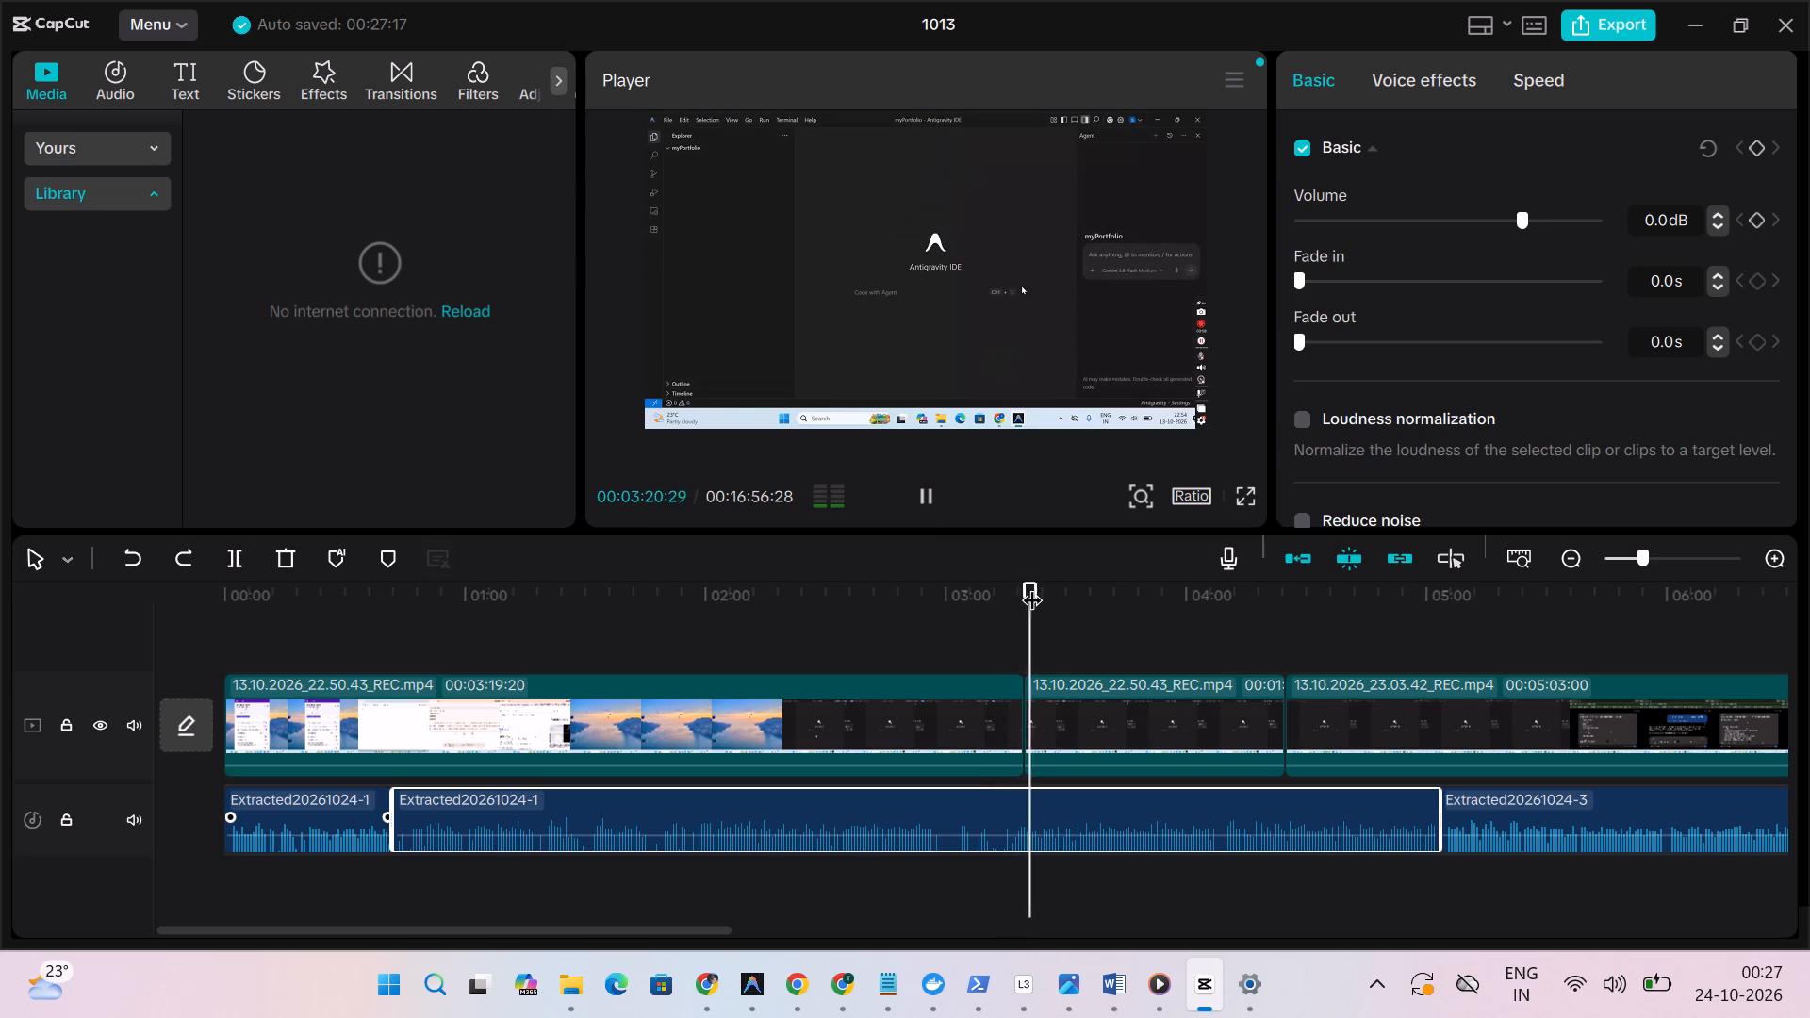
drag(1031, 575, 1038, 592)
drag(1038, 592, 999, 600)
click(930, 493)
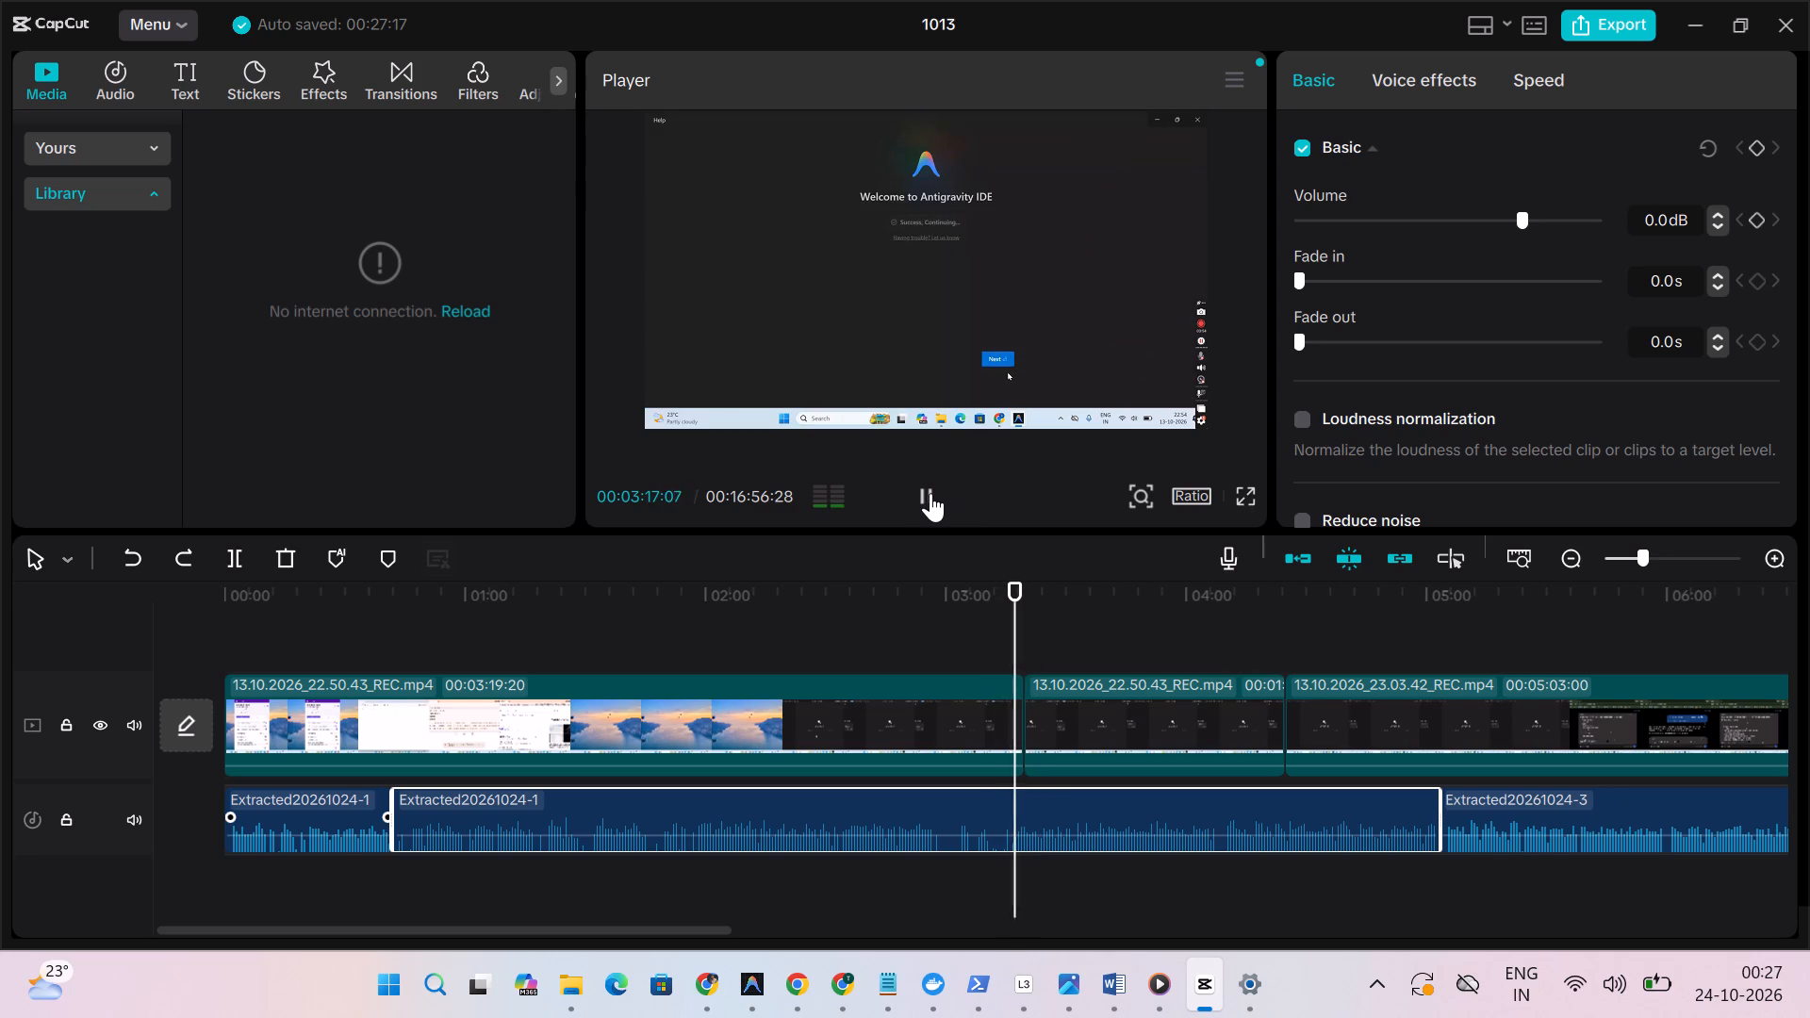
click(930, 493)
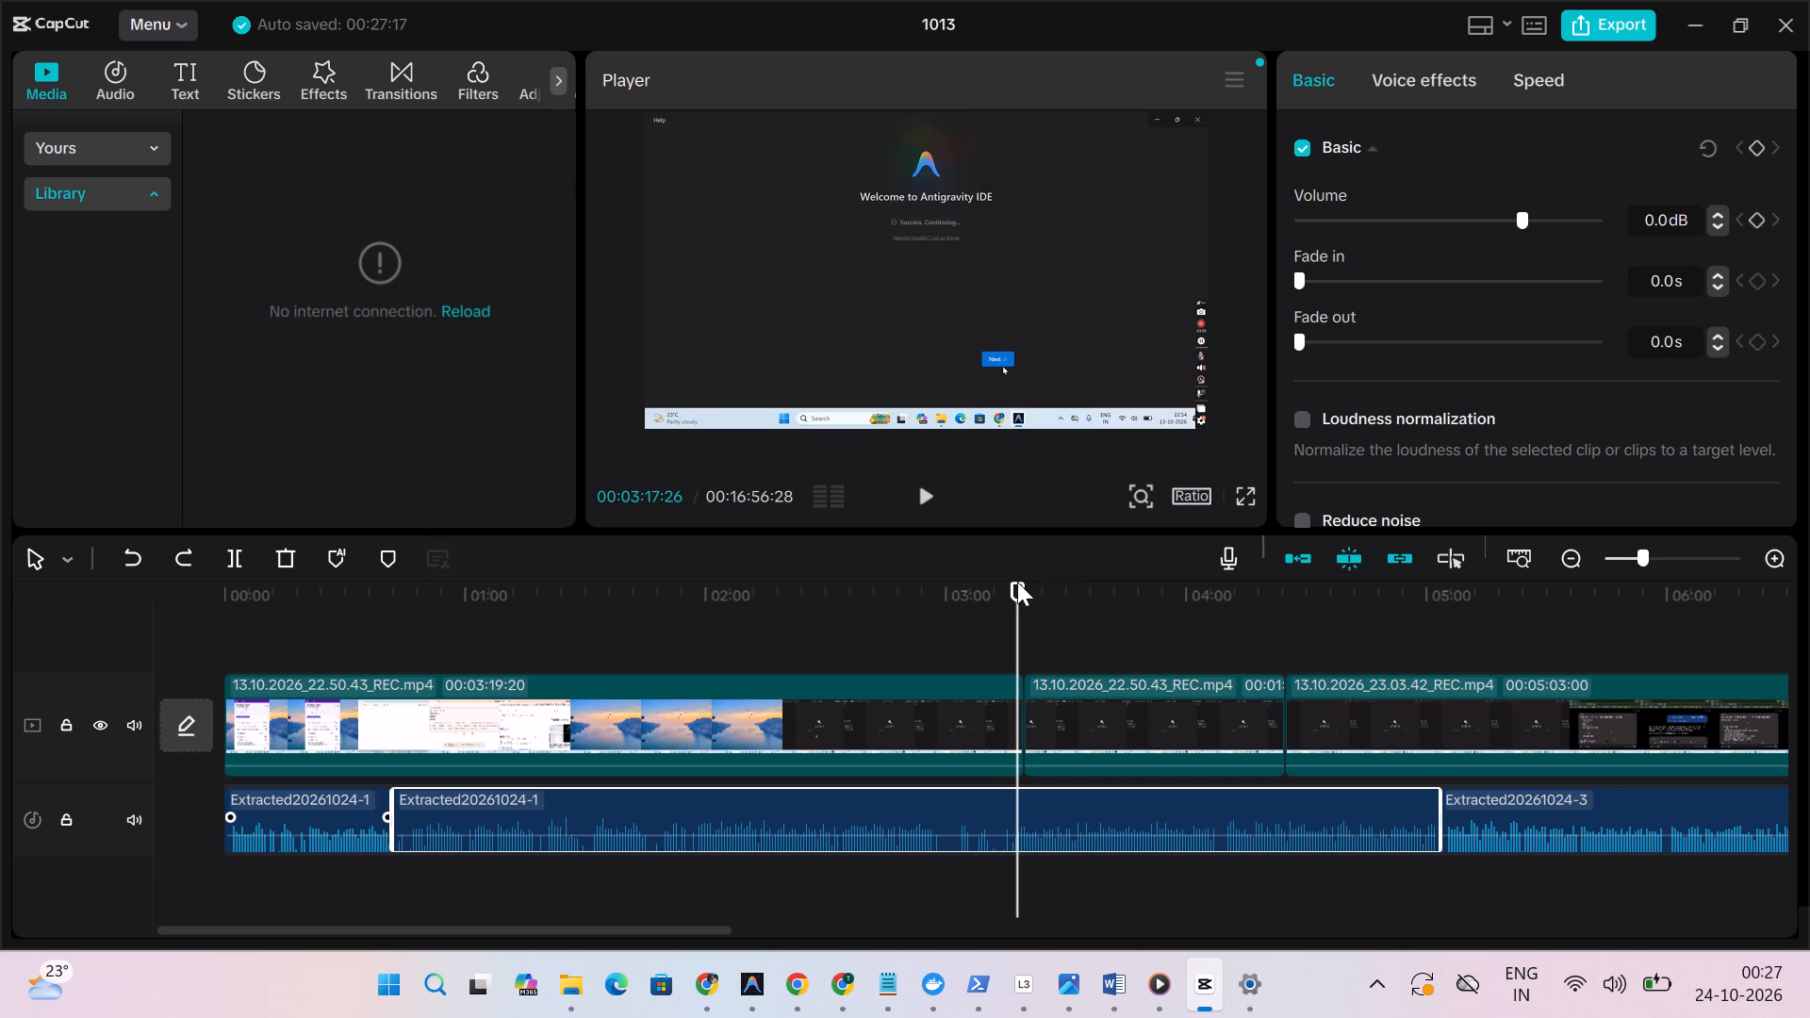
click(1017, 583)
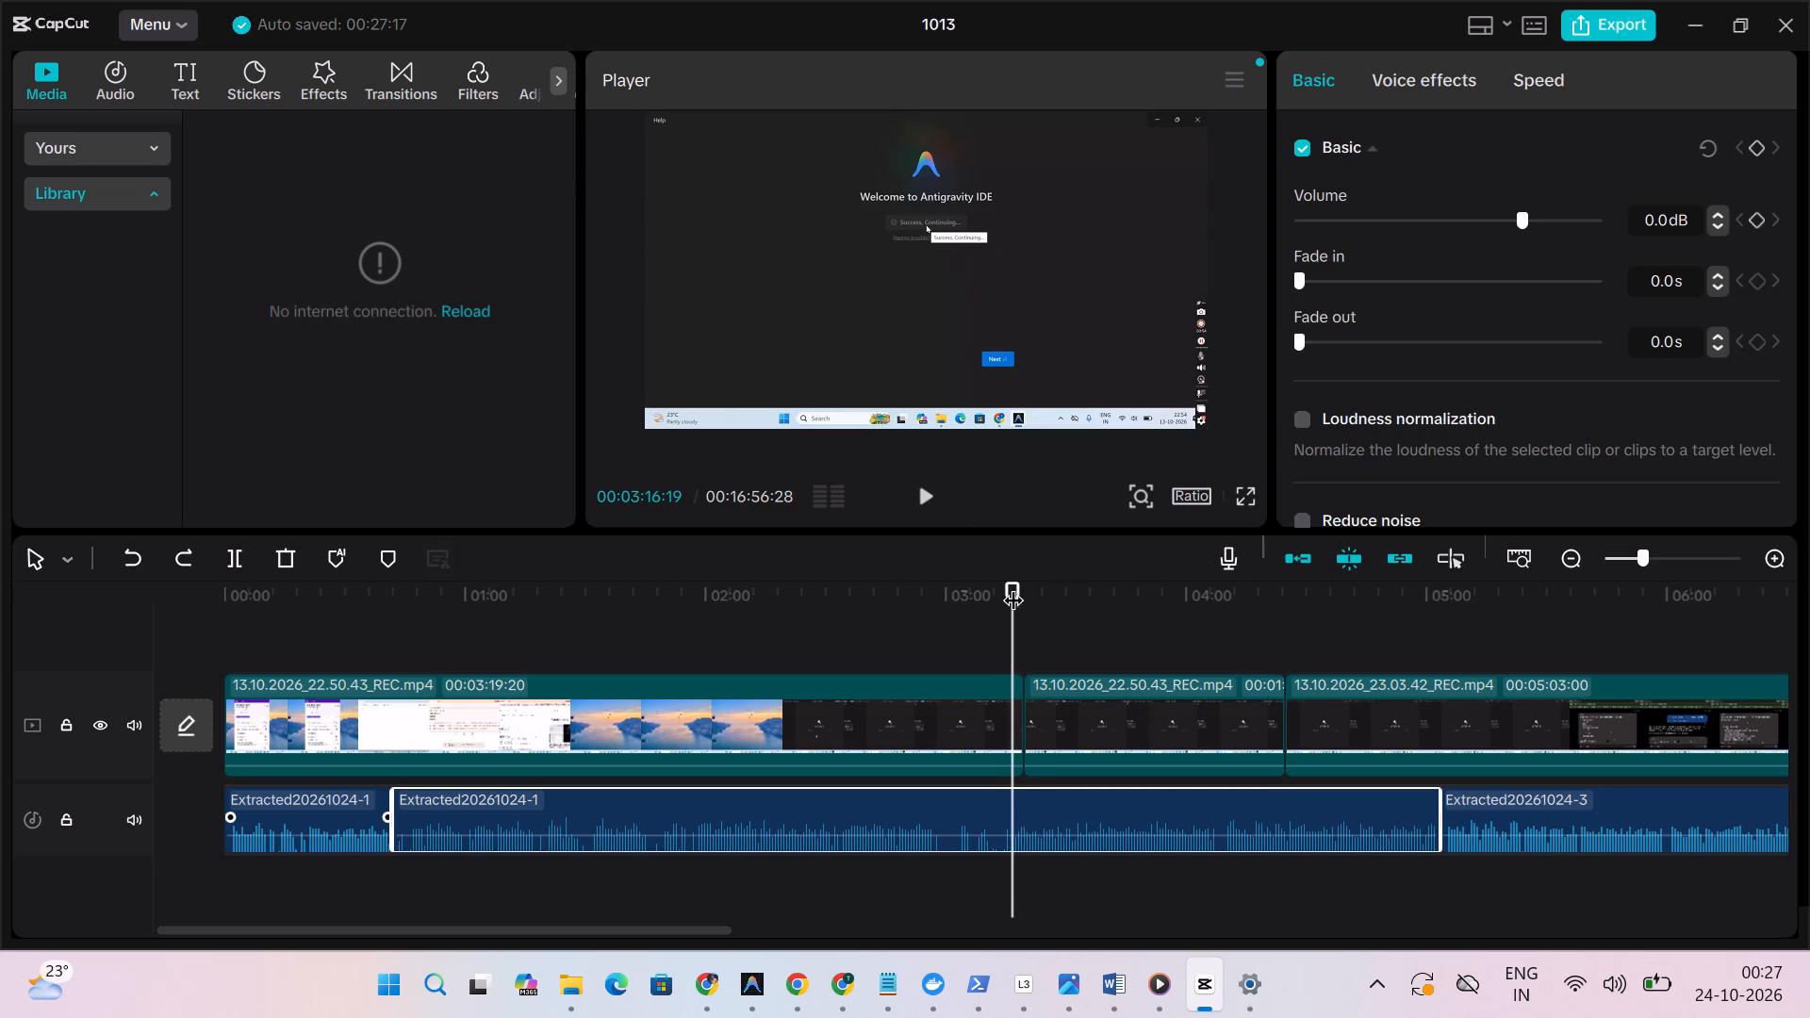
click(922, 503)
click(923, 503)
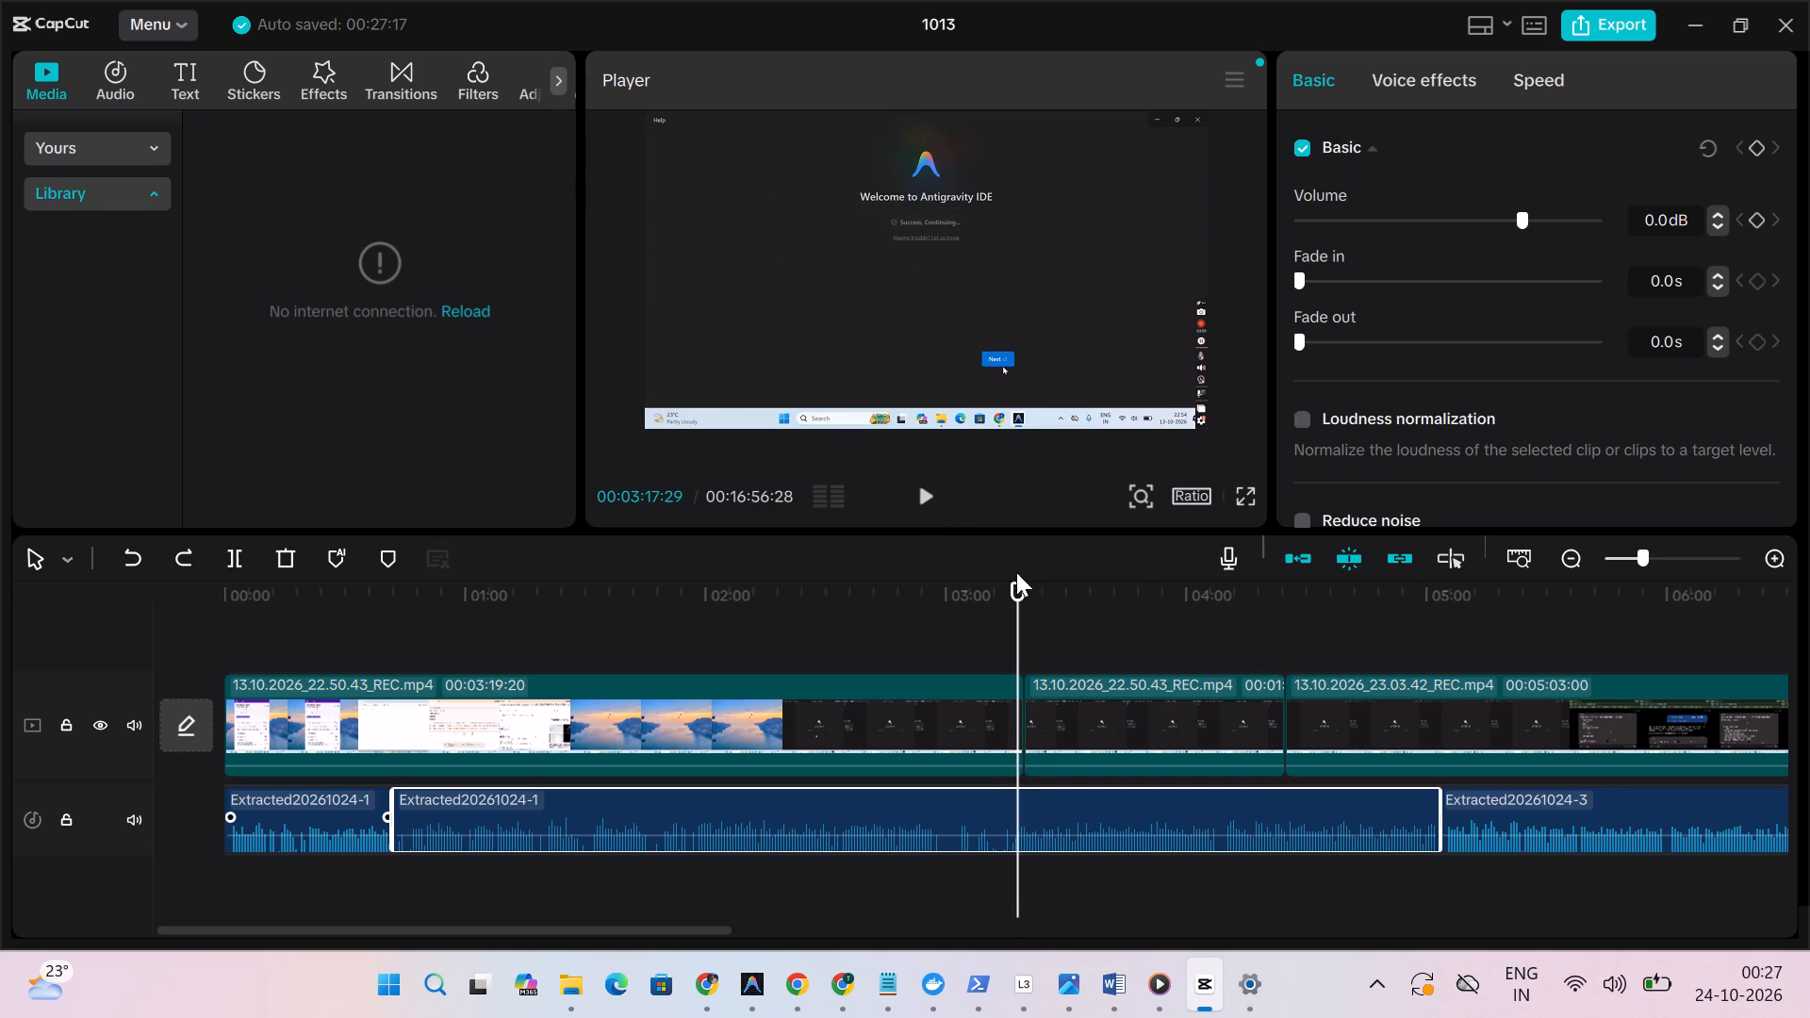
drag(1024, 589, 1012, 589)
click(1028, 829)
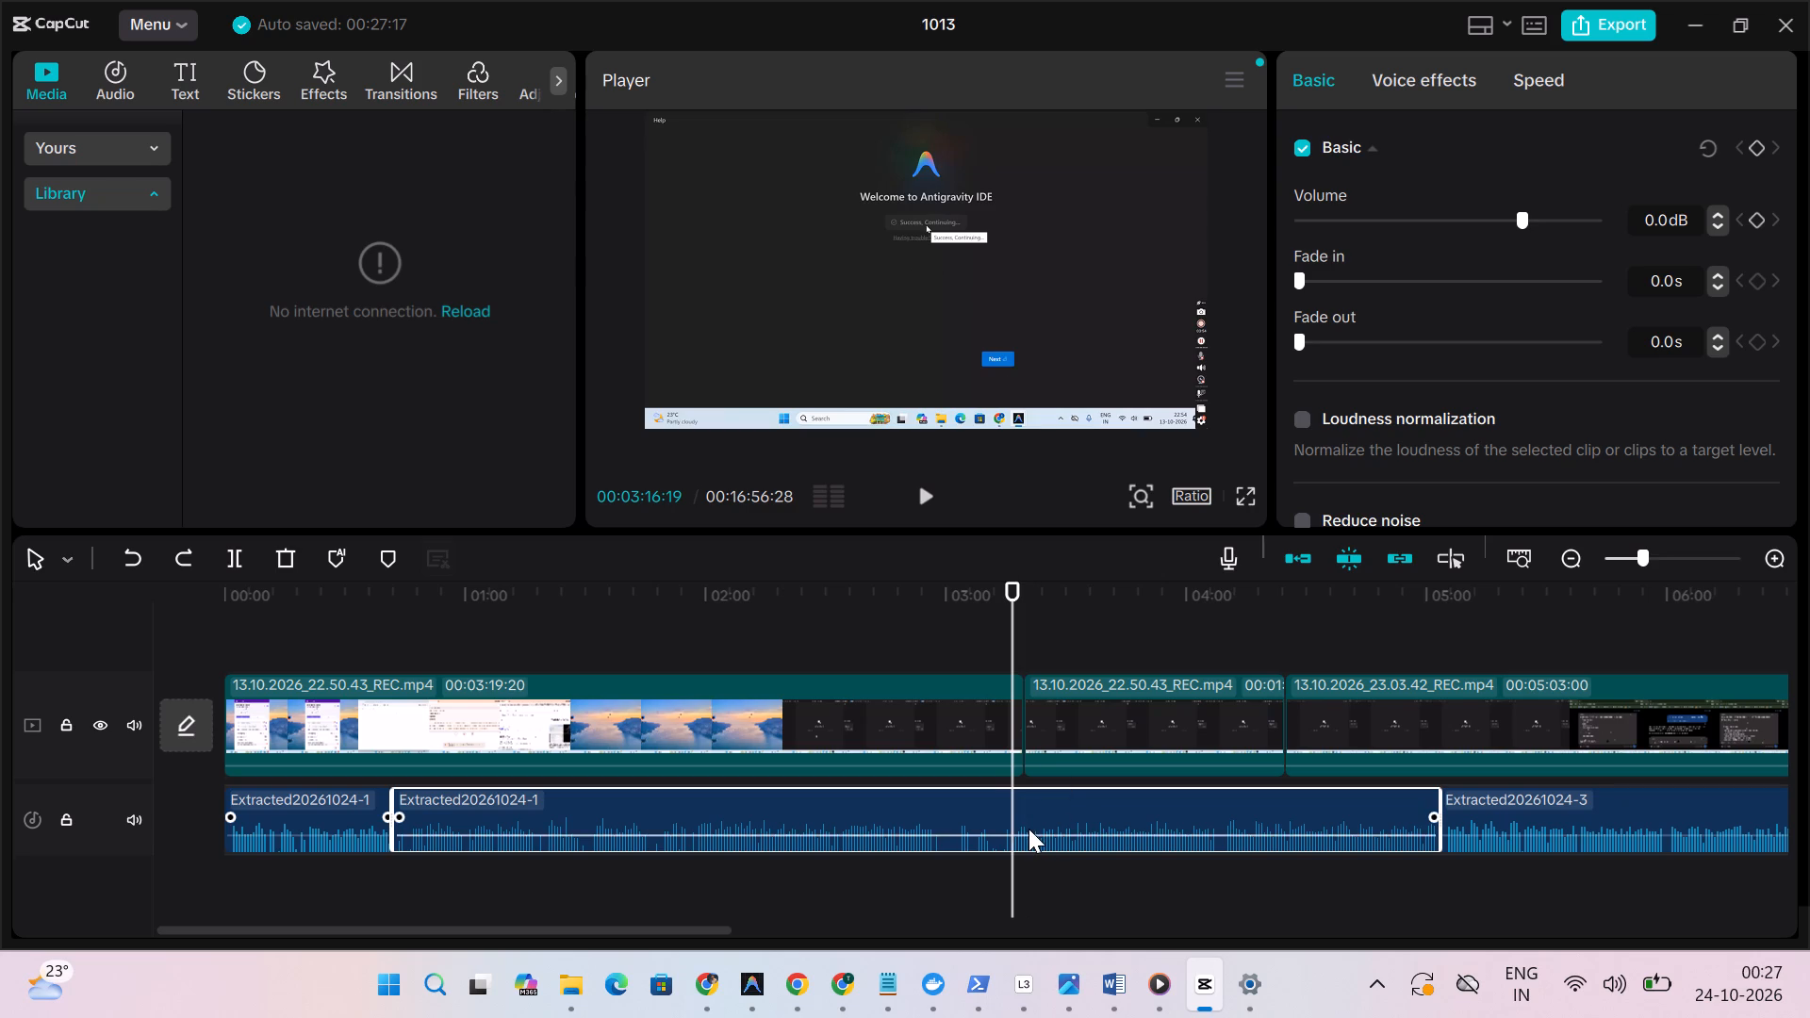
click(228, 561)
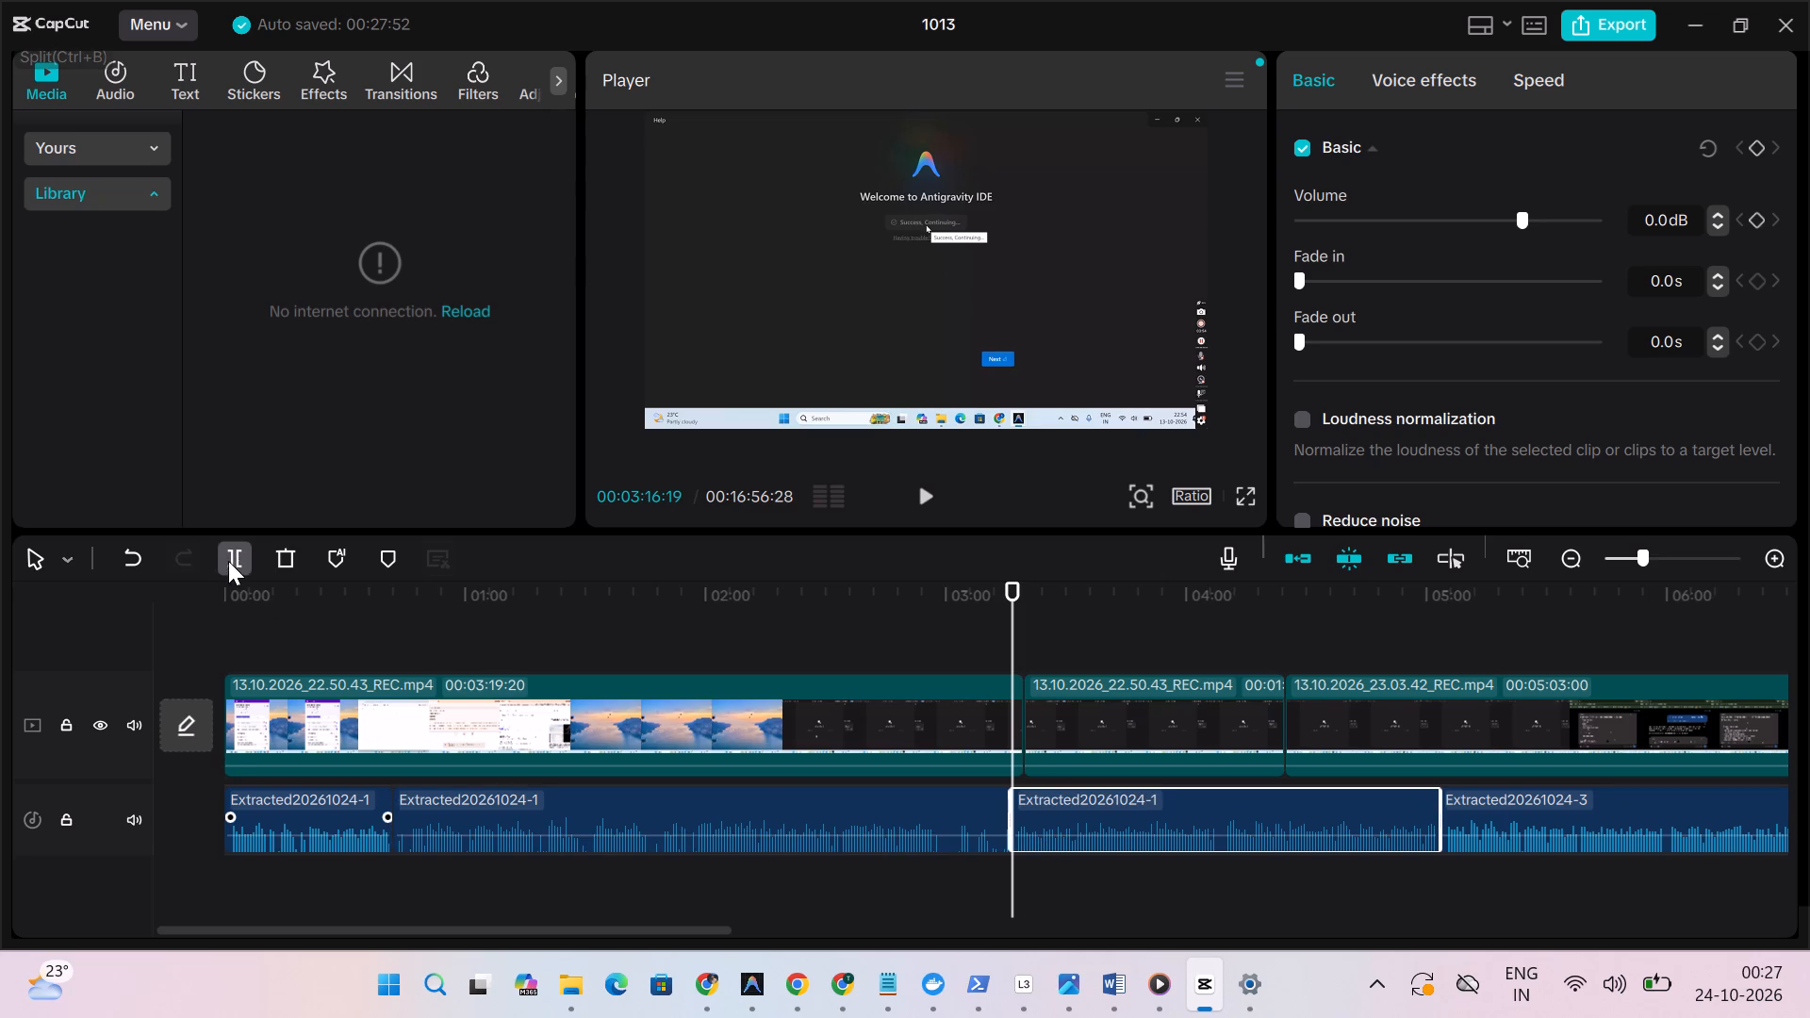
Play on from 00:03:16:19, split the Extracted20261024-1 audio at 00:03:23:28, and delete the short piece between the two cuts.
click(919, 494)
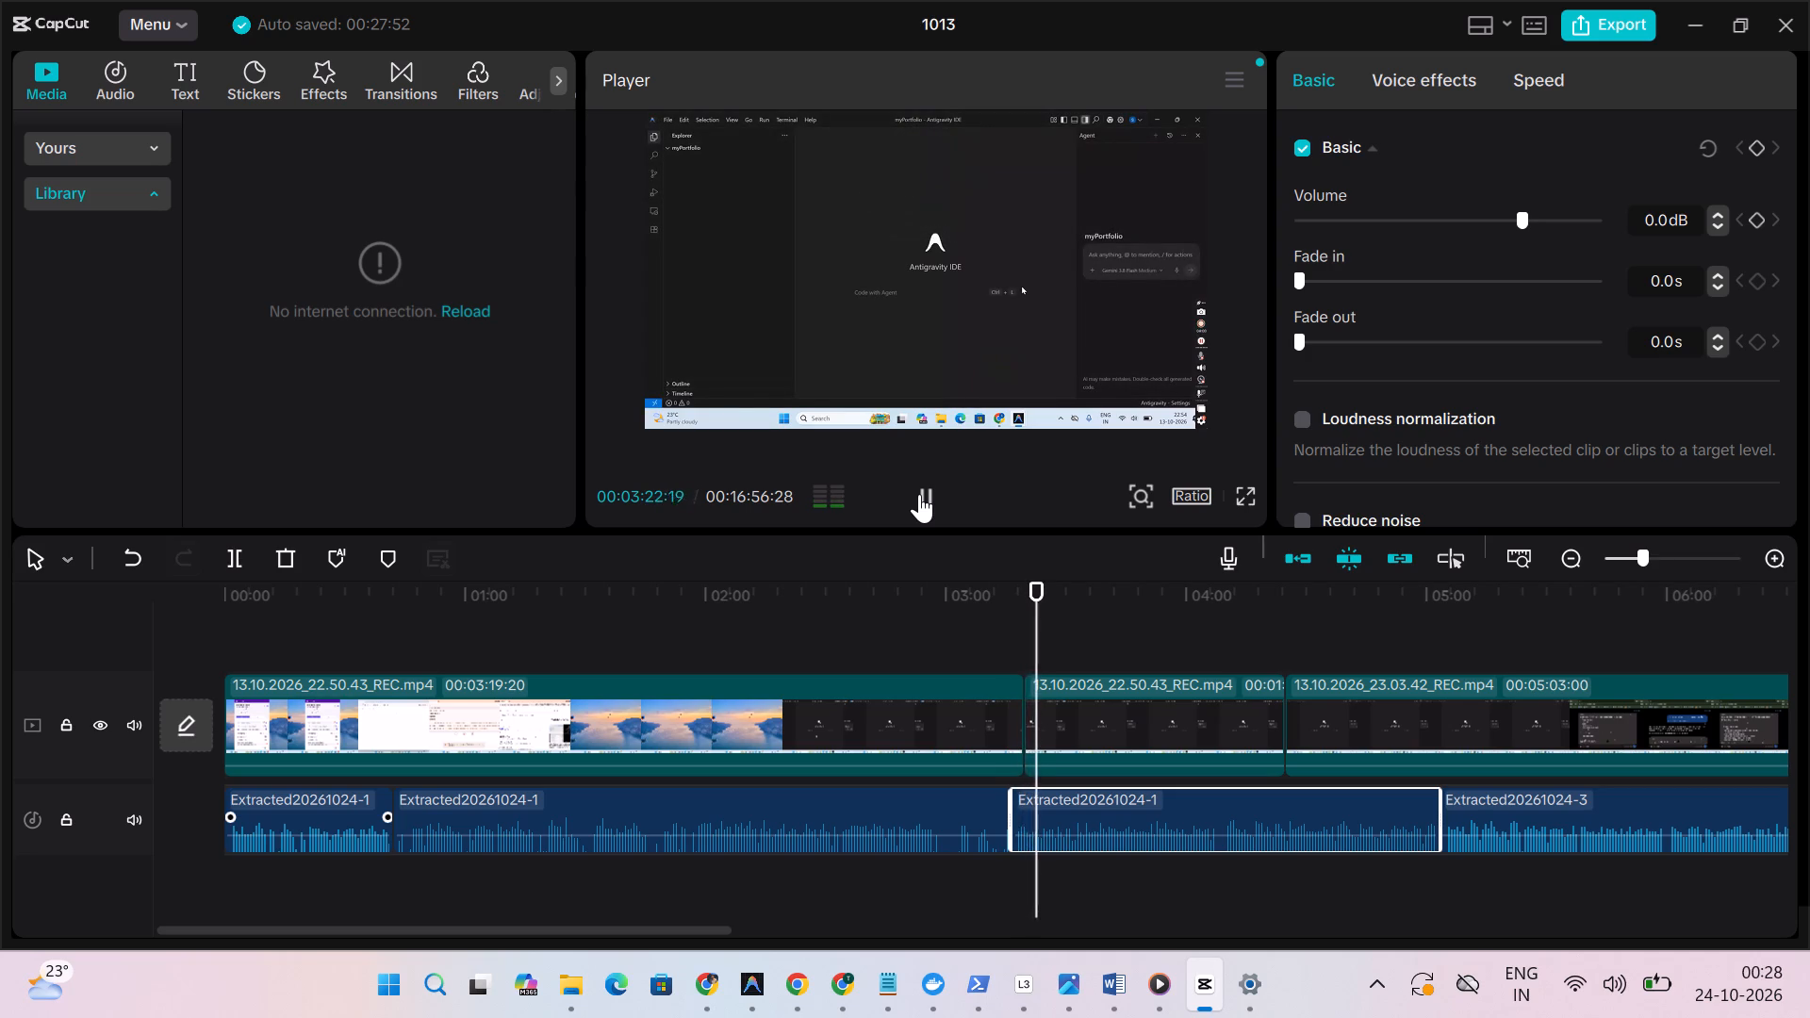
click(919, 494)
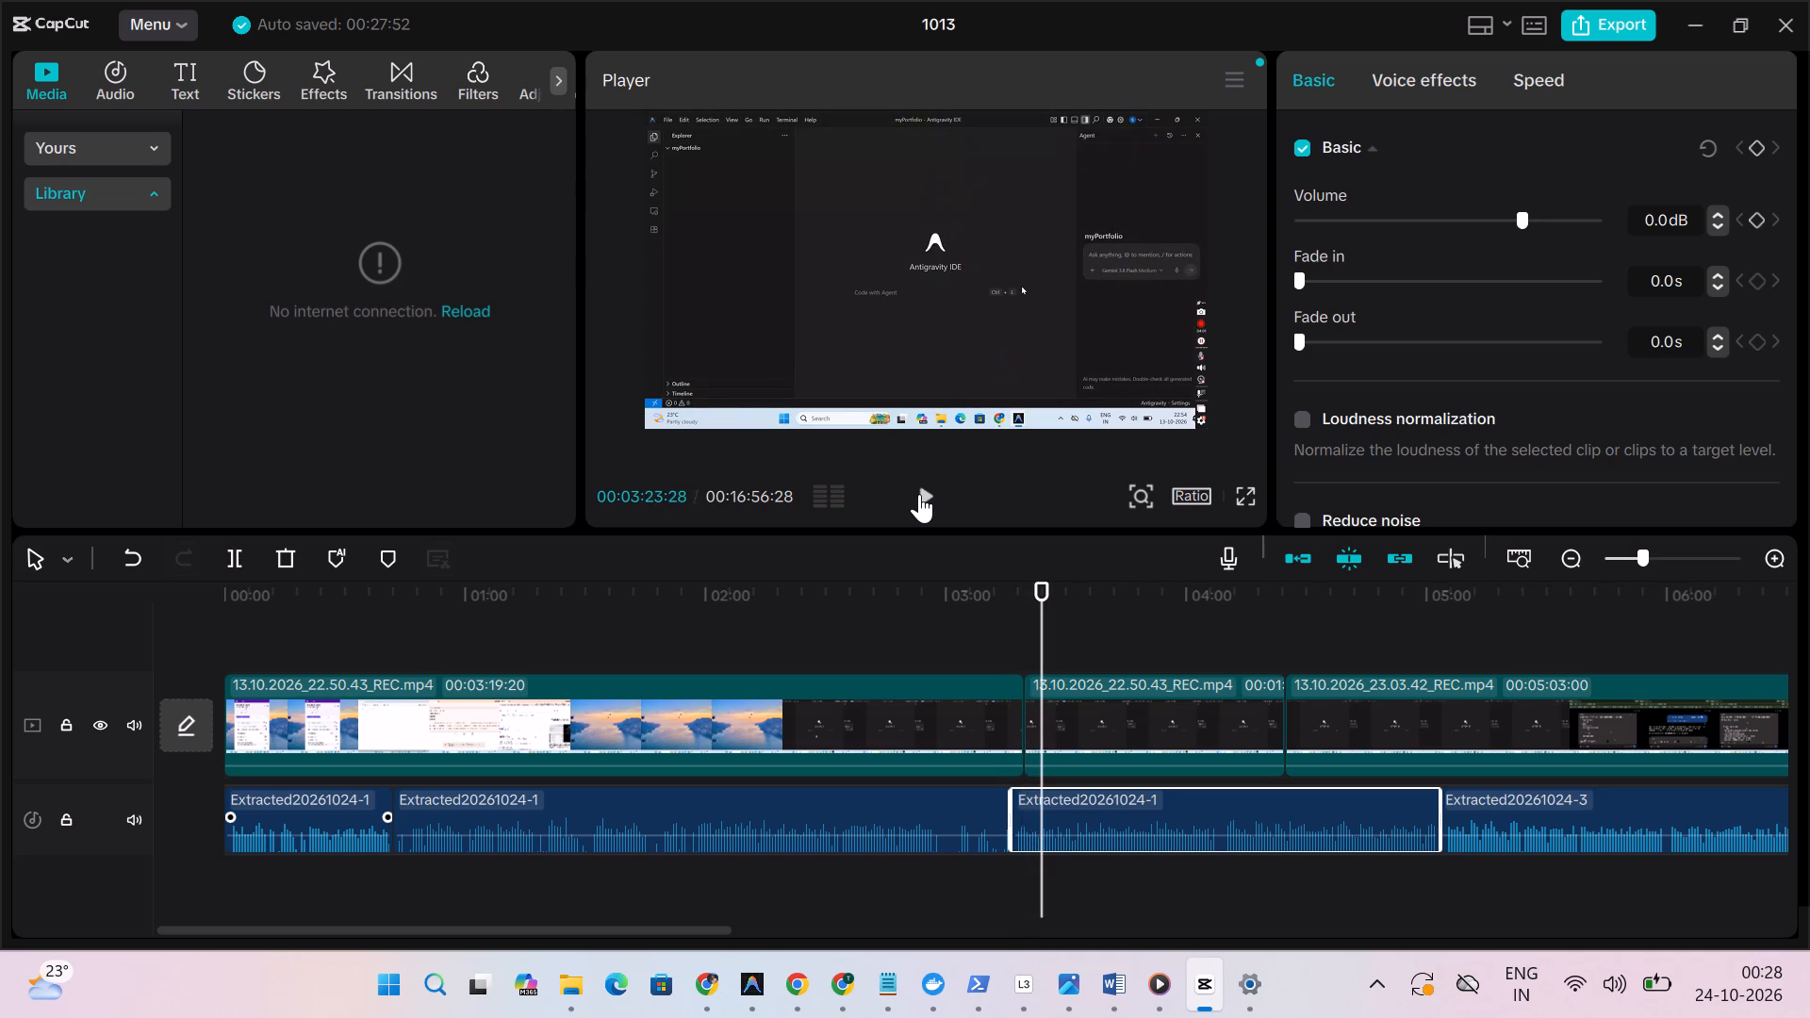
click(228, 556)
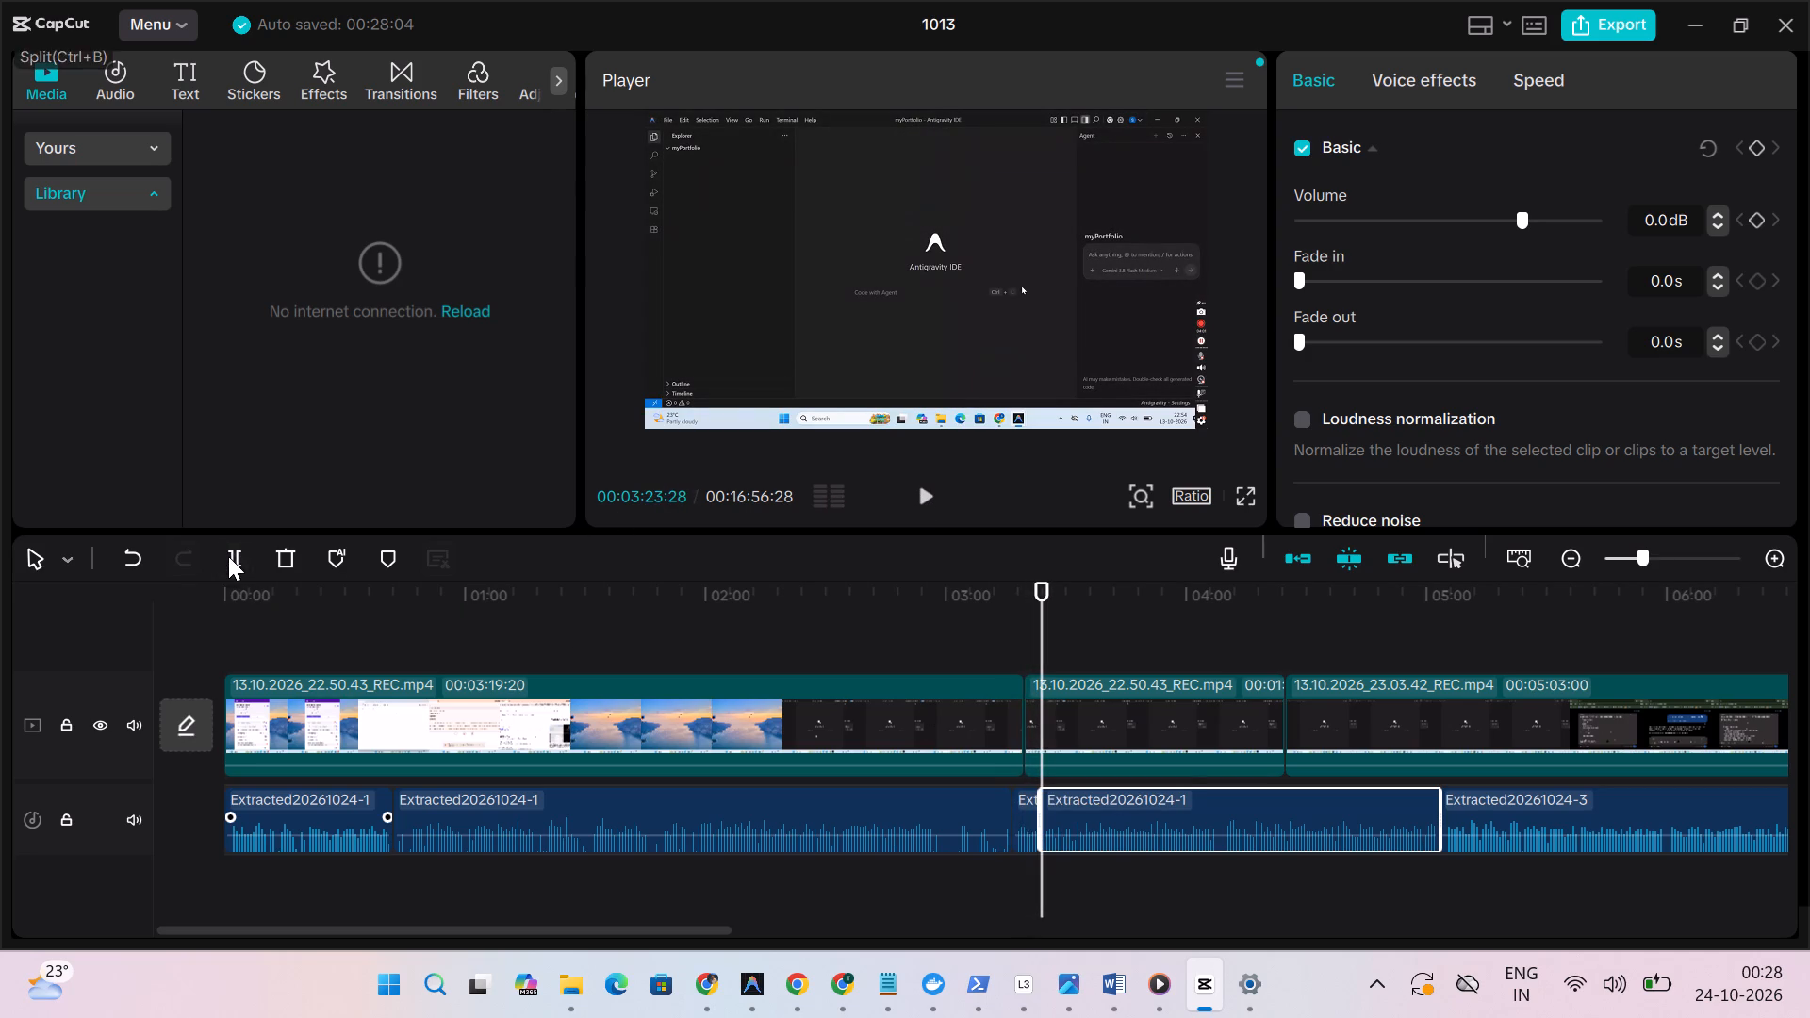
click(1028, 838)
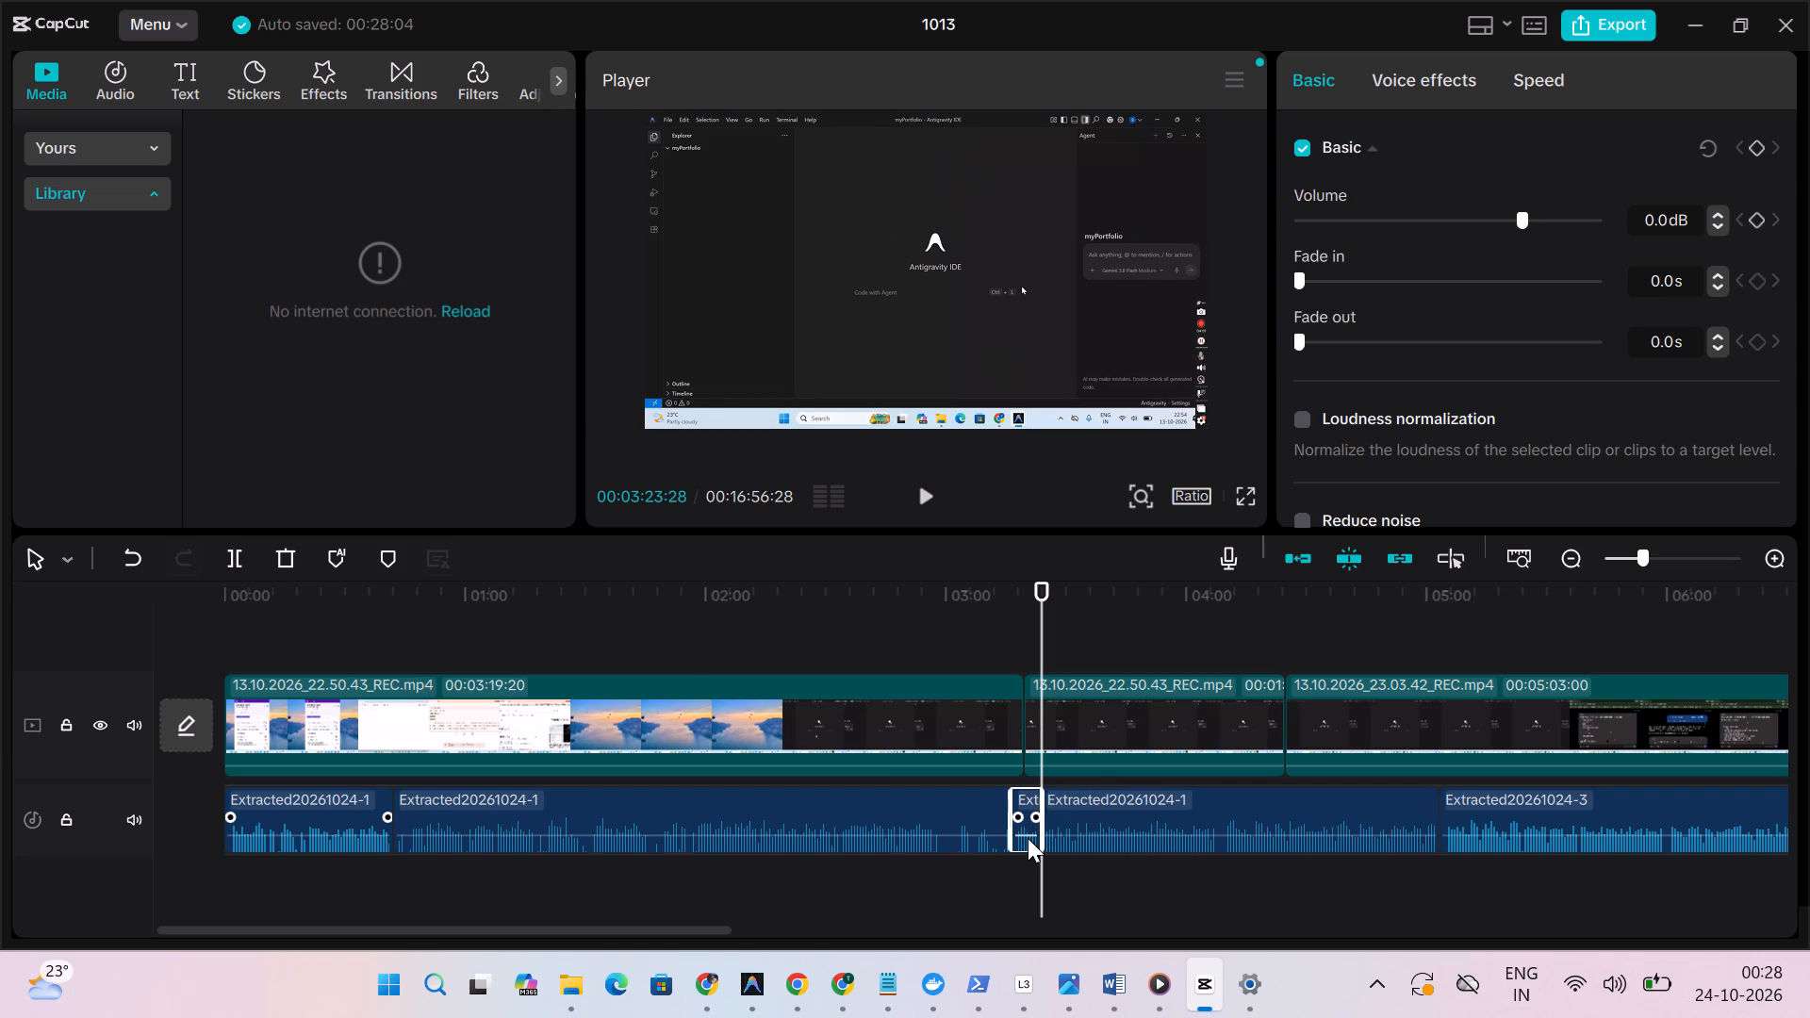
key(Delete)
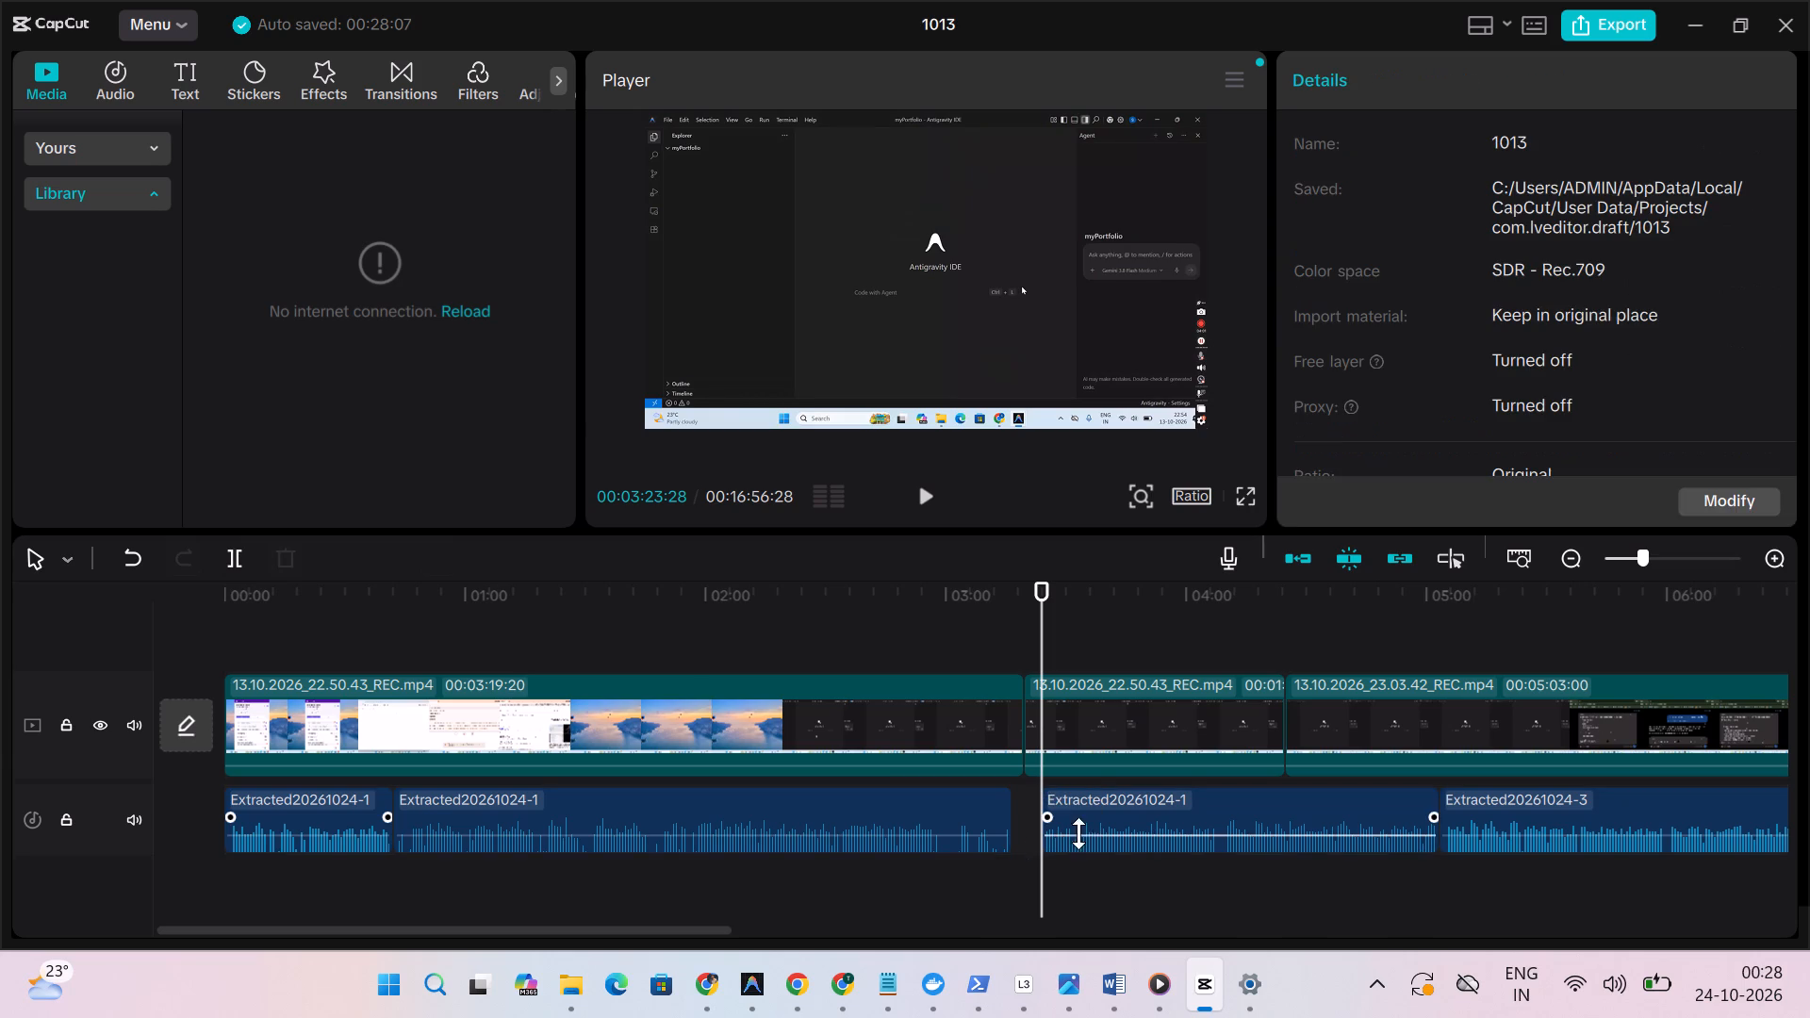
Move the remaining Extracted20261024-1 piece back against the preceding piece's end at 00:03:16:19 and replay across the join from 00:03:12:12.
drag(1094, 836, 1075, 836)
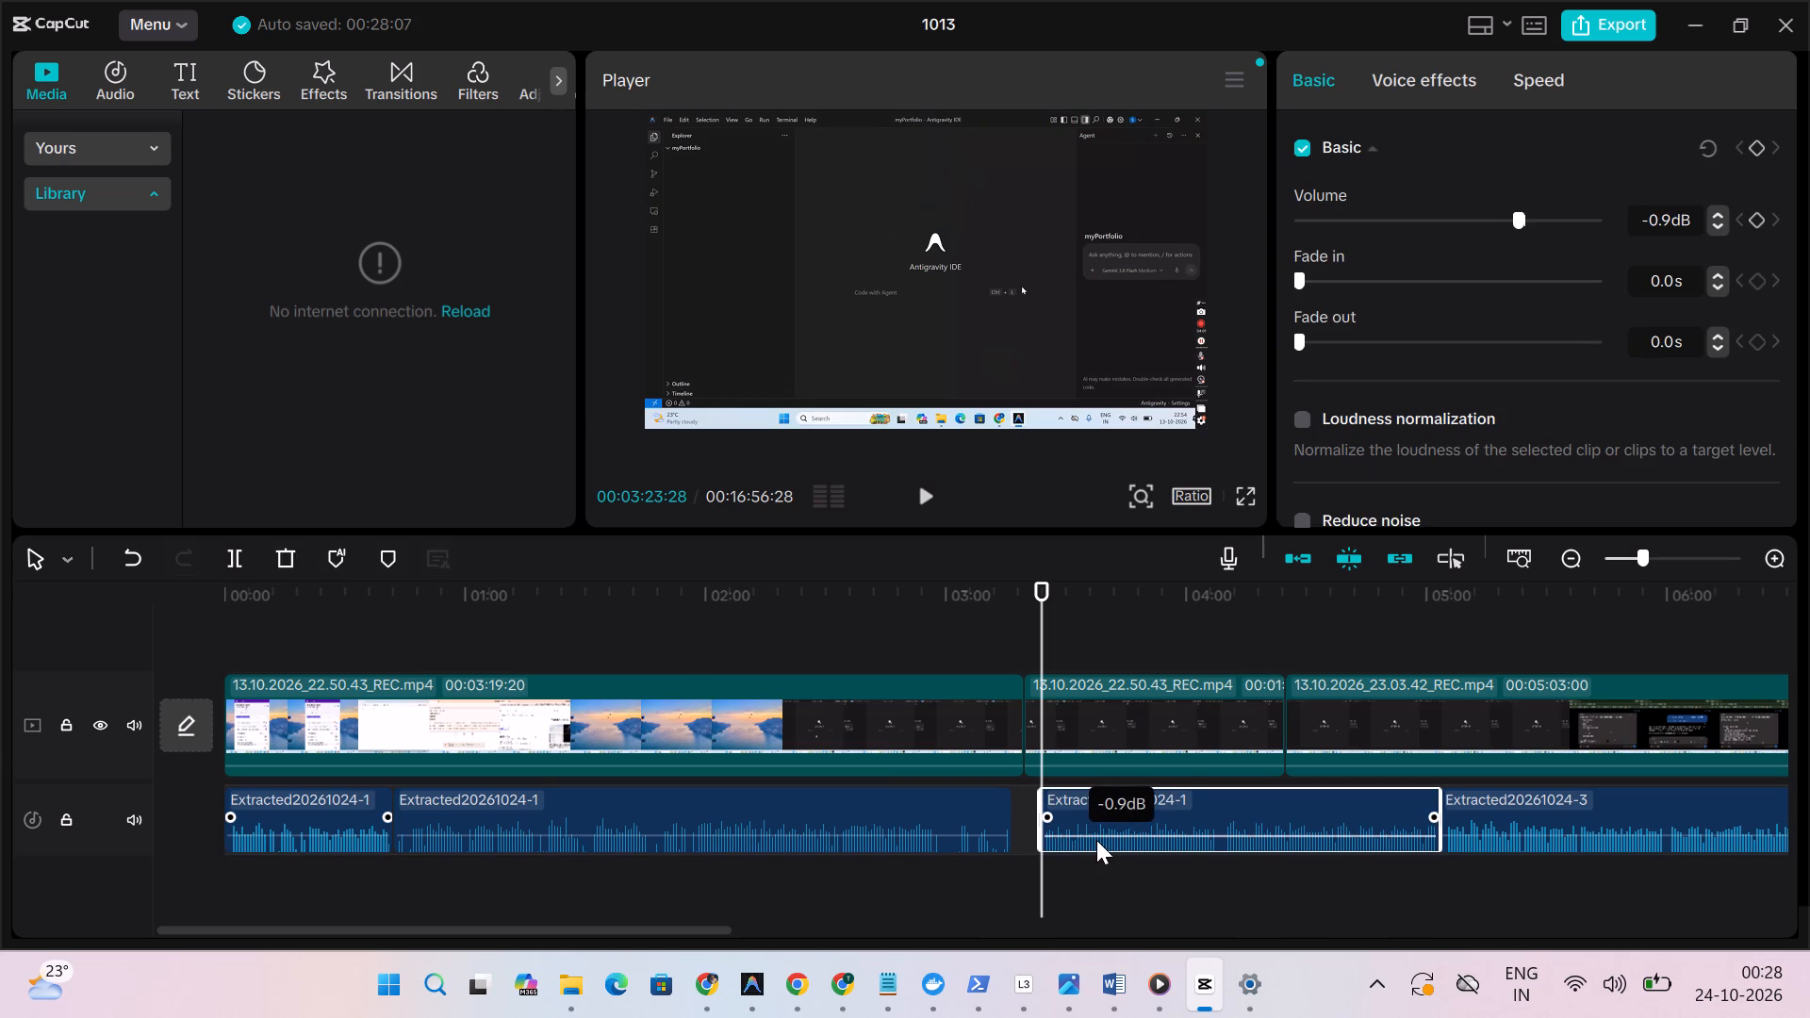
drag(1096, 840, 1066, 845)
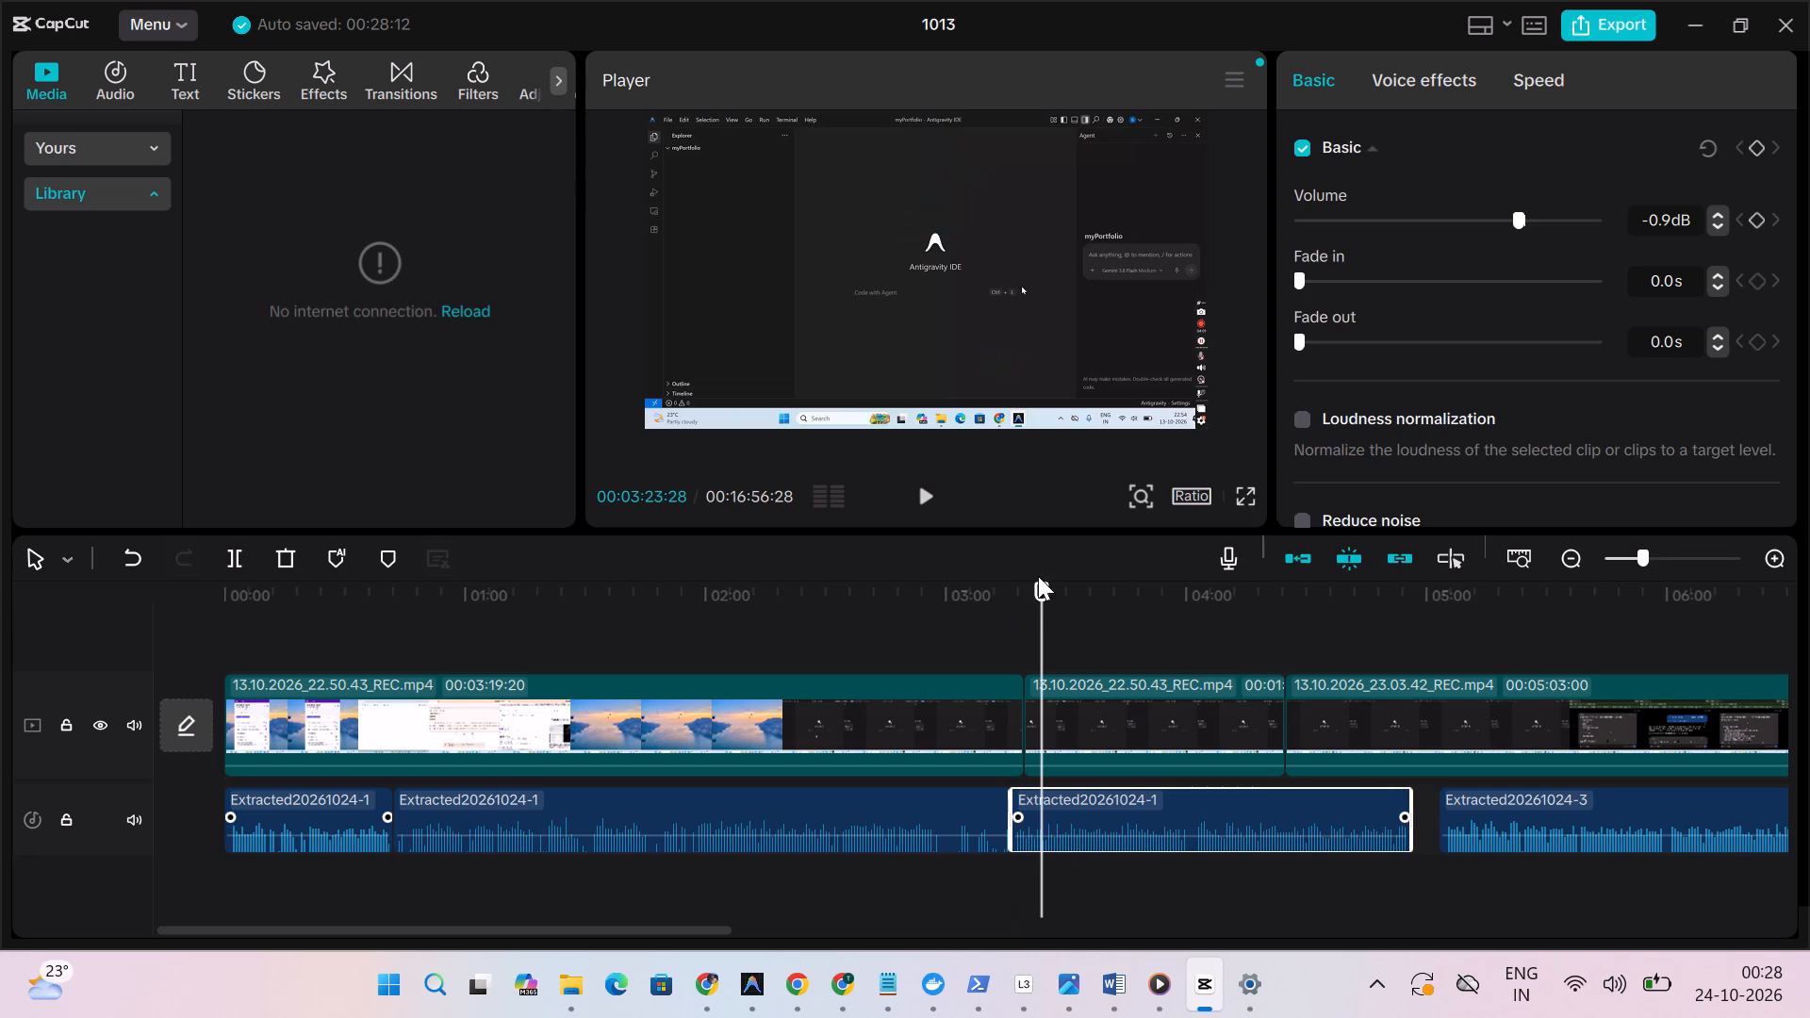
drag(1040, 588, 978, 599)
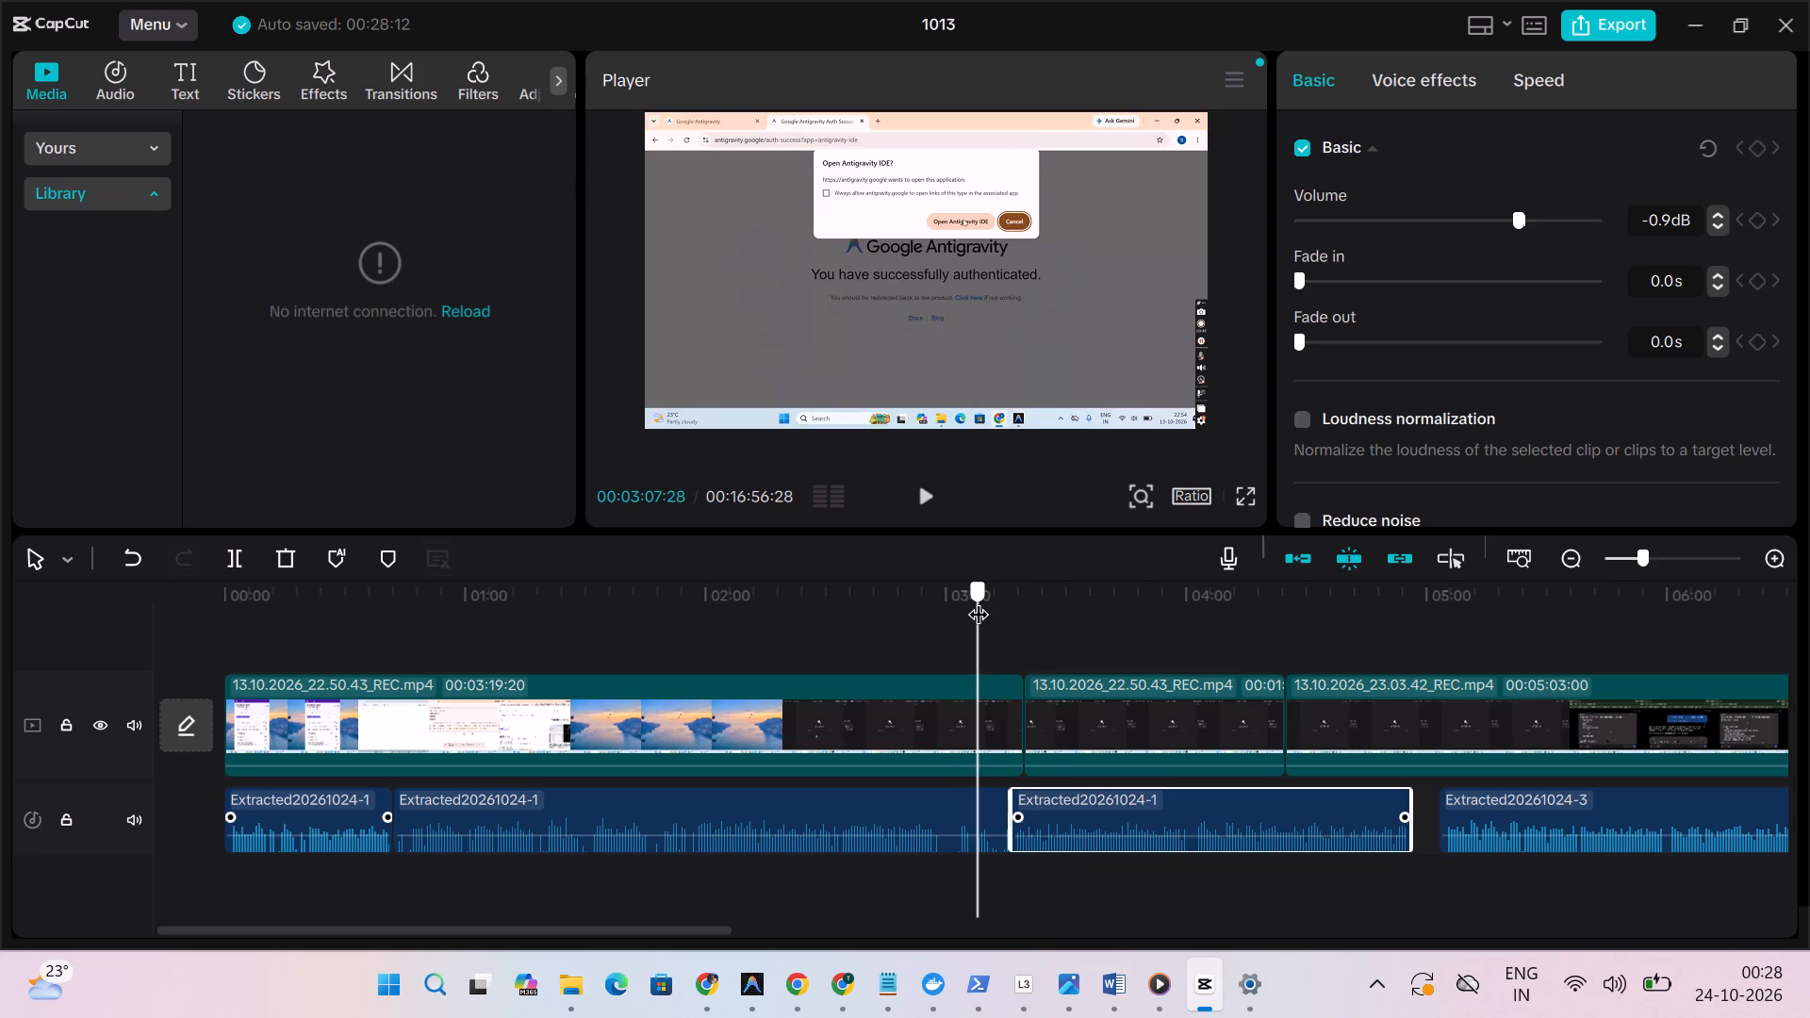
drag(974, 583, 984, 583)
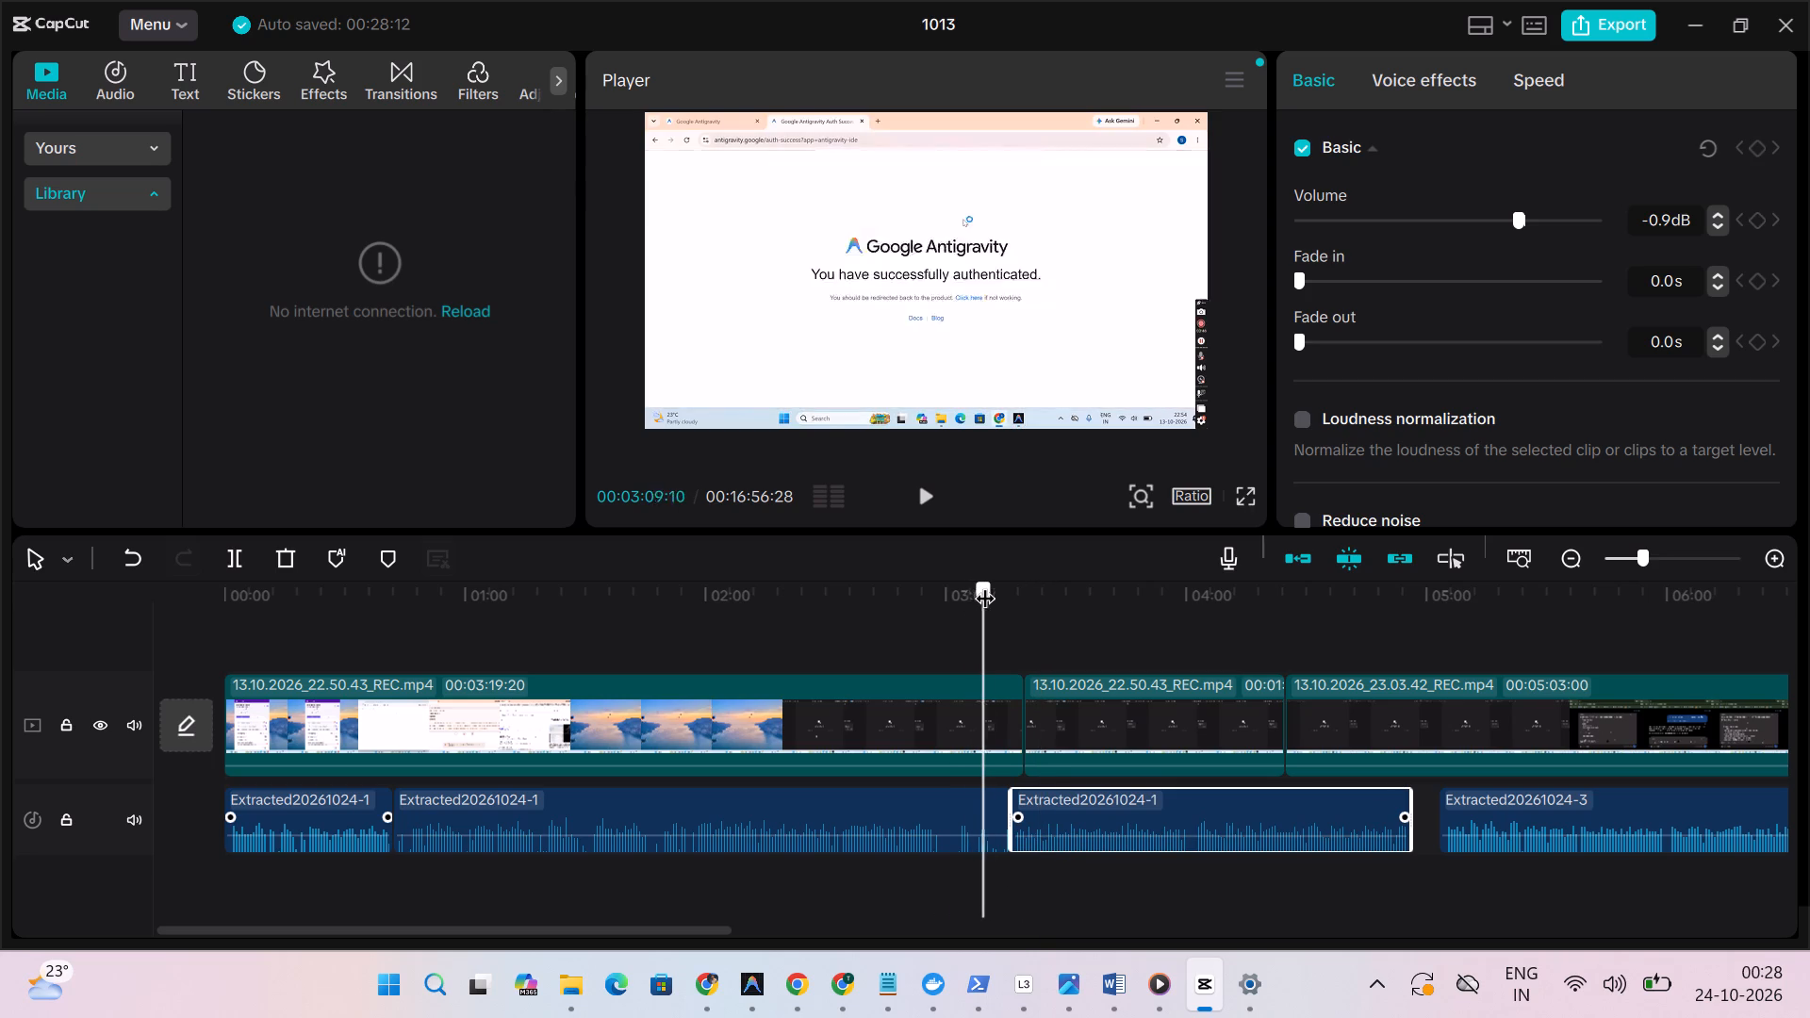
drag(984, 583, 995, 580)
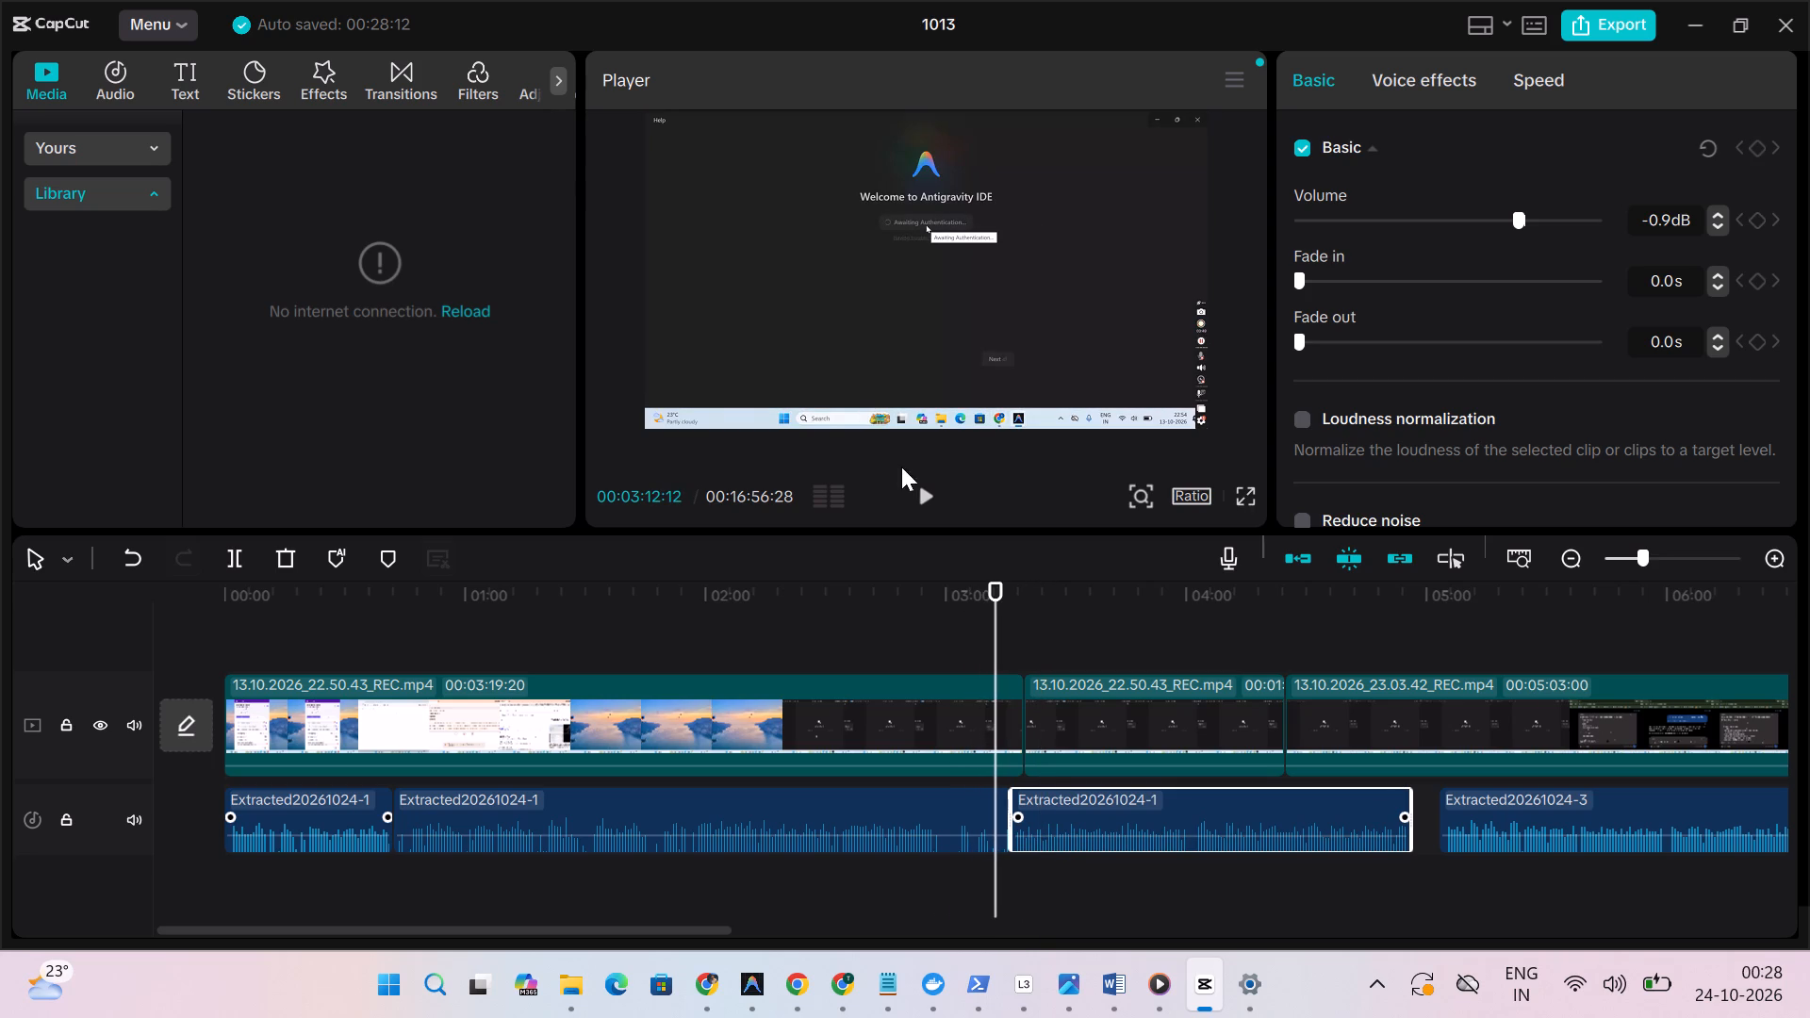
click(919, 486)
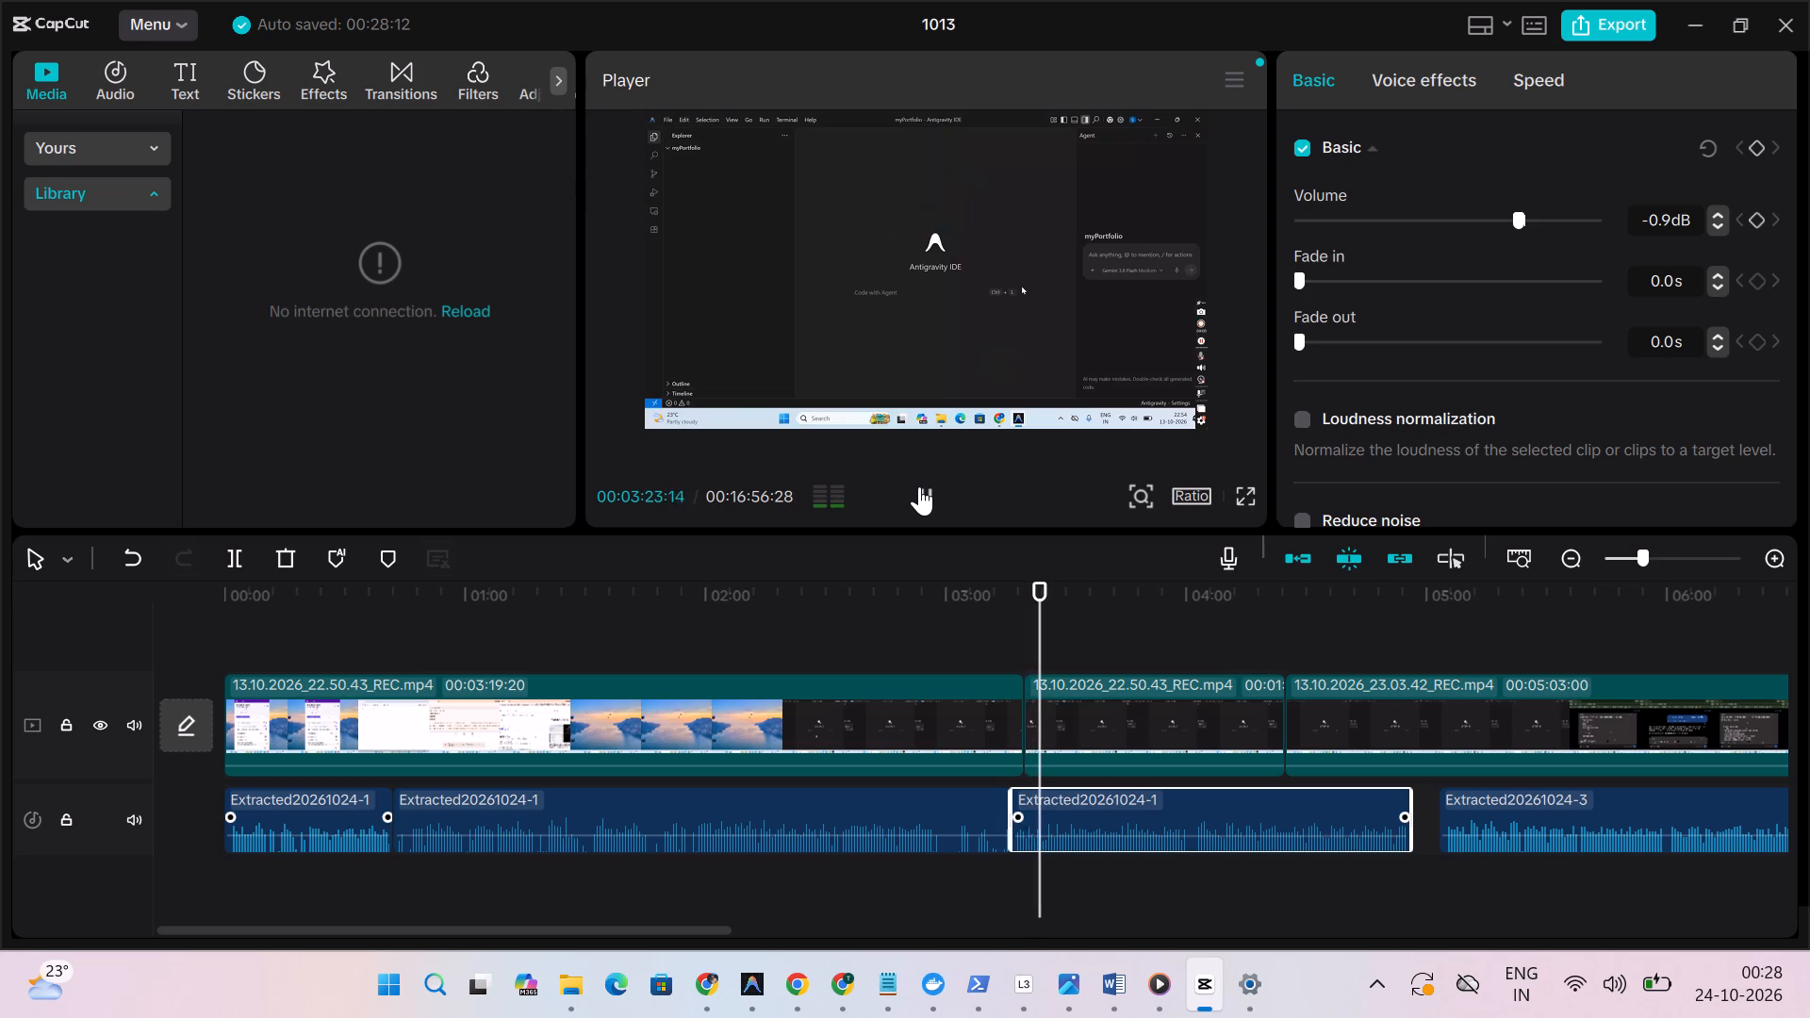
click(919, 486)
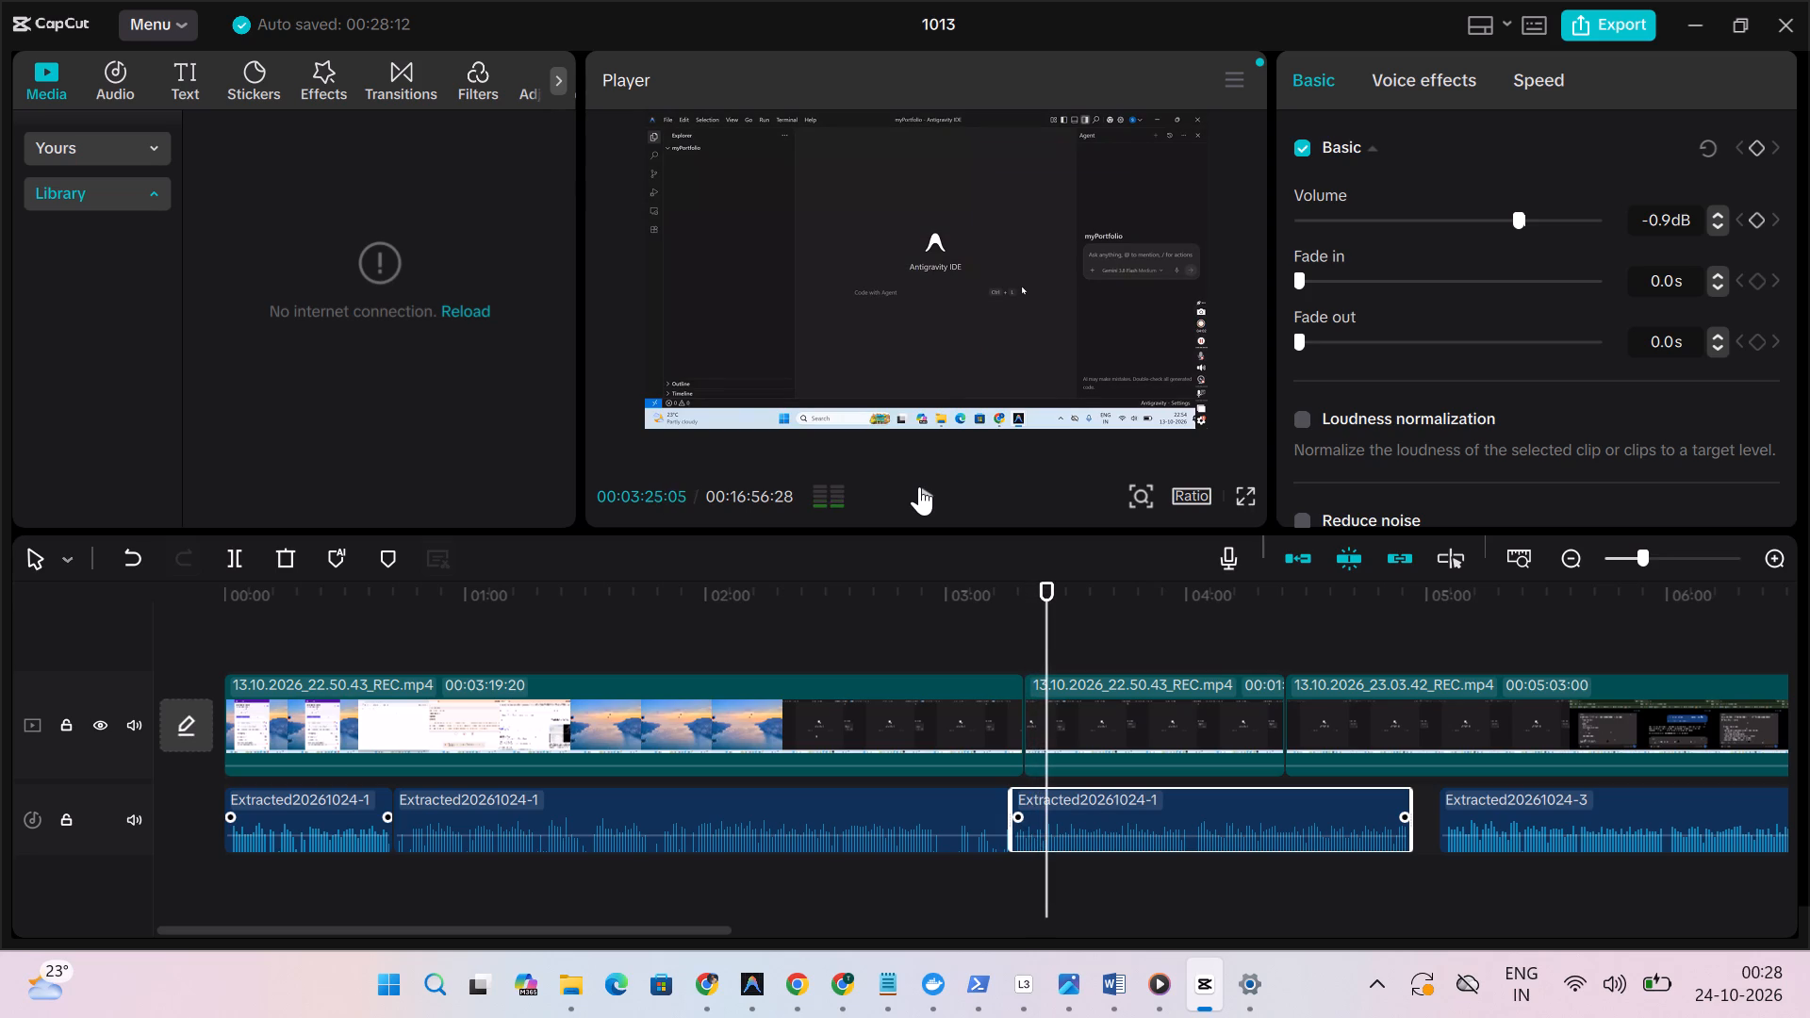
Split the second 13.10.2026_22.50.43_REC.mp4 video clip at 00:03:27:21 and delete its short piece before the cut.
click(1044, 731)
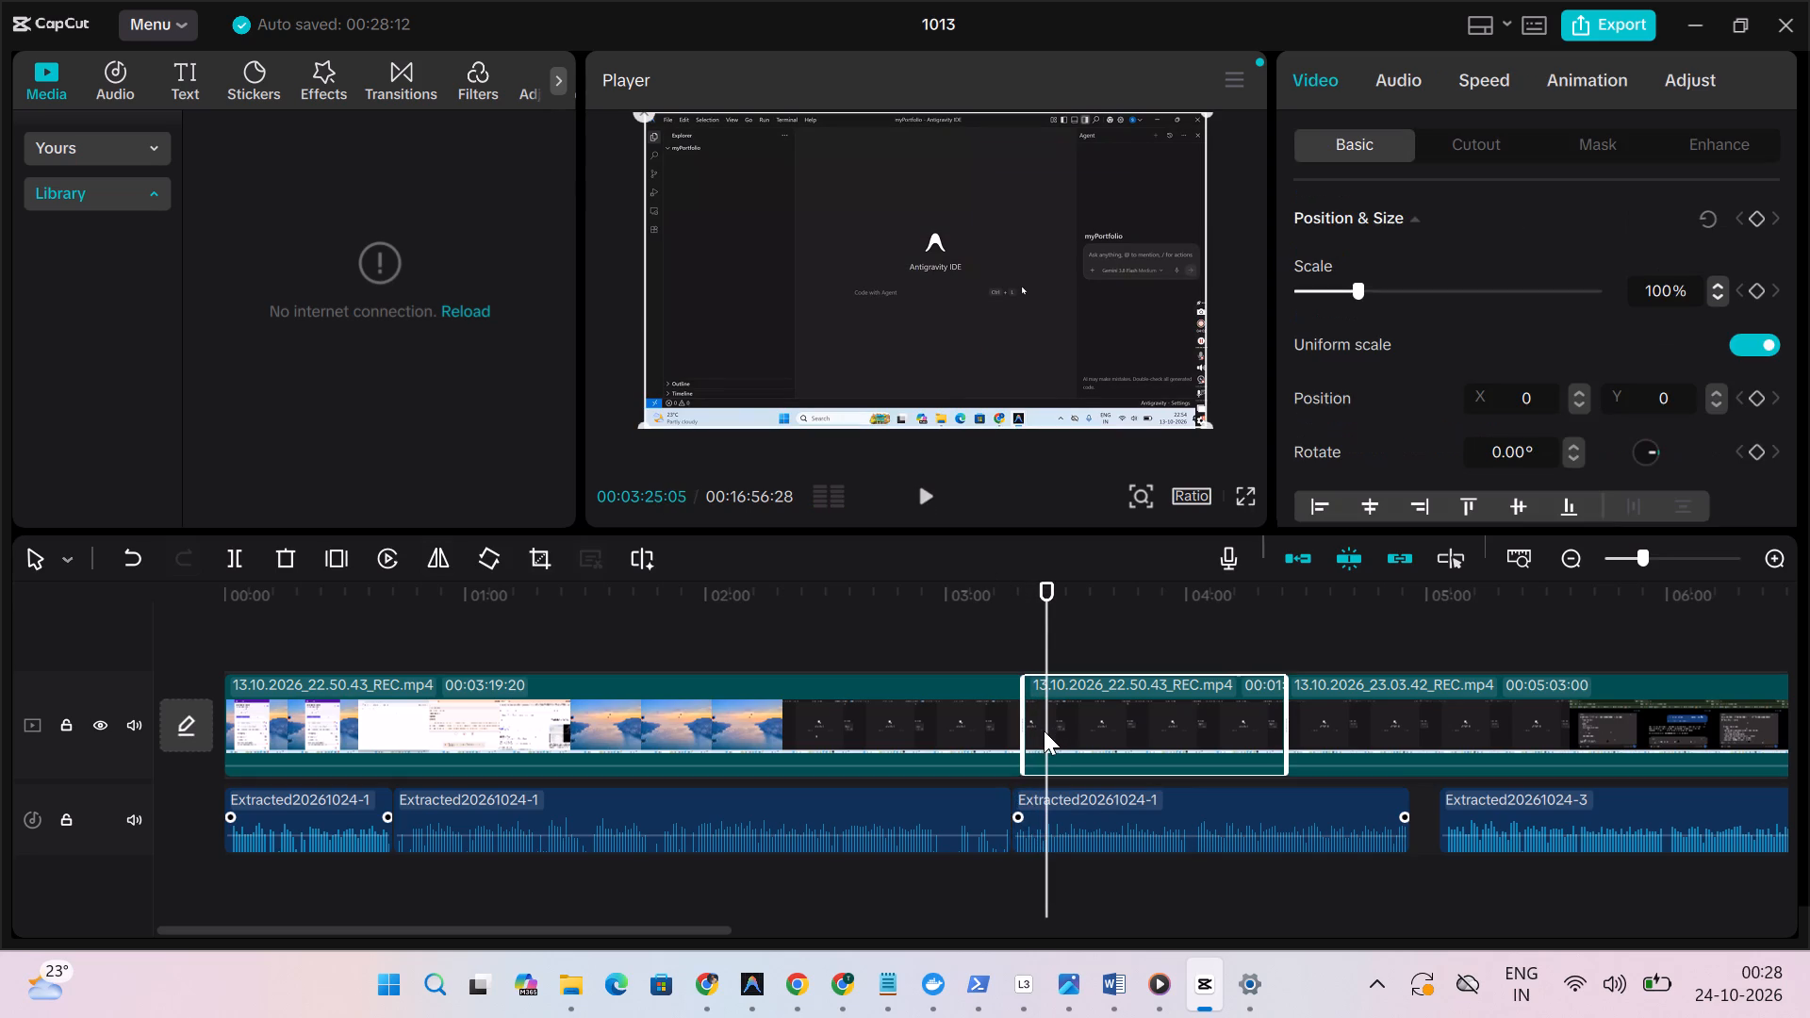
drag(1045, 586, 1054, 584)
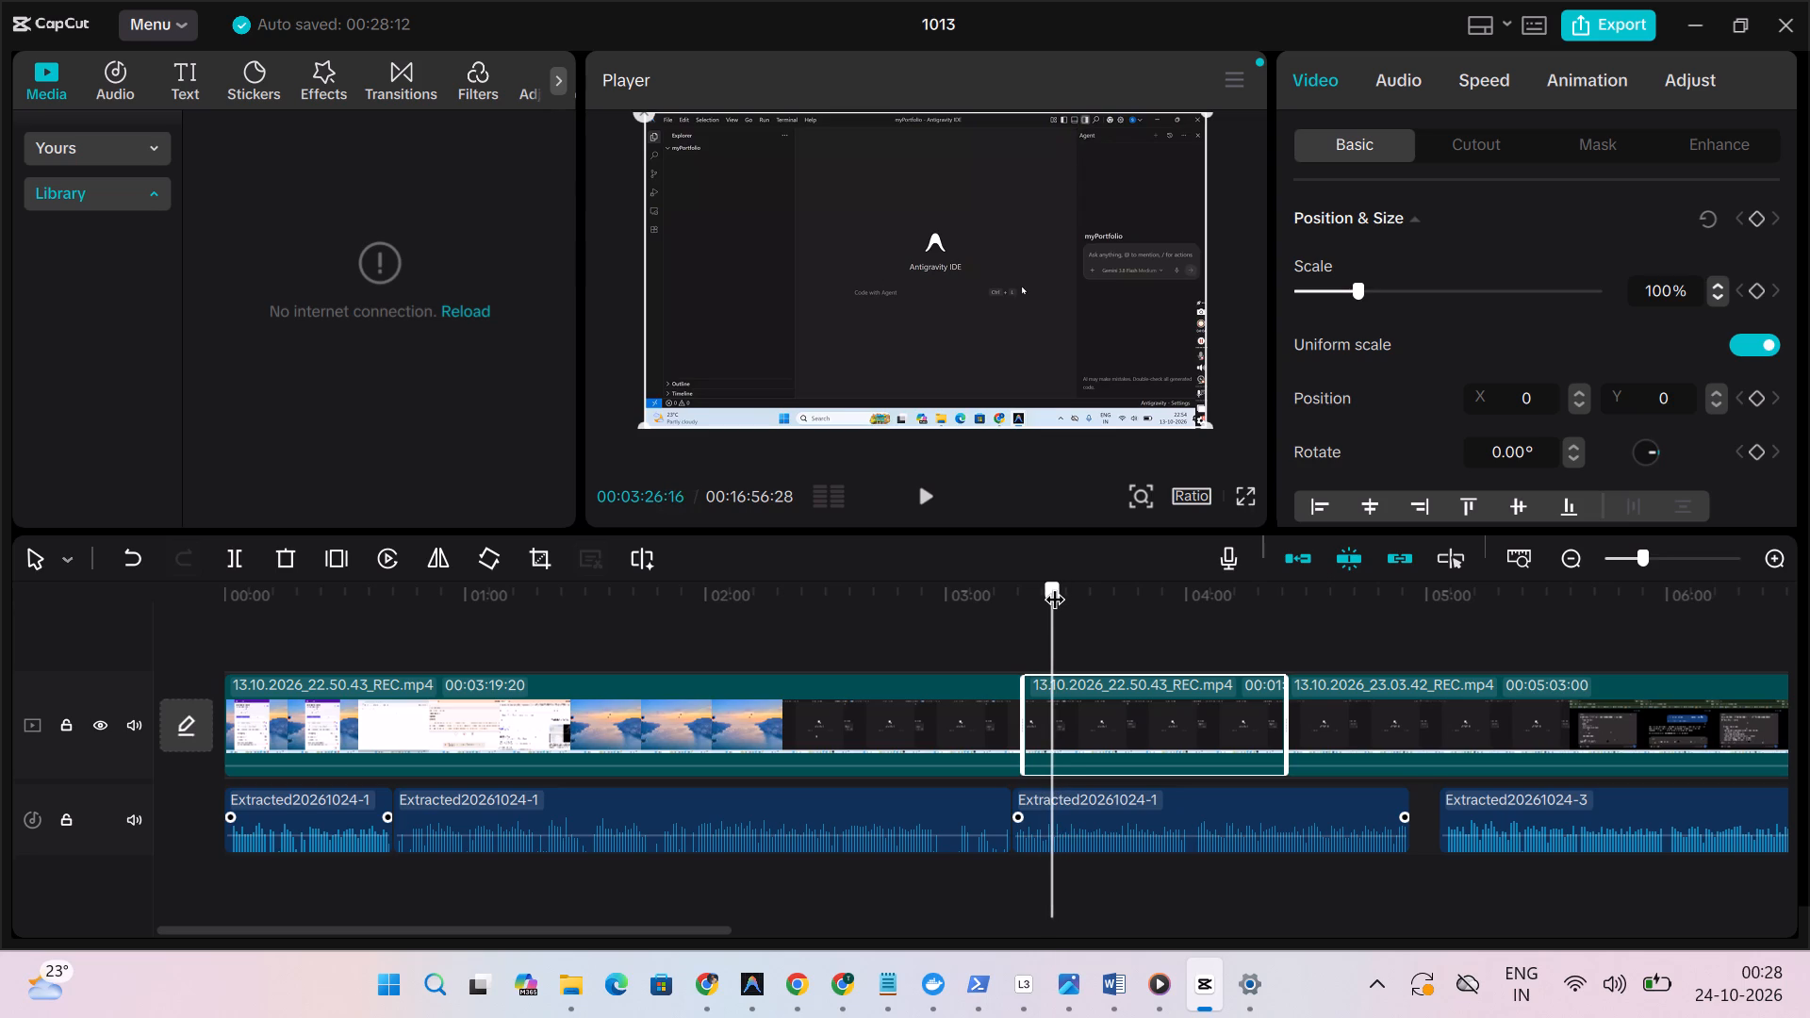
drag(1054, 584, 1061, 584)
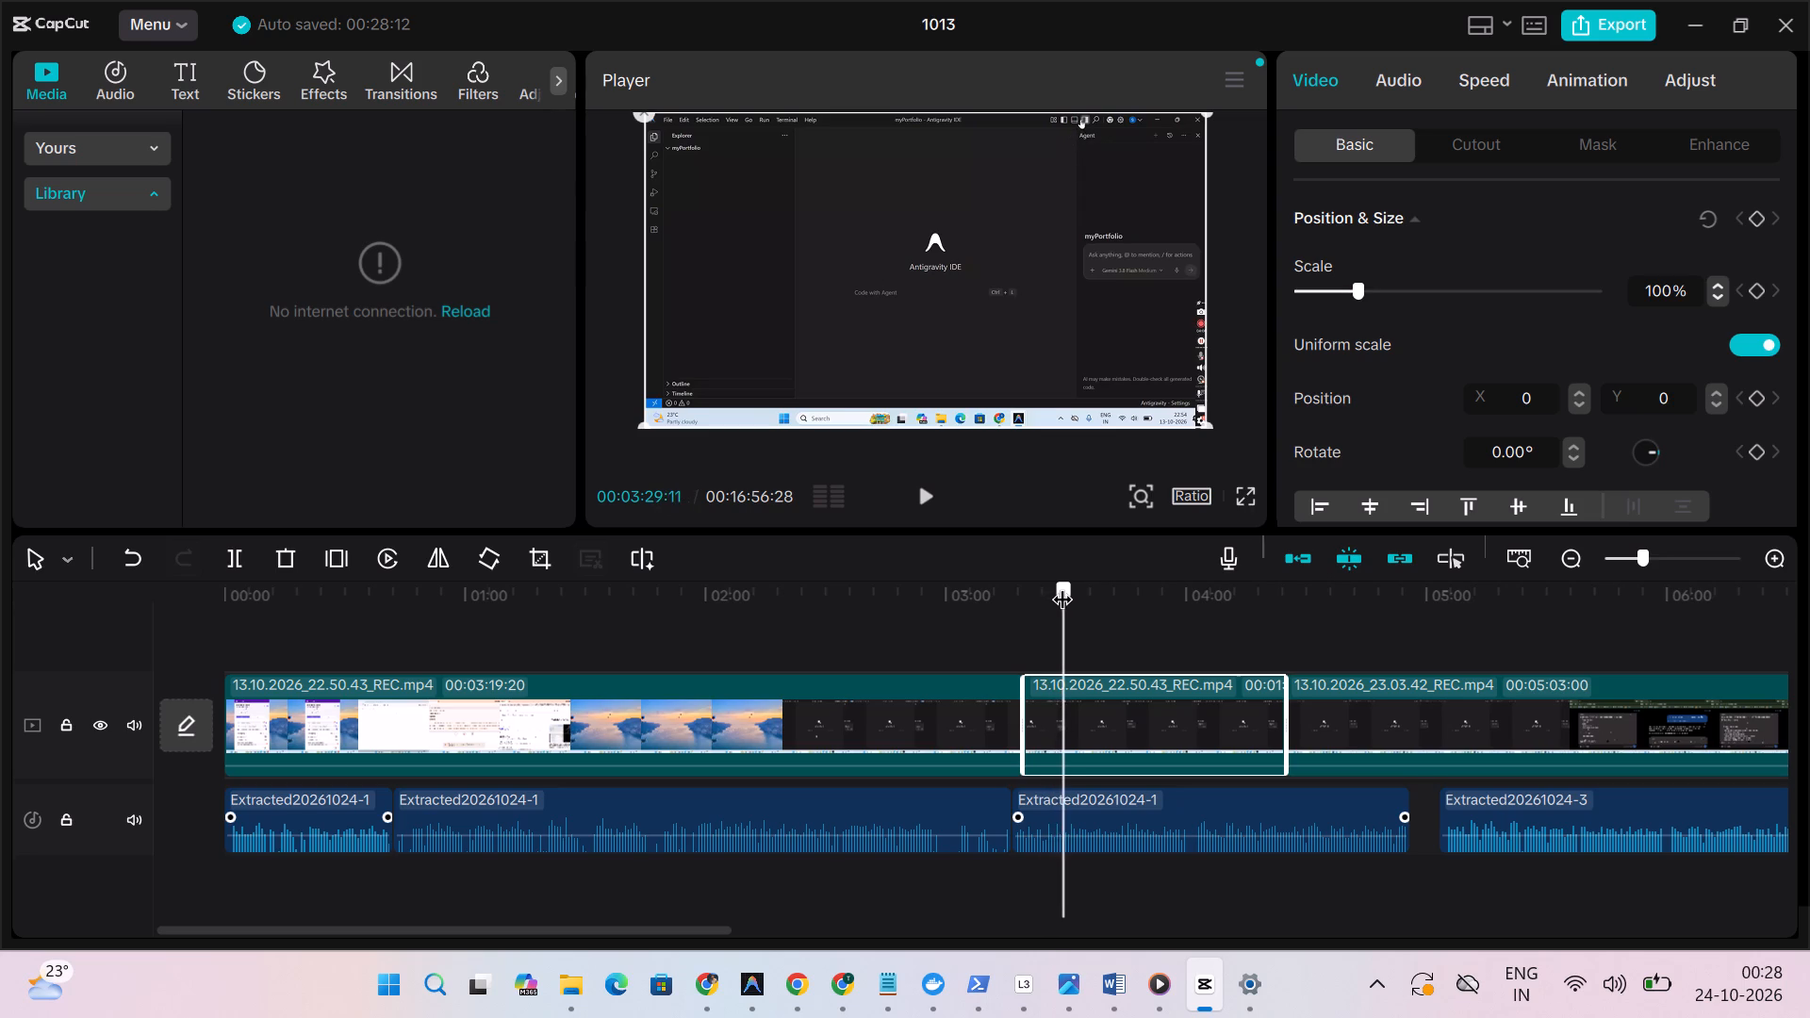
drag(1061, 584, 1060, 583)
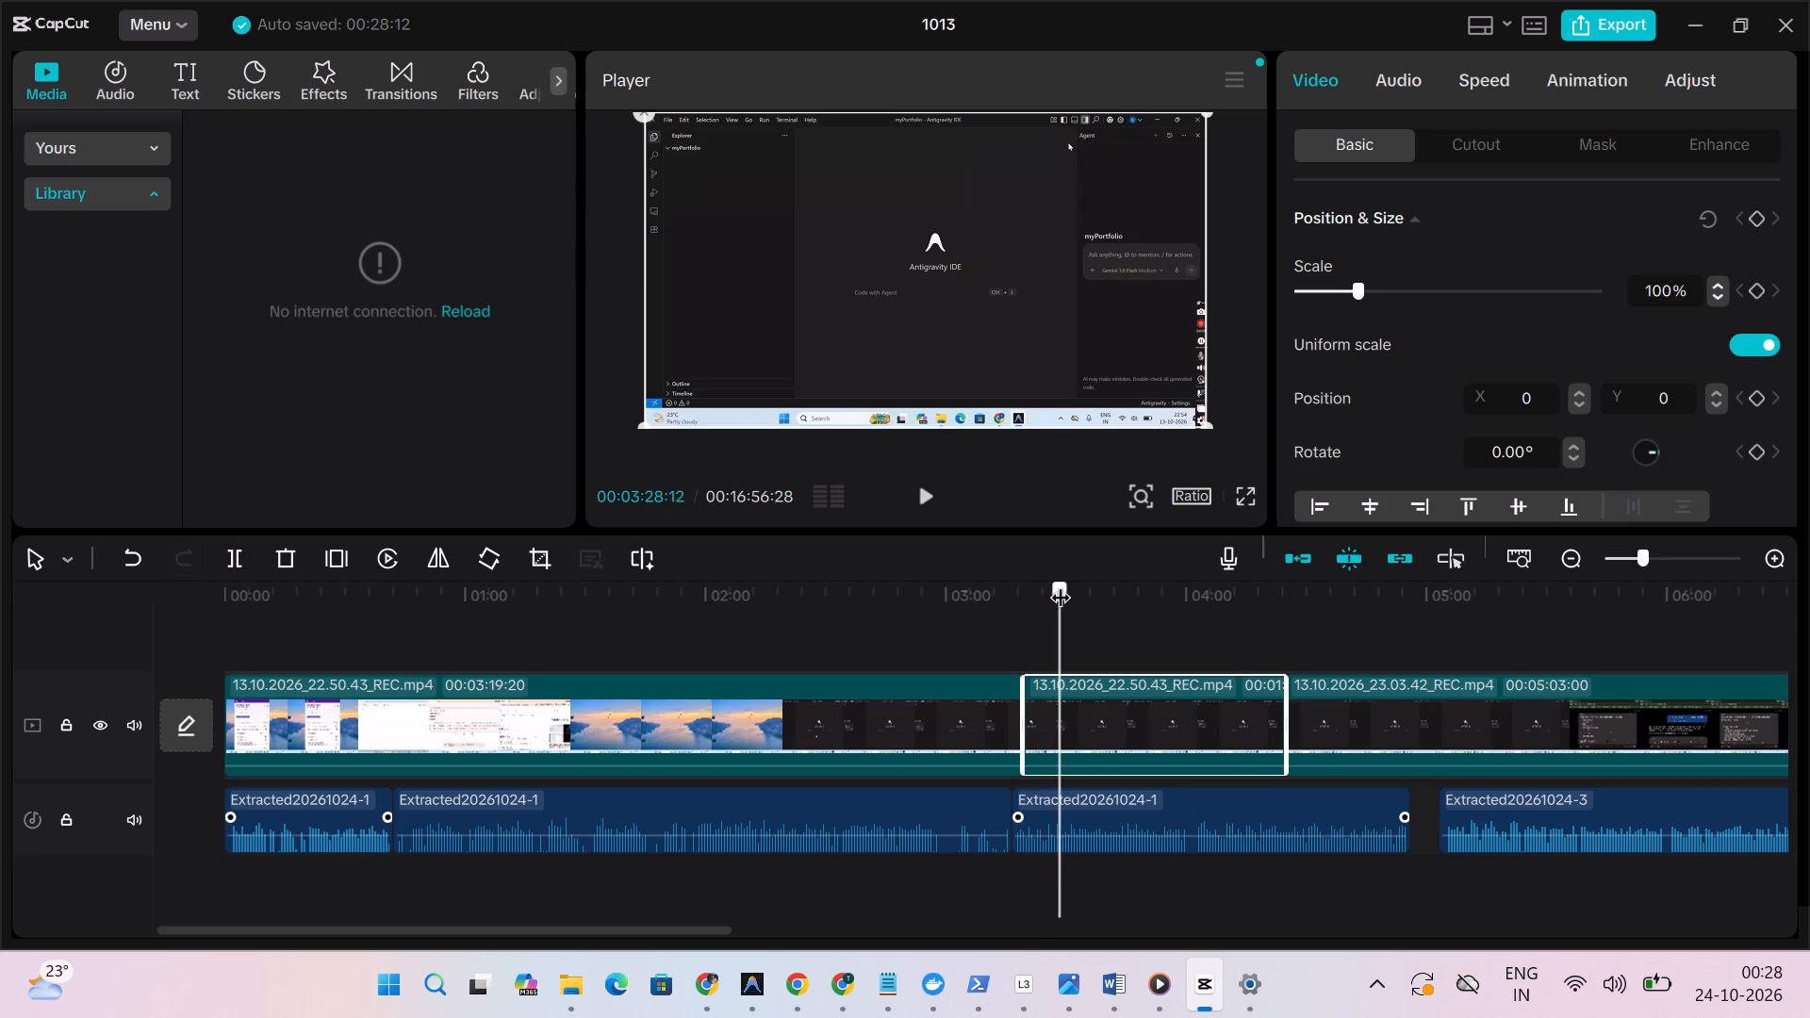
drag(1060, 583, 1057, 583)
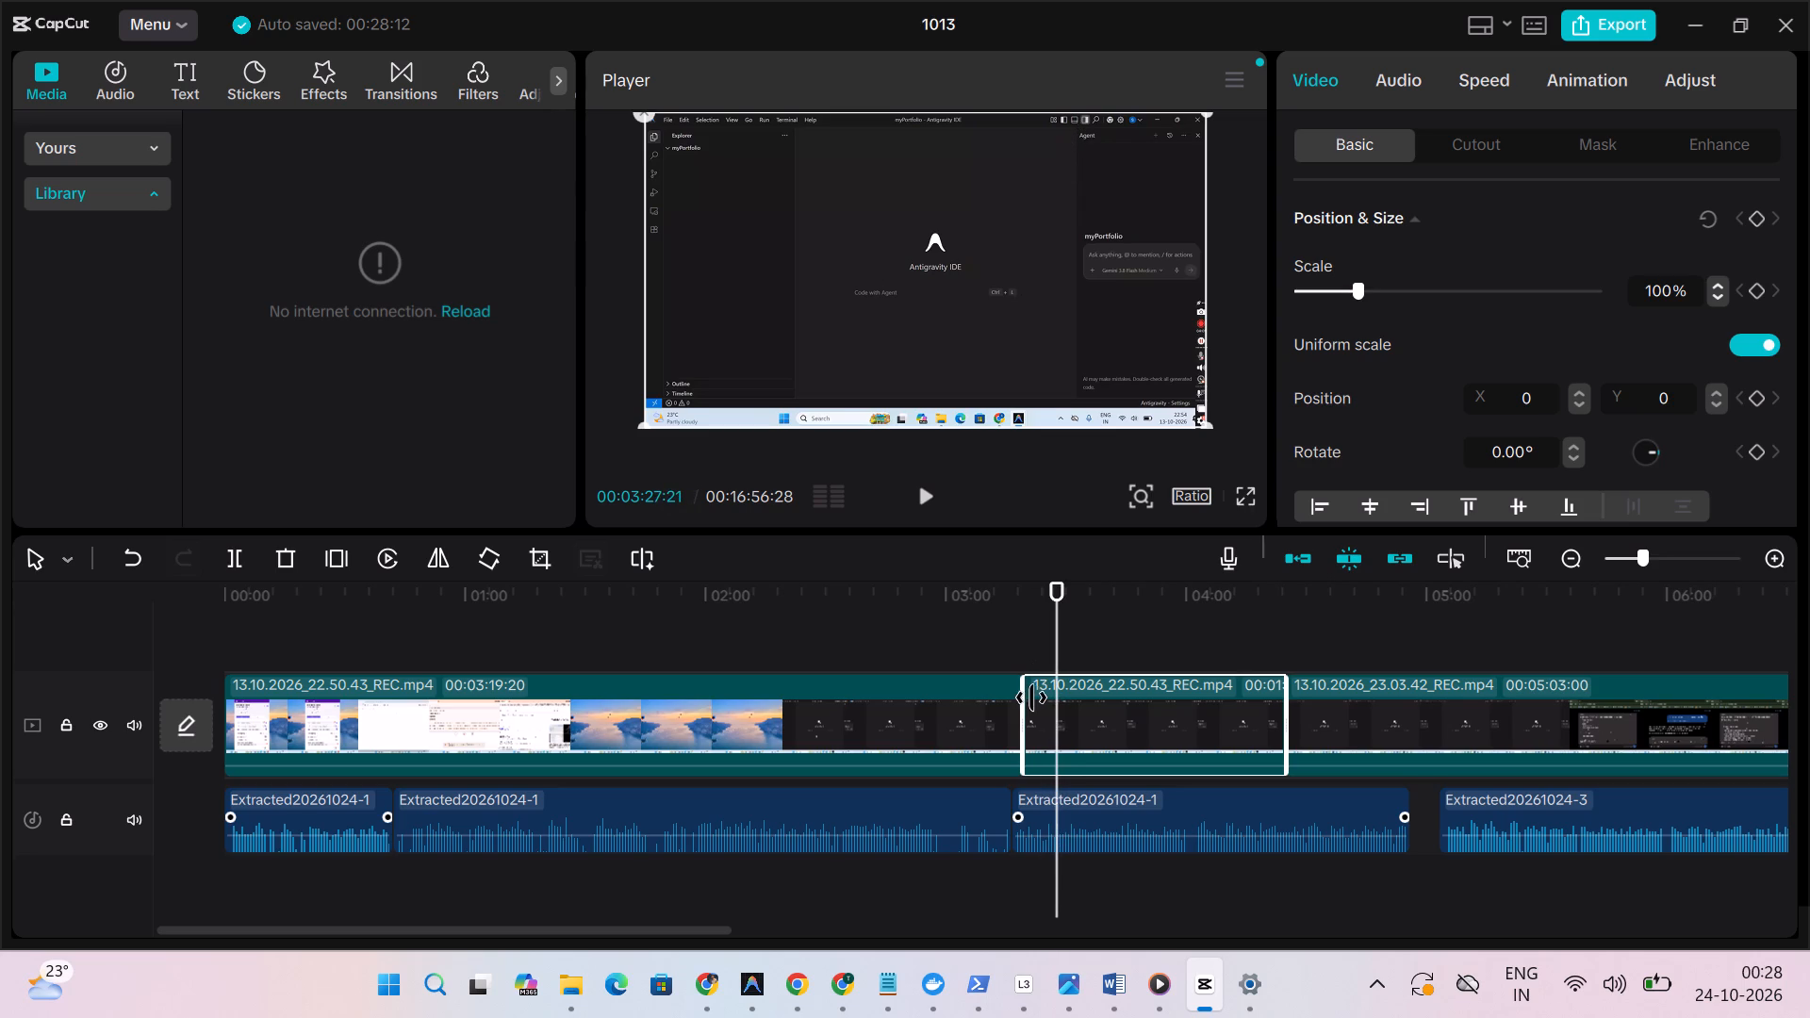
click(236, 564)
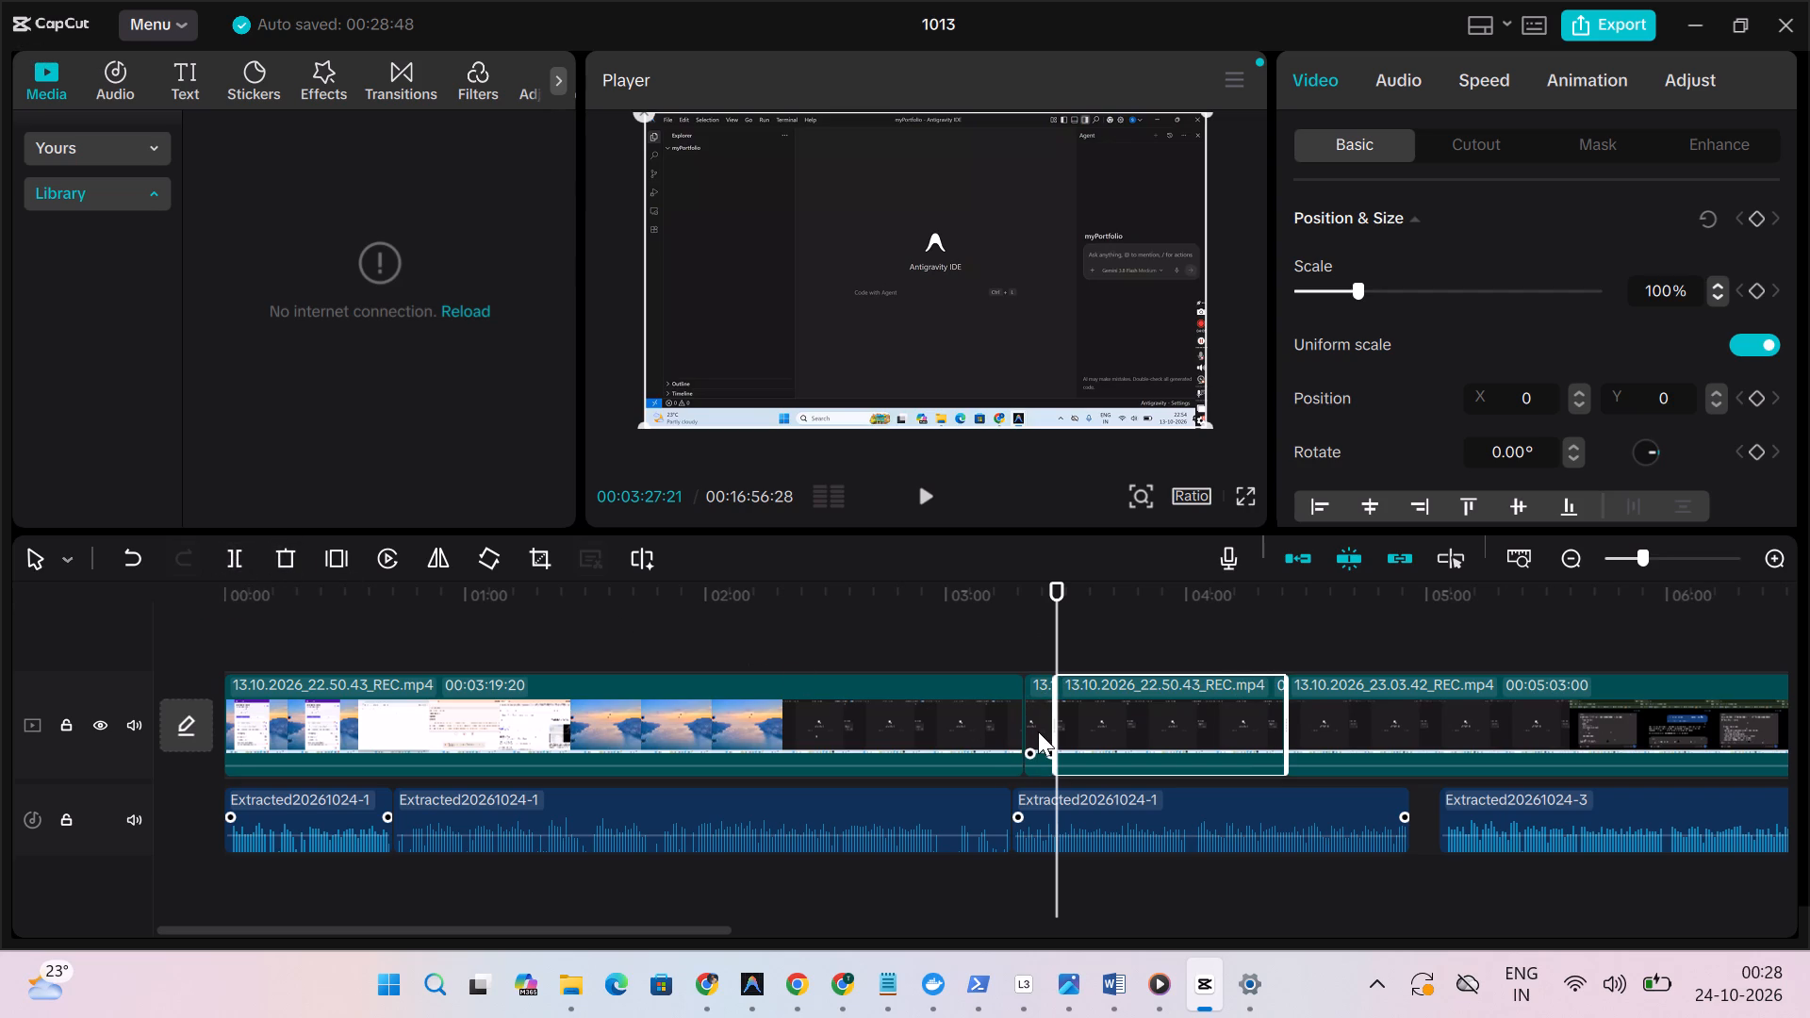
click(1038, 731)
key(Delete)
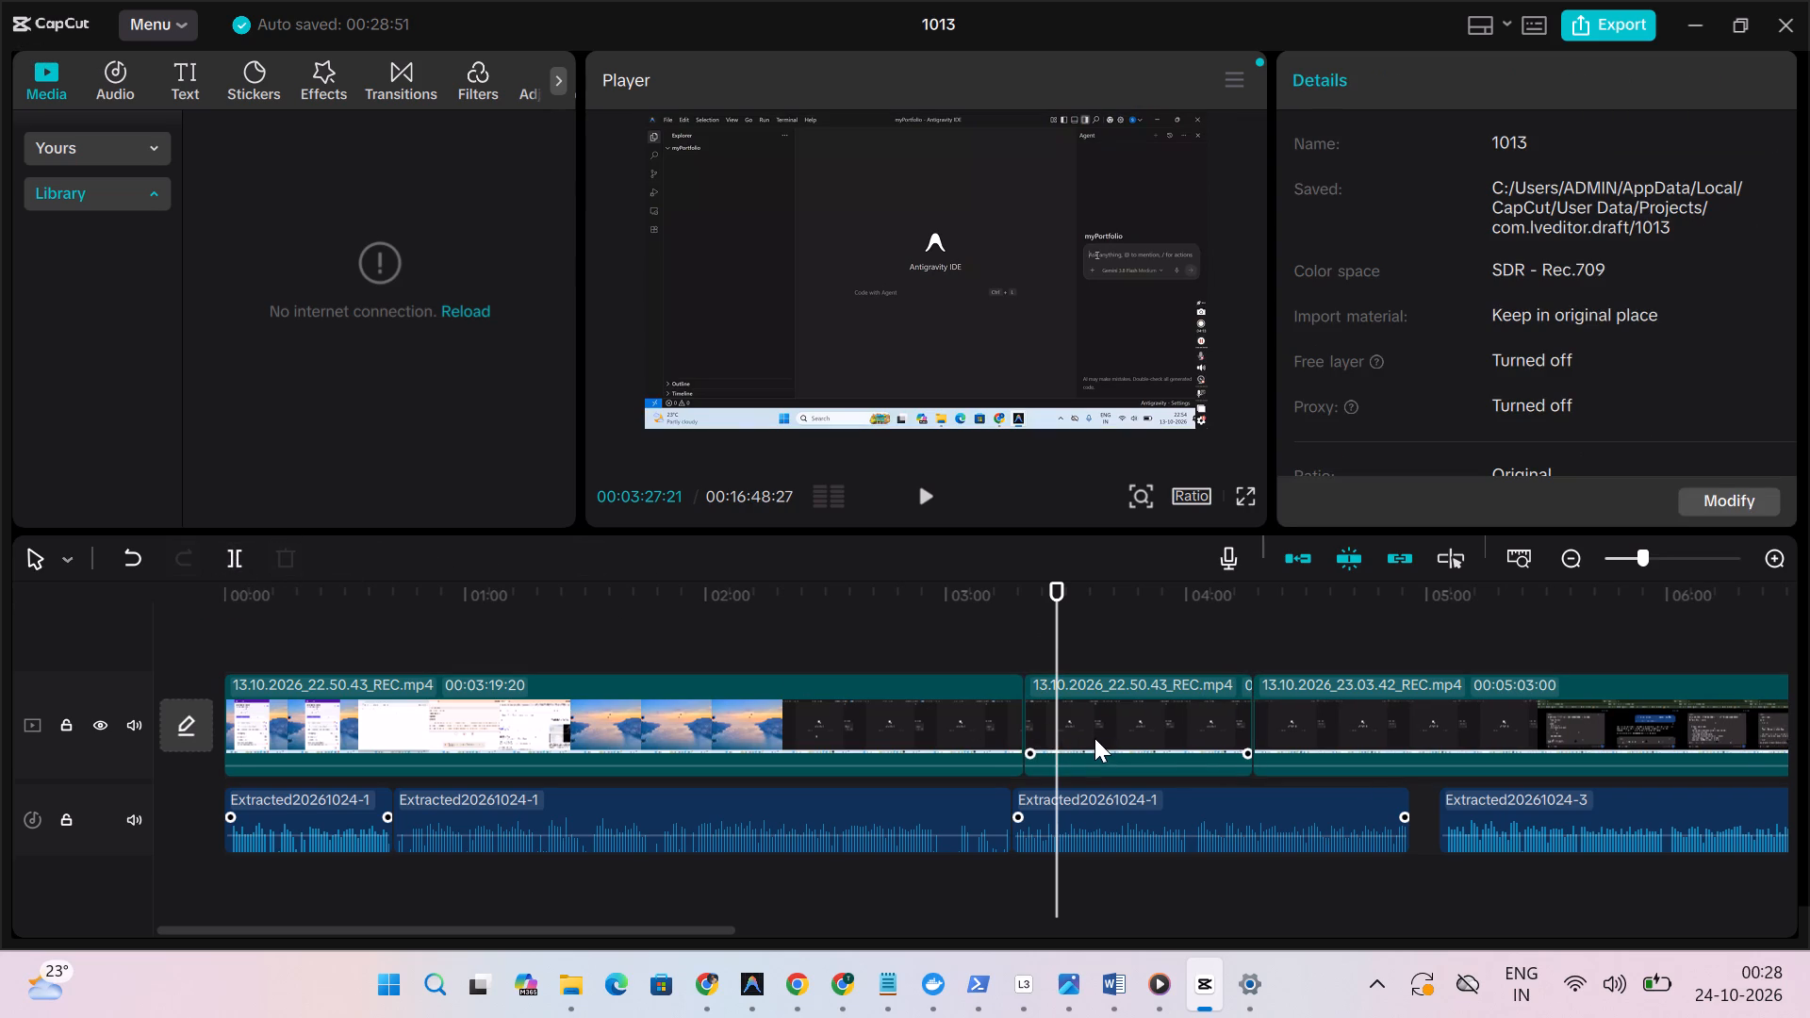
Replay the video and narration from 00:03:16:19 across the new cut to check that they match.
drag(1055, 585, 1021, 587)
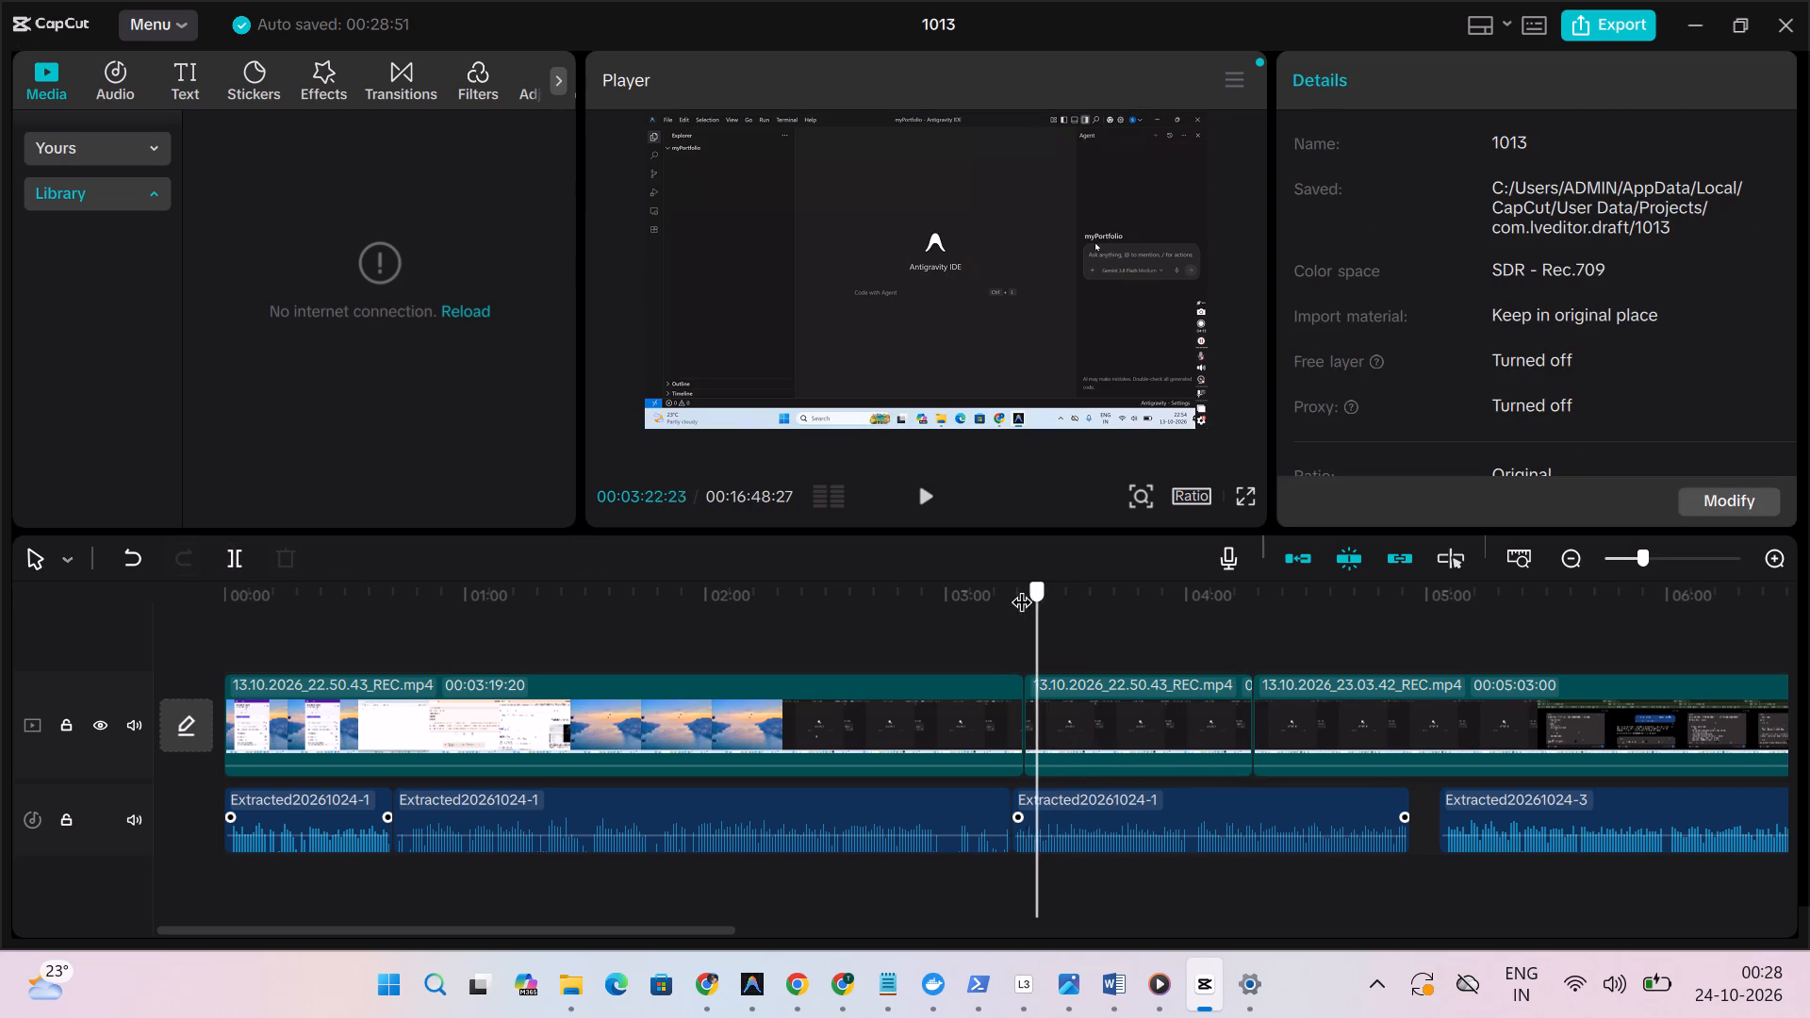
drag(1021, 587, 1009, 587)
click(919, 490)
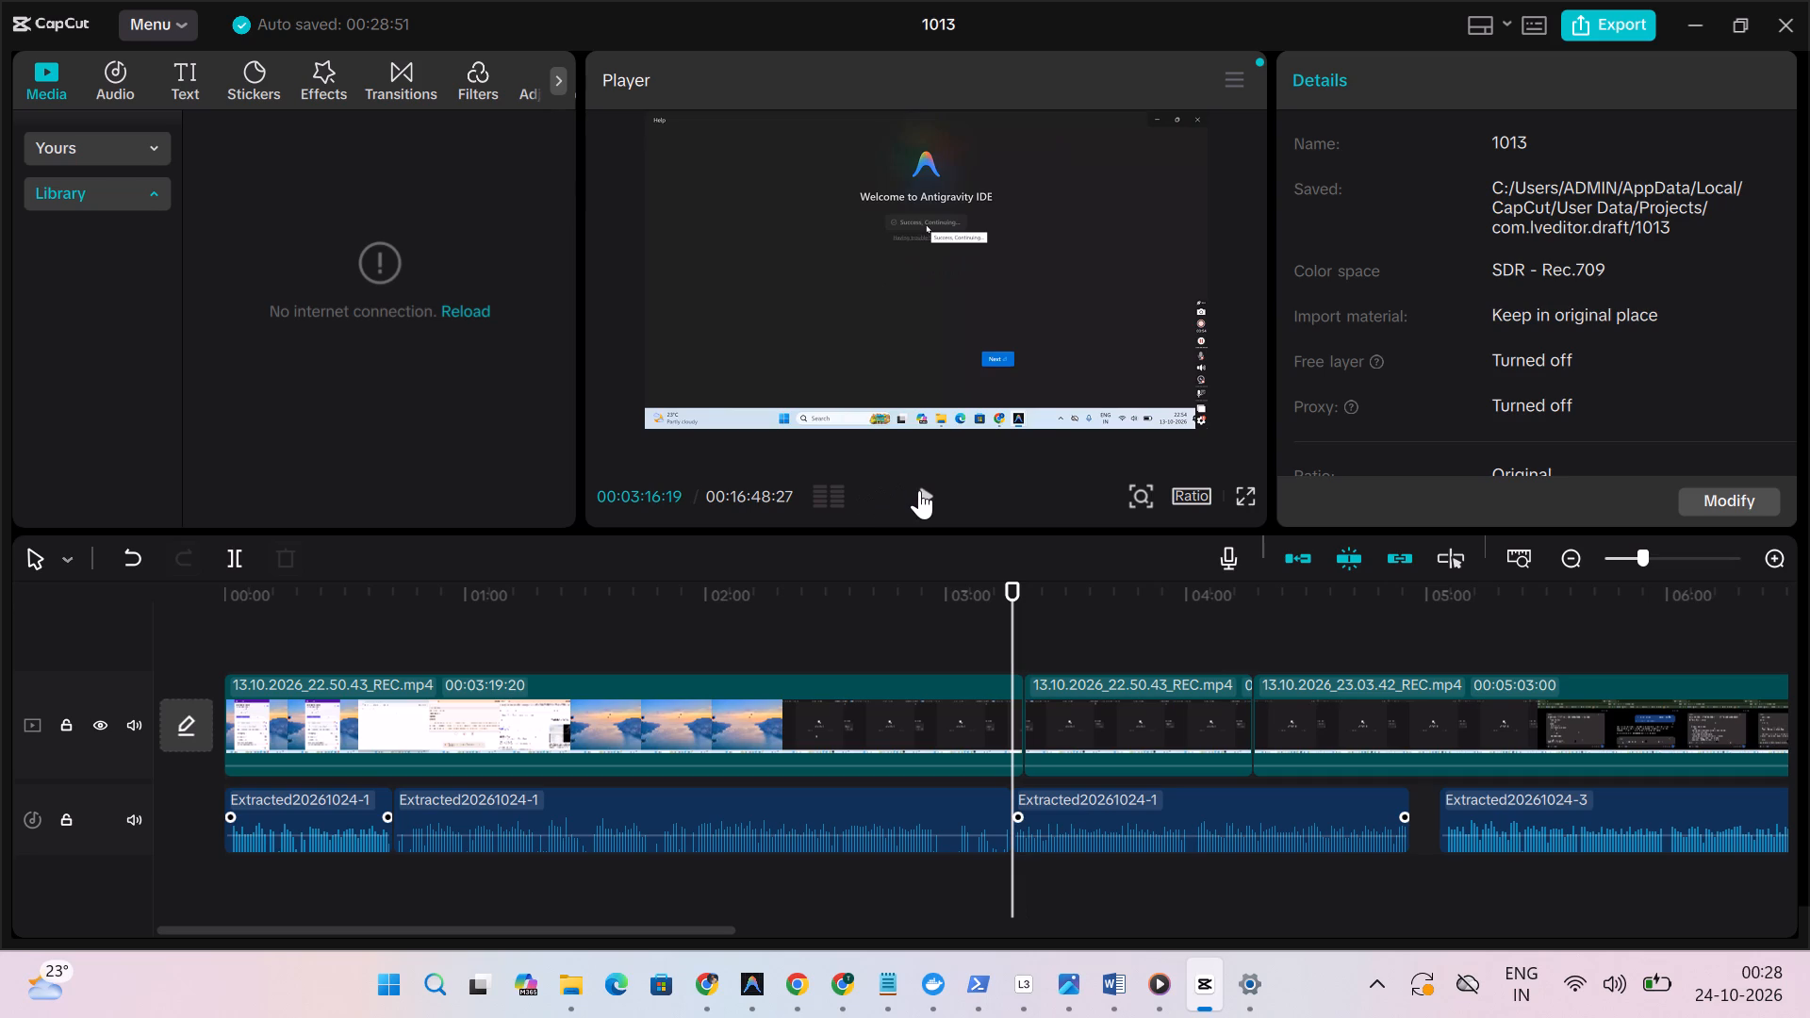
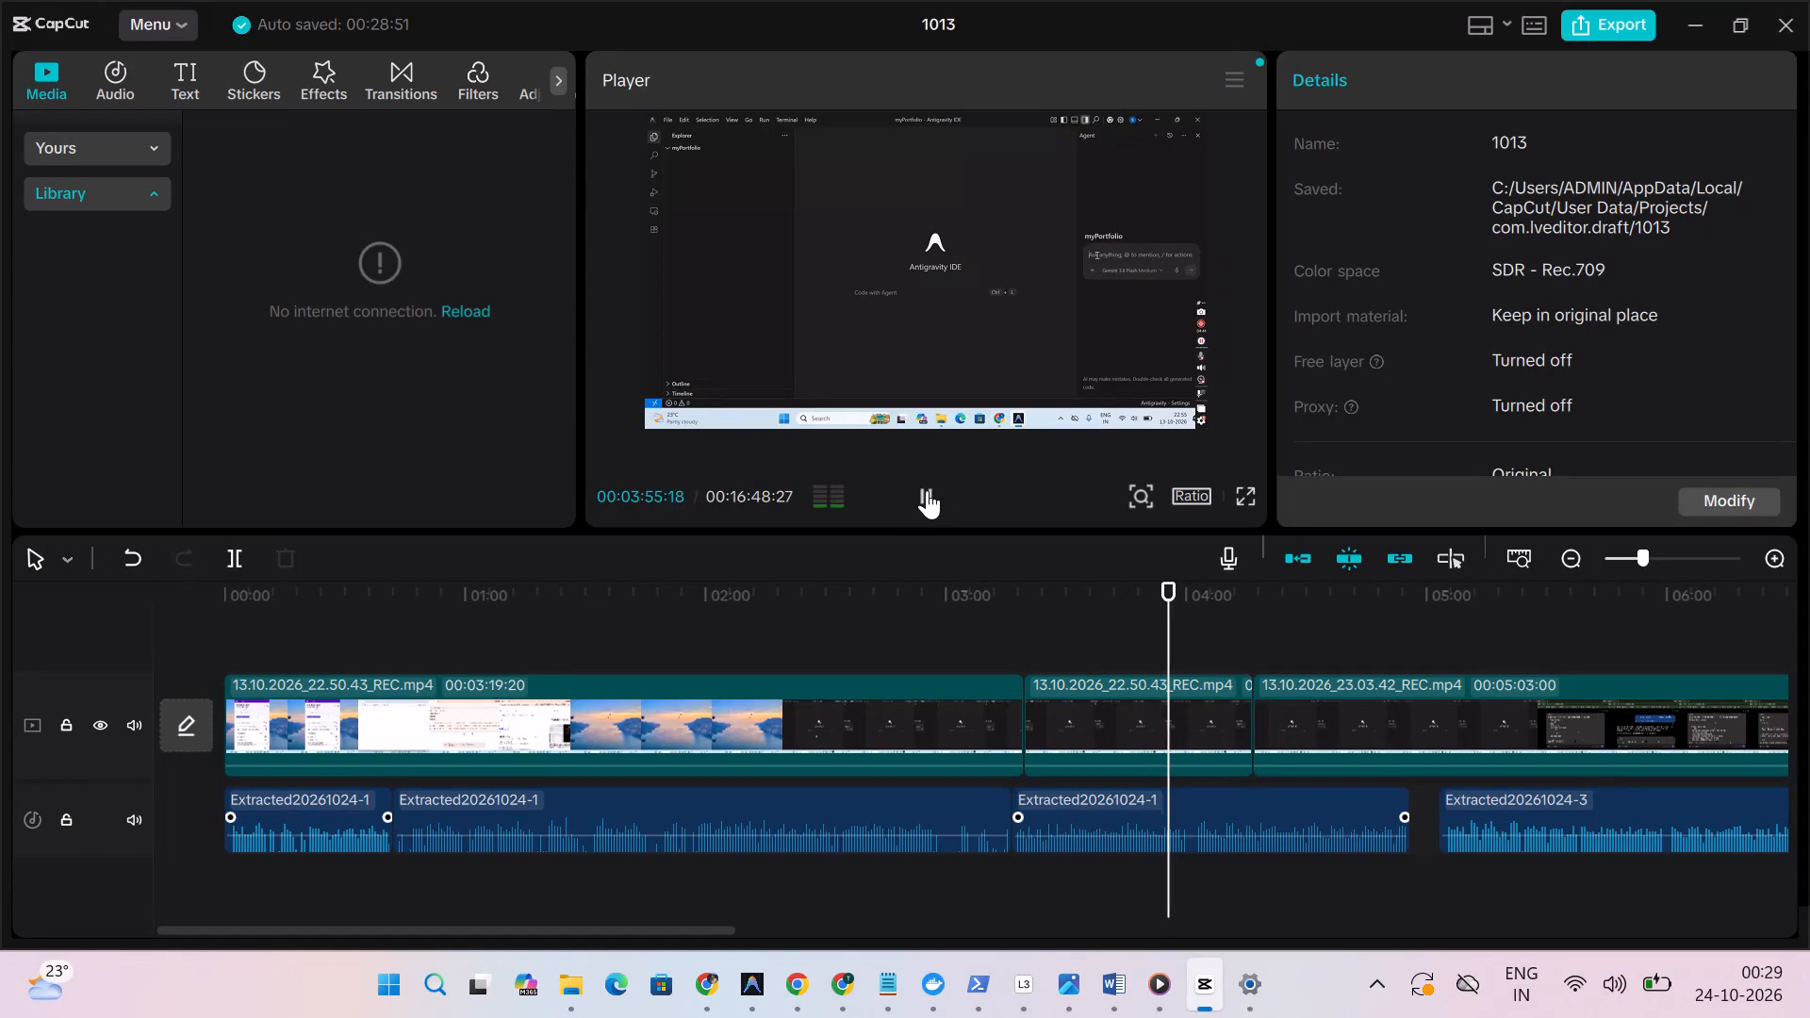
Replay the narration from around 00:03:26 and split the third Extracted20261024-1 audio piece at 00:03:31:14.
click(927, 490)
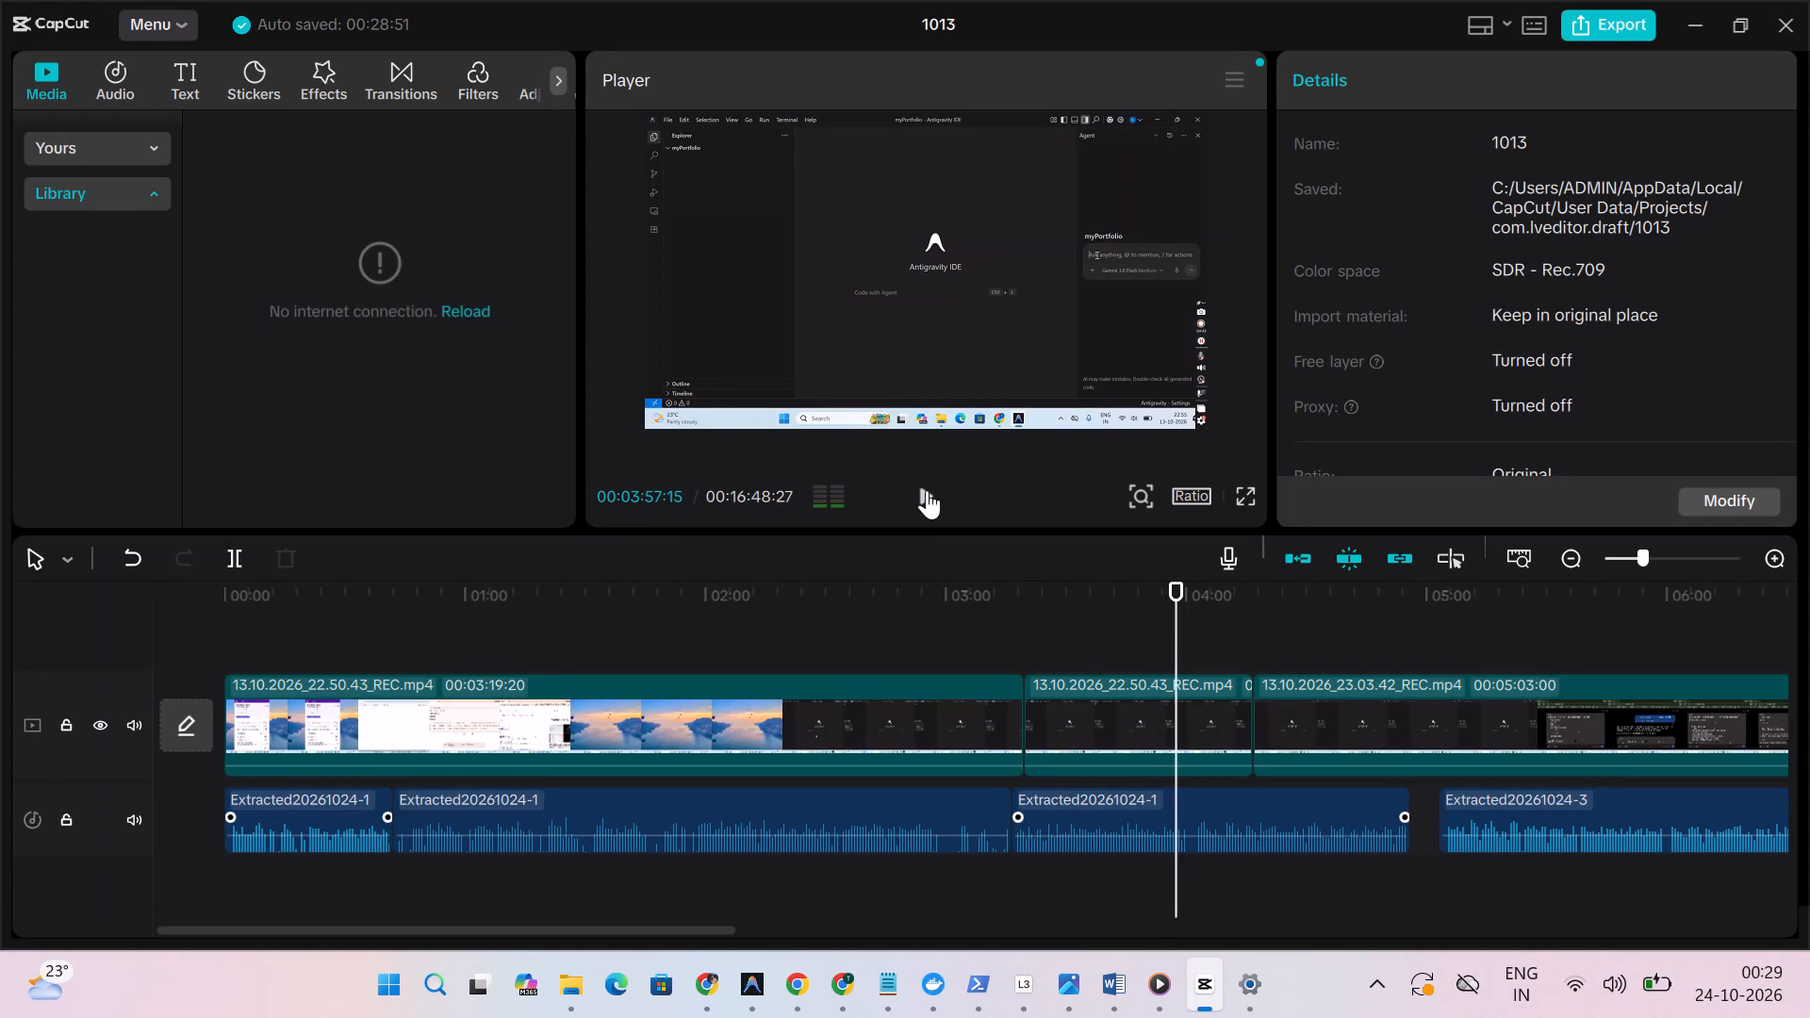
drag(1172, 582, 1153, 586)
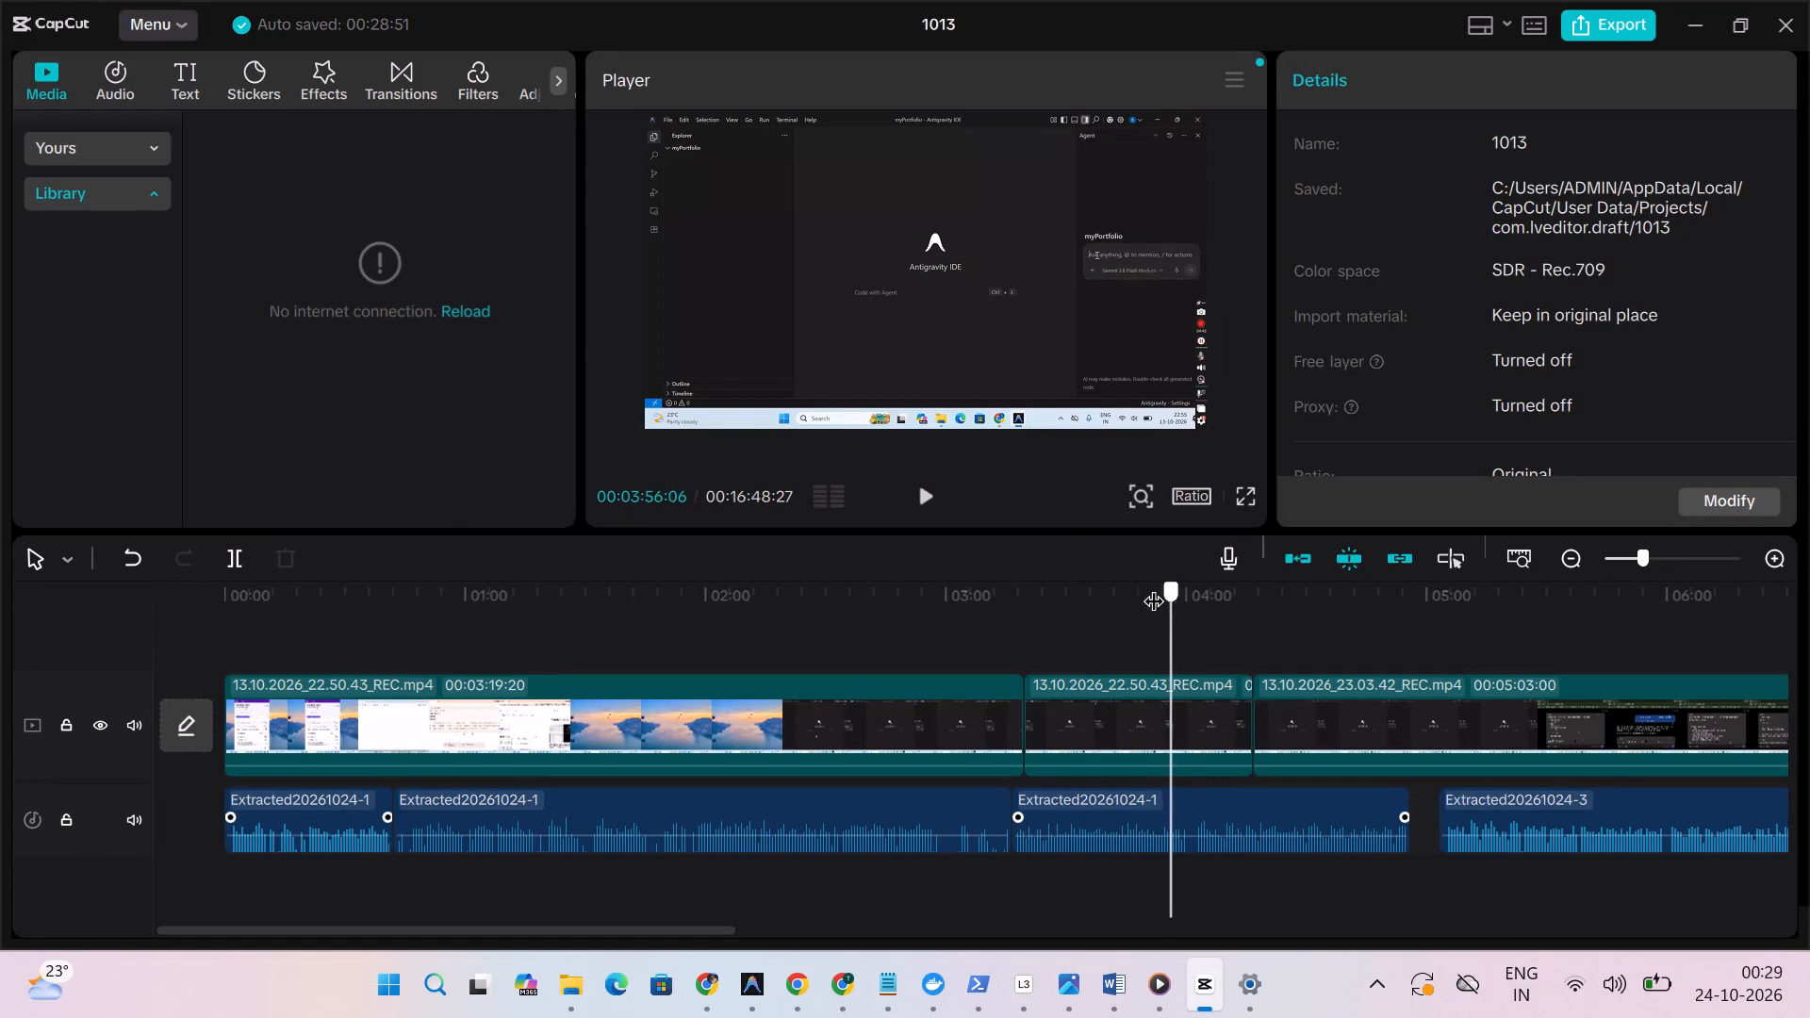
drag(1153, 586, 1046, 594)
click(924, 504)
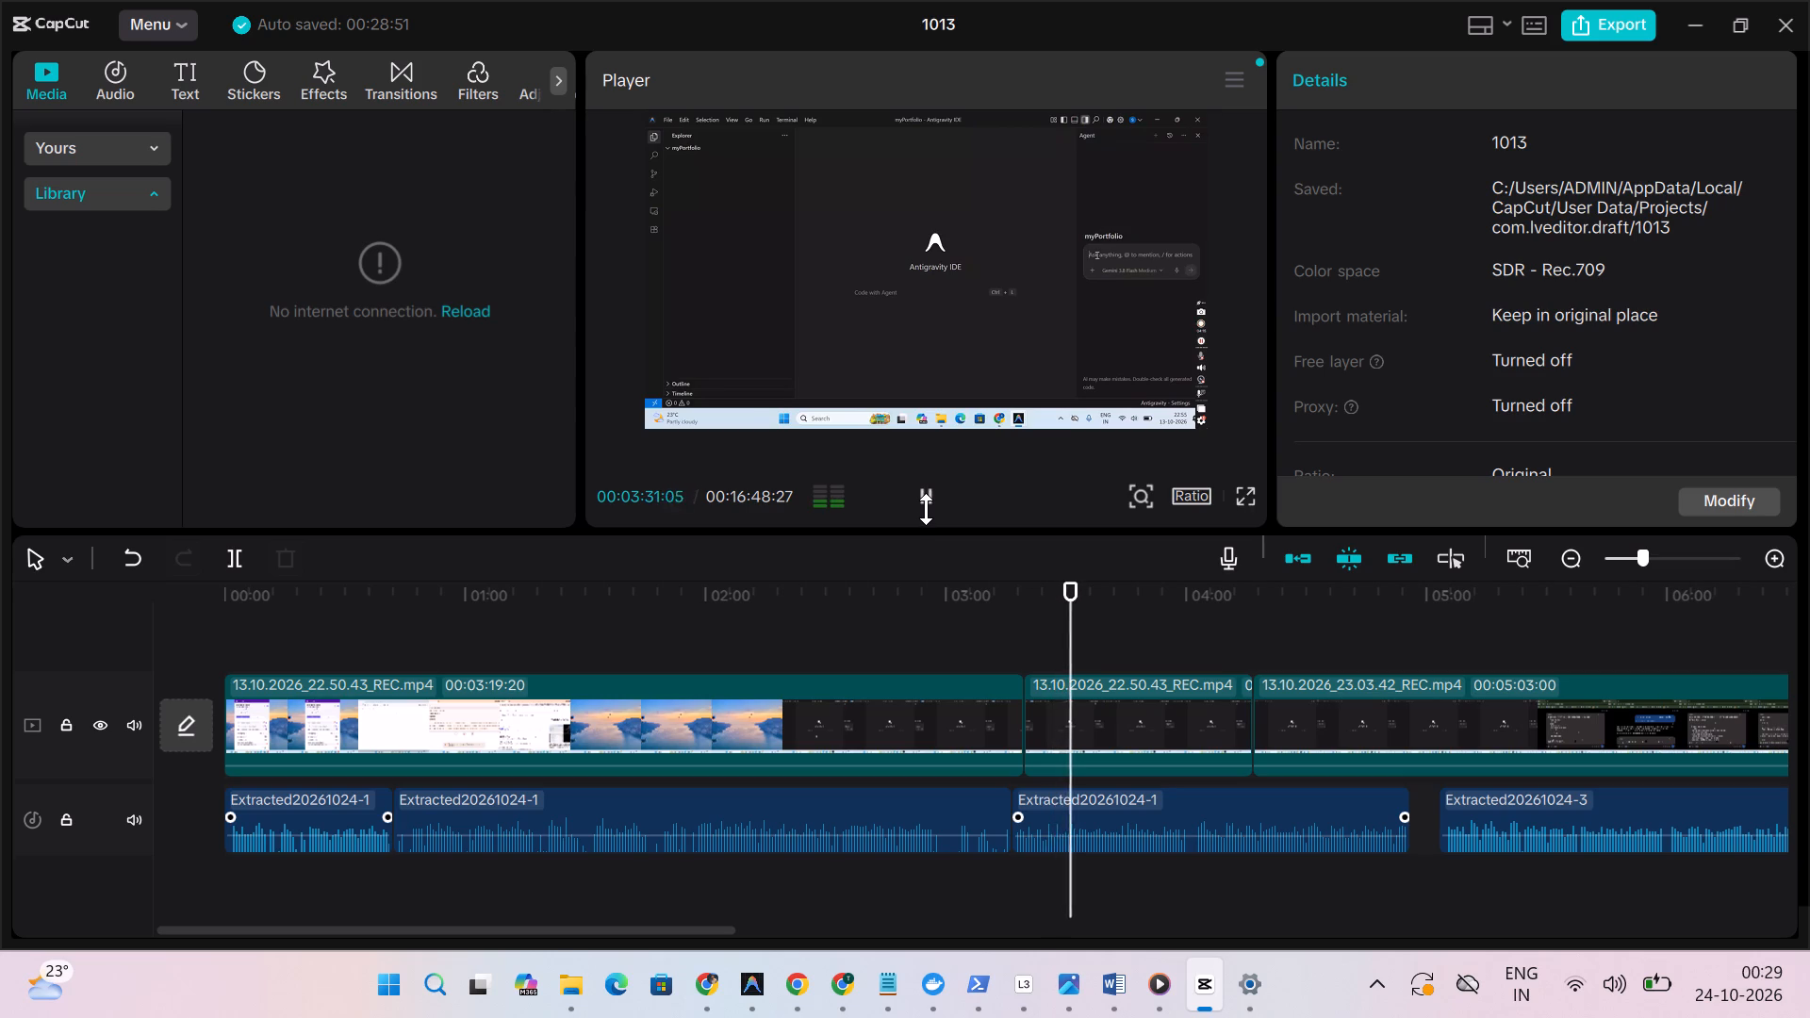
click(925, 502)
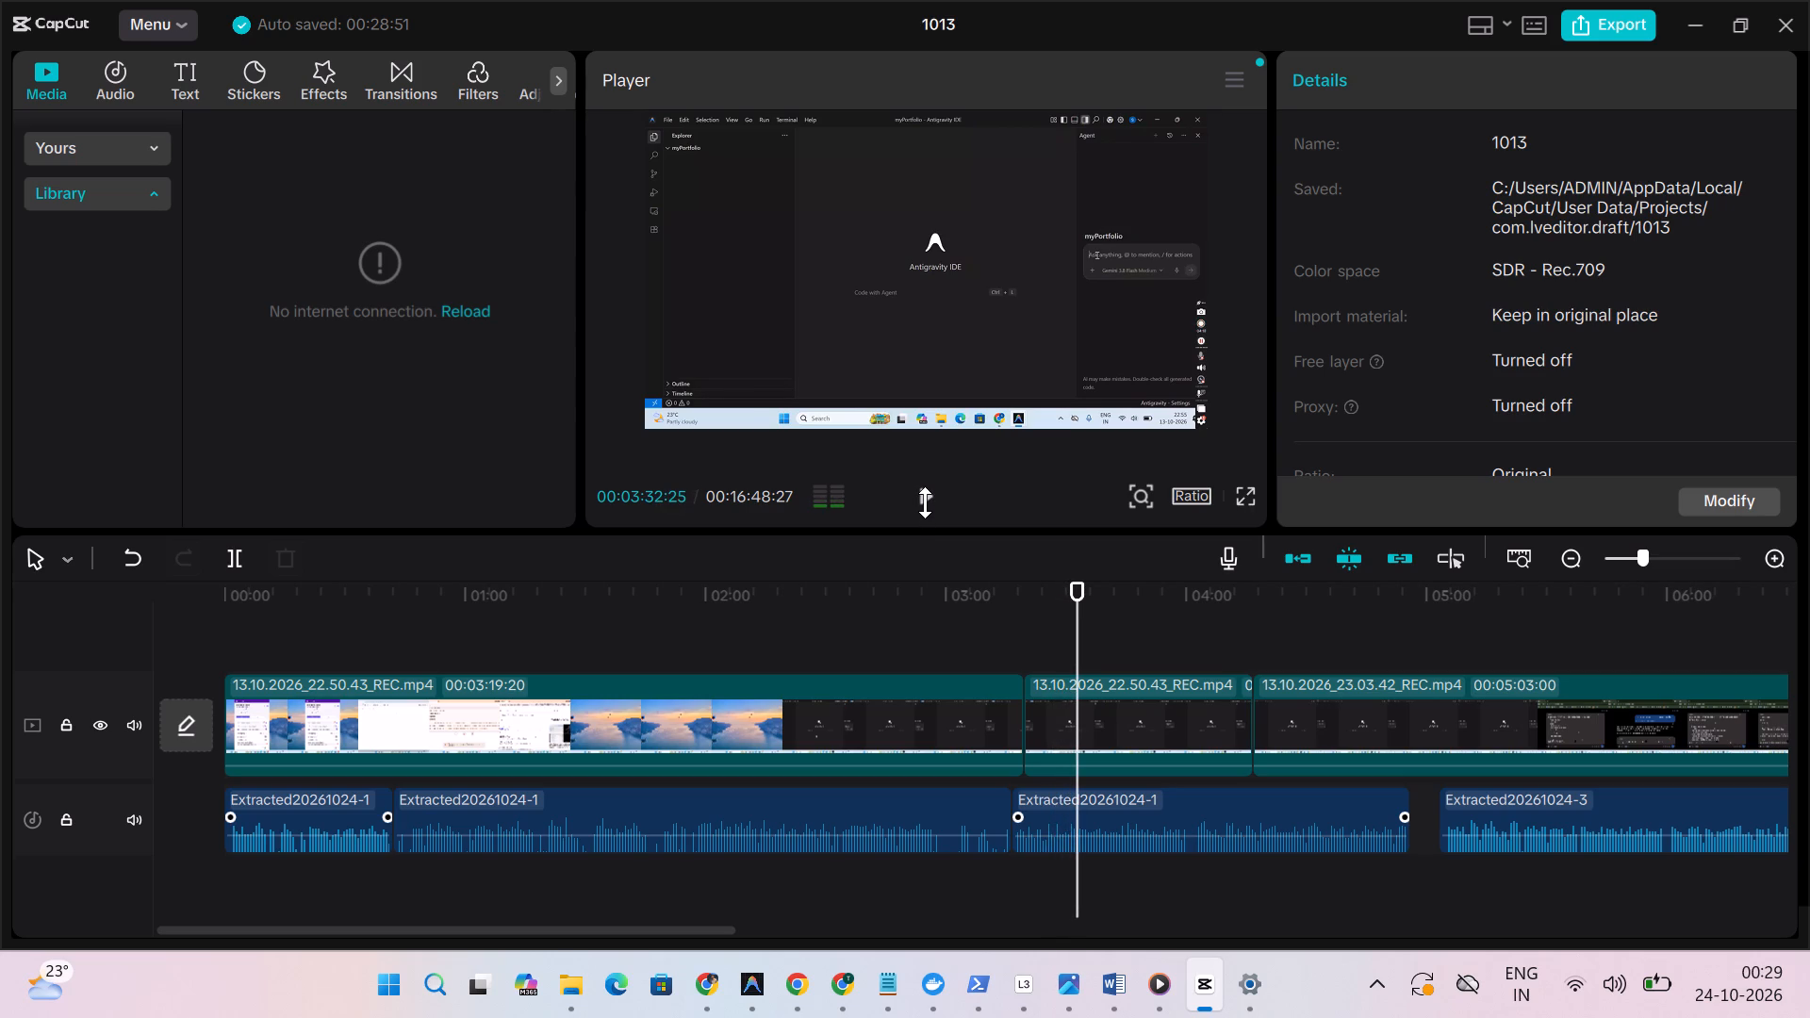
click(1076, 584)
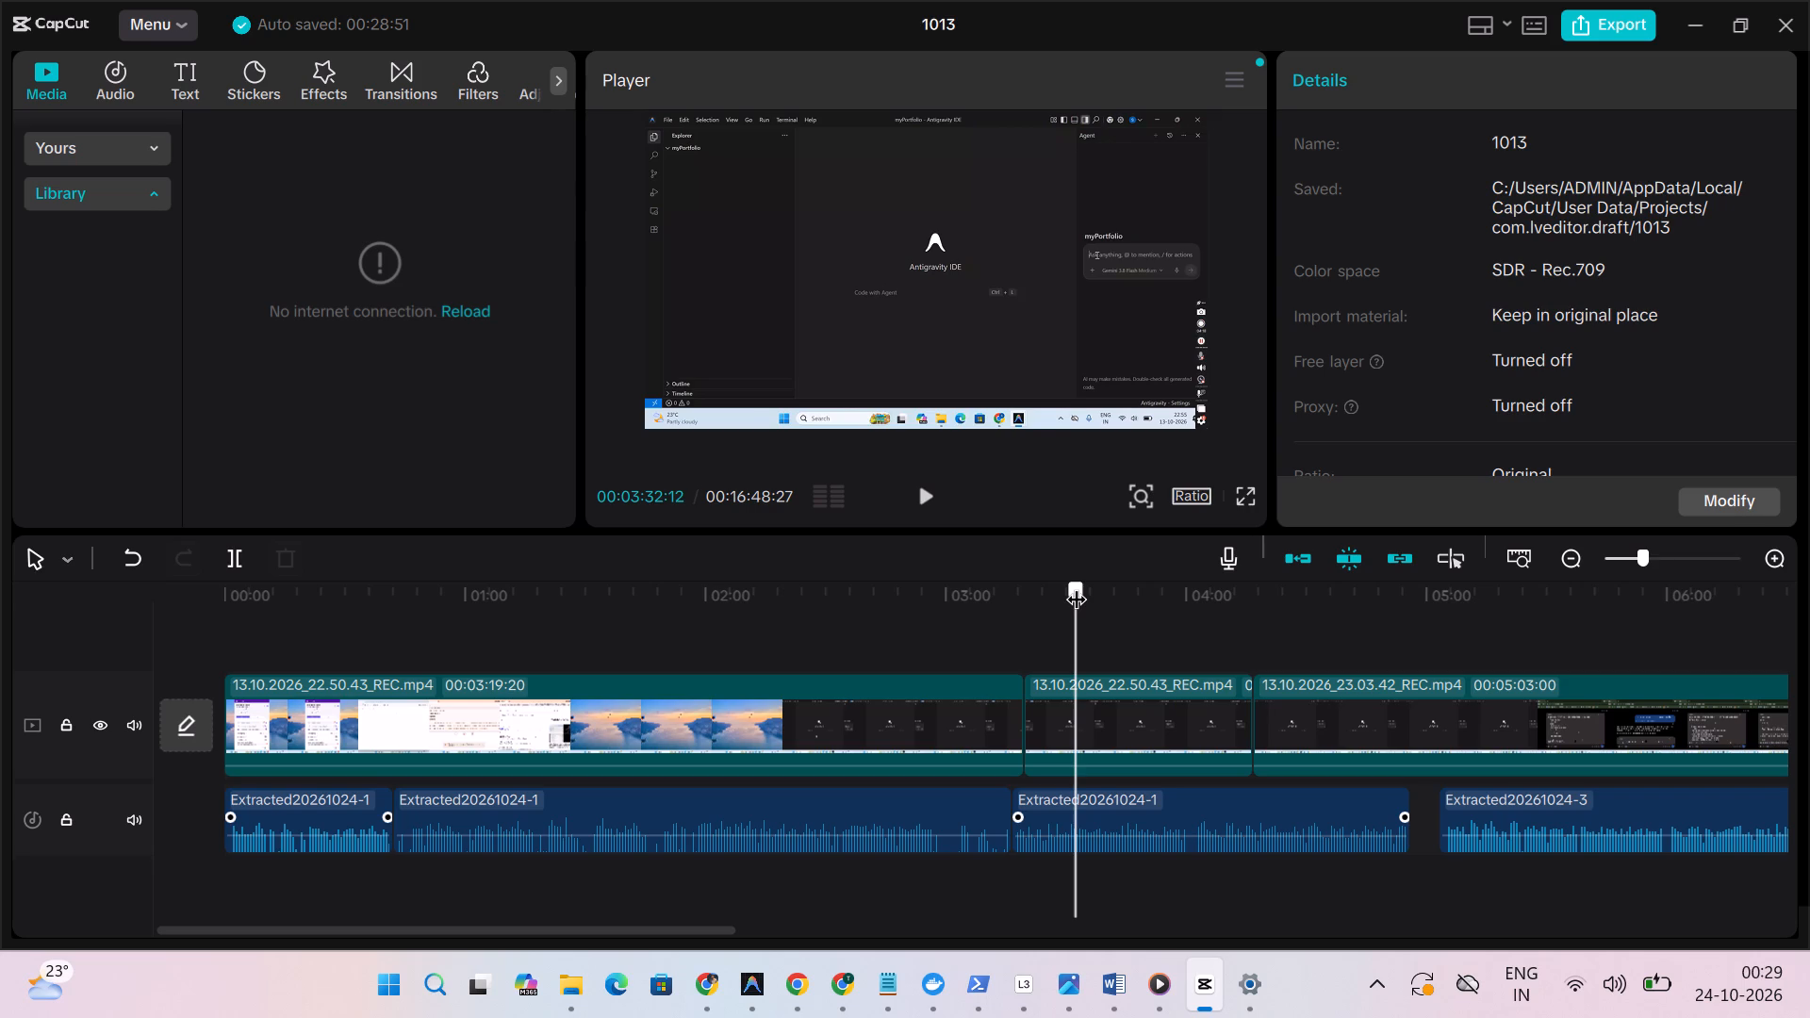
click(1084, 824)
click(236, 549)
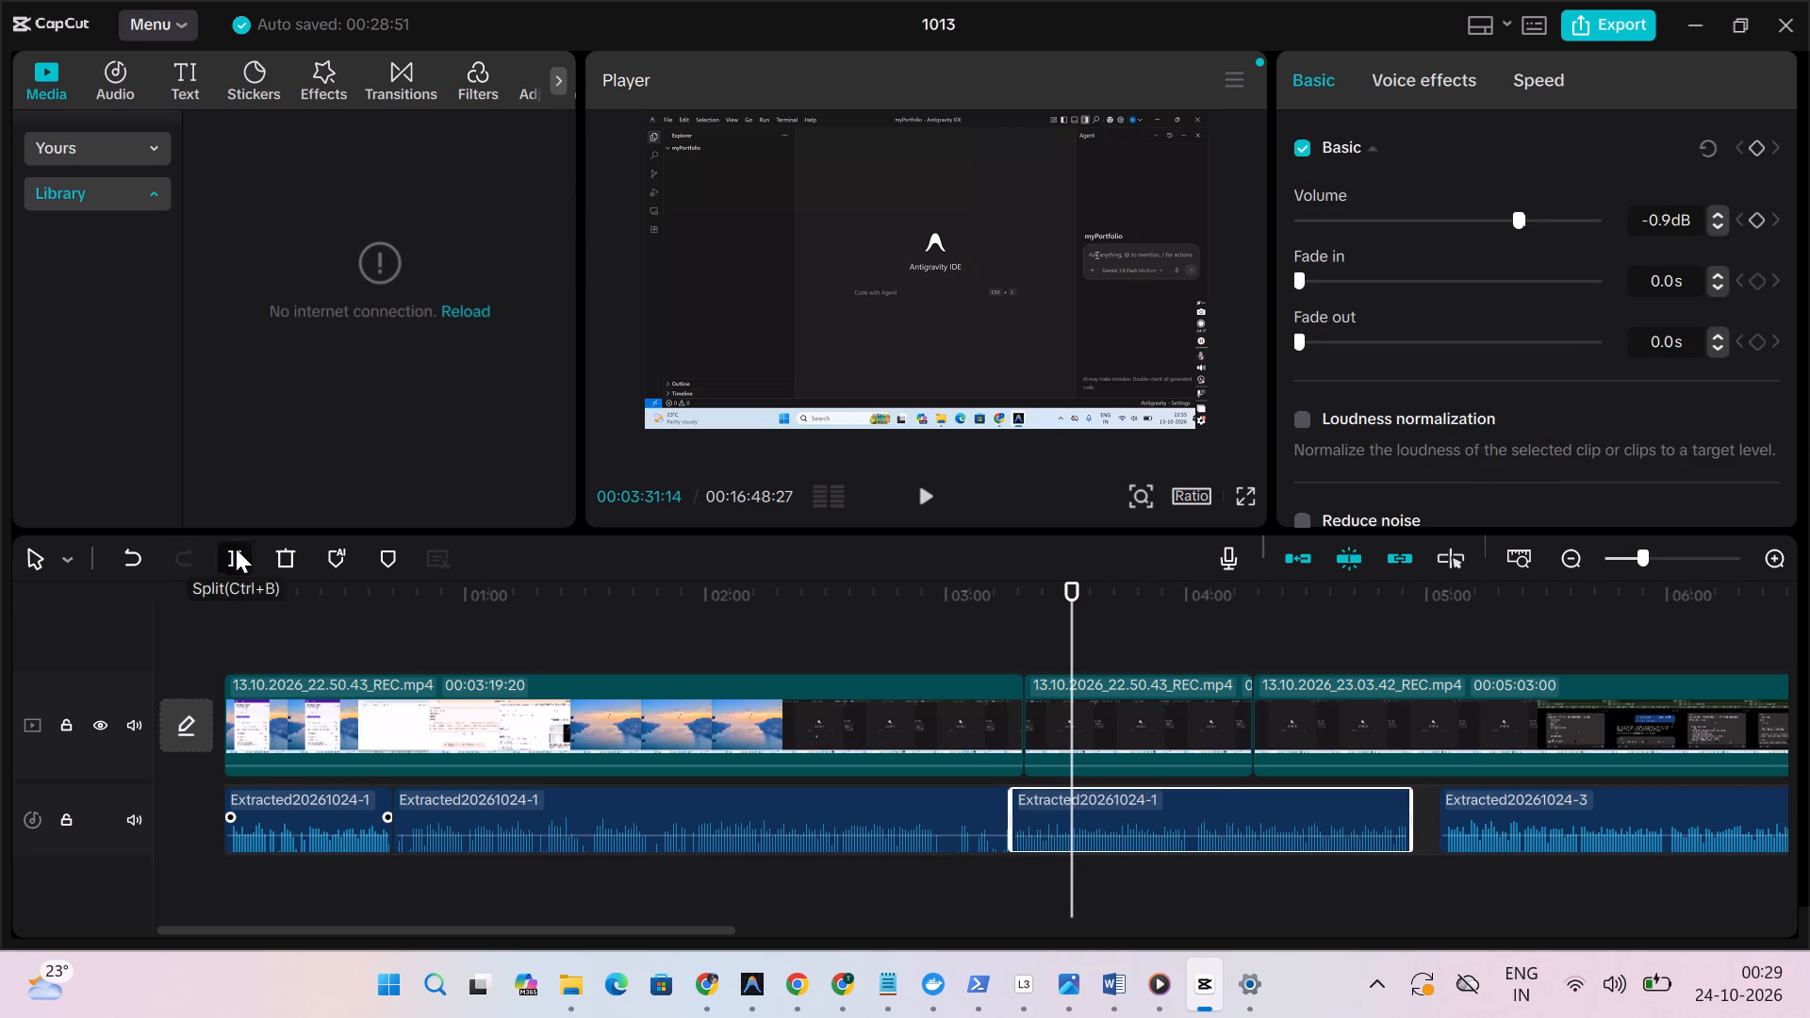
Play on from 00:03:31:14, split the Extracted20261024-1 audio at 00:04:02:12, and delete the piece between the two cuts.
click(920, 494)
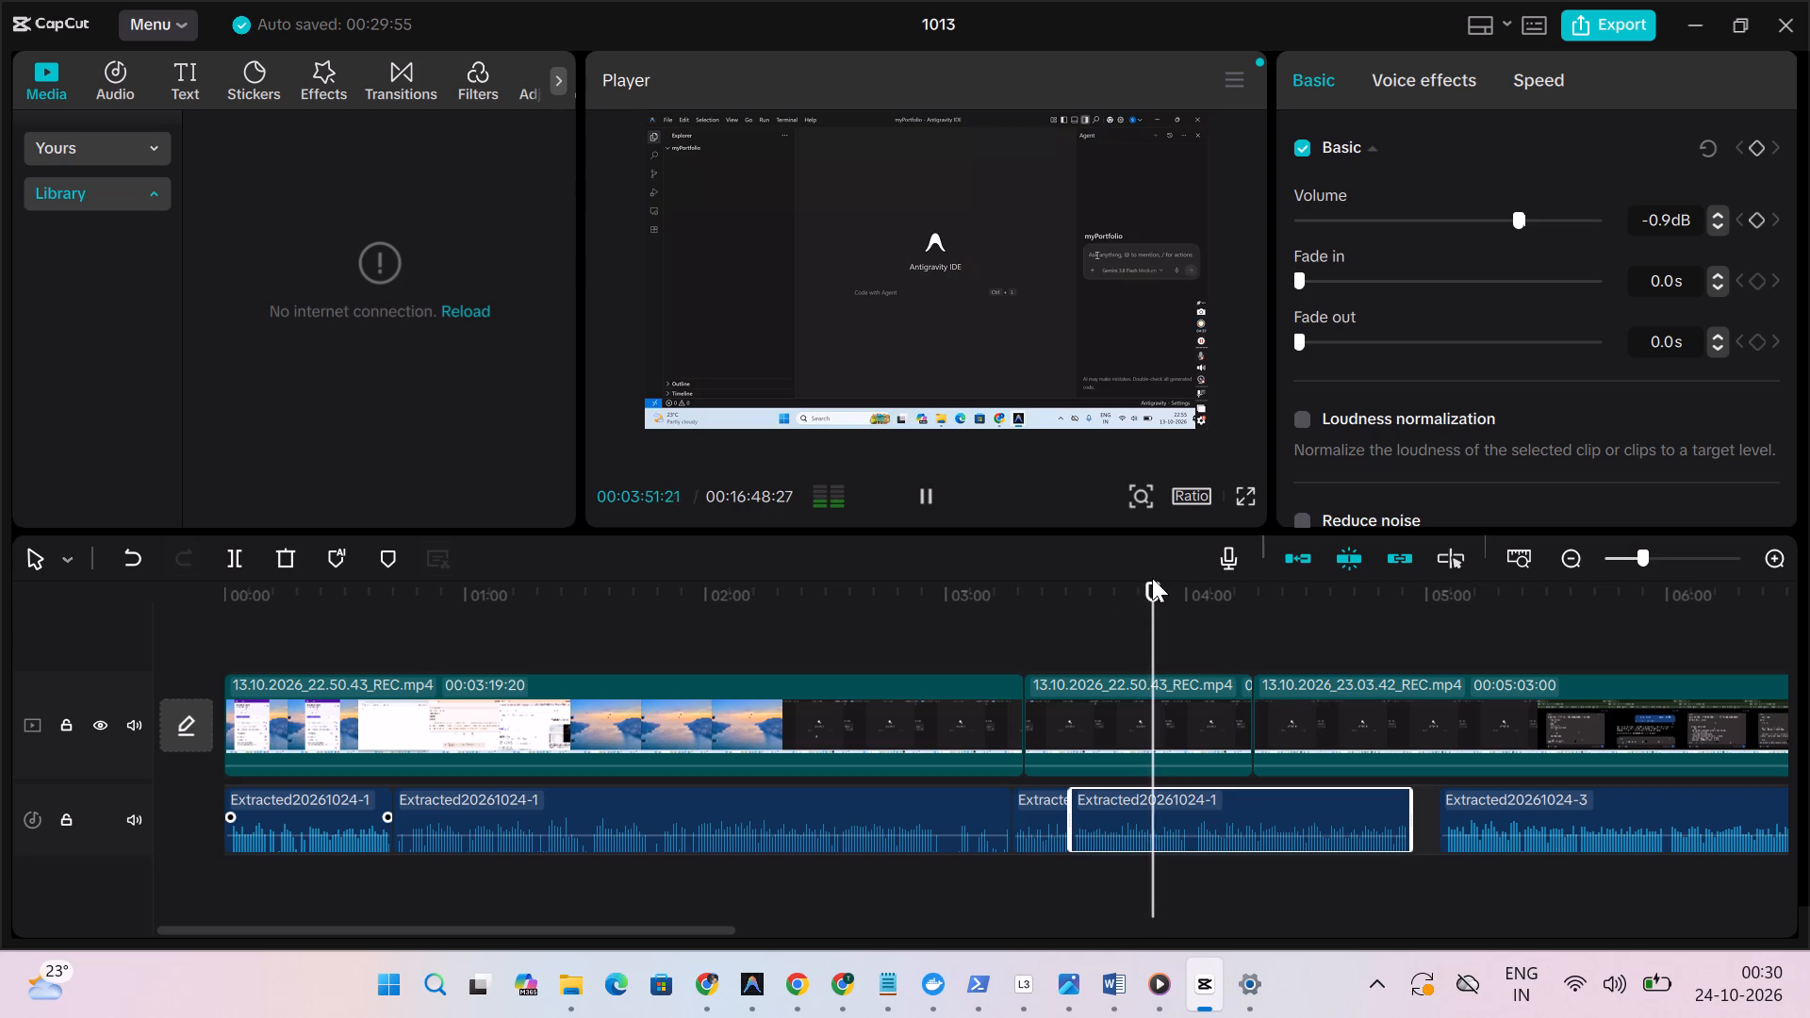
drag(1152, 578, 1109, 588)
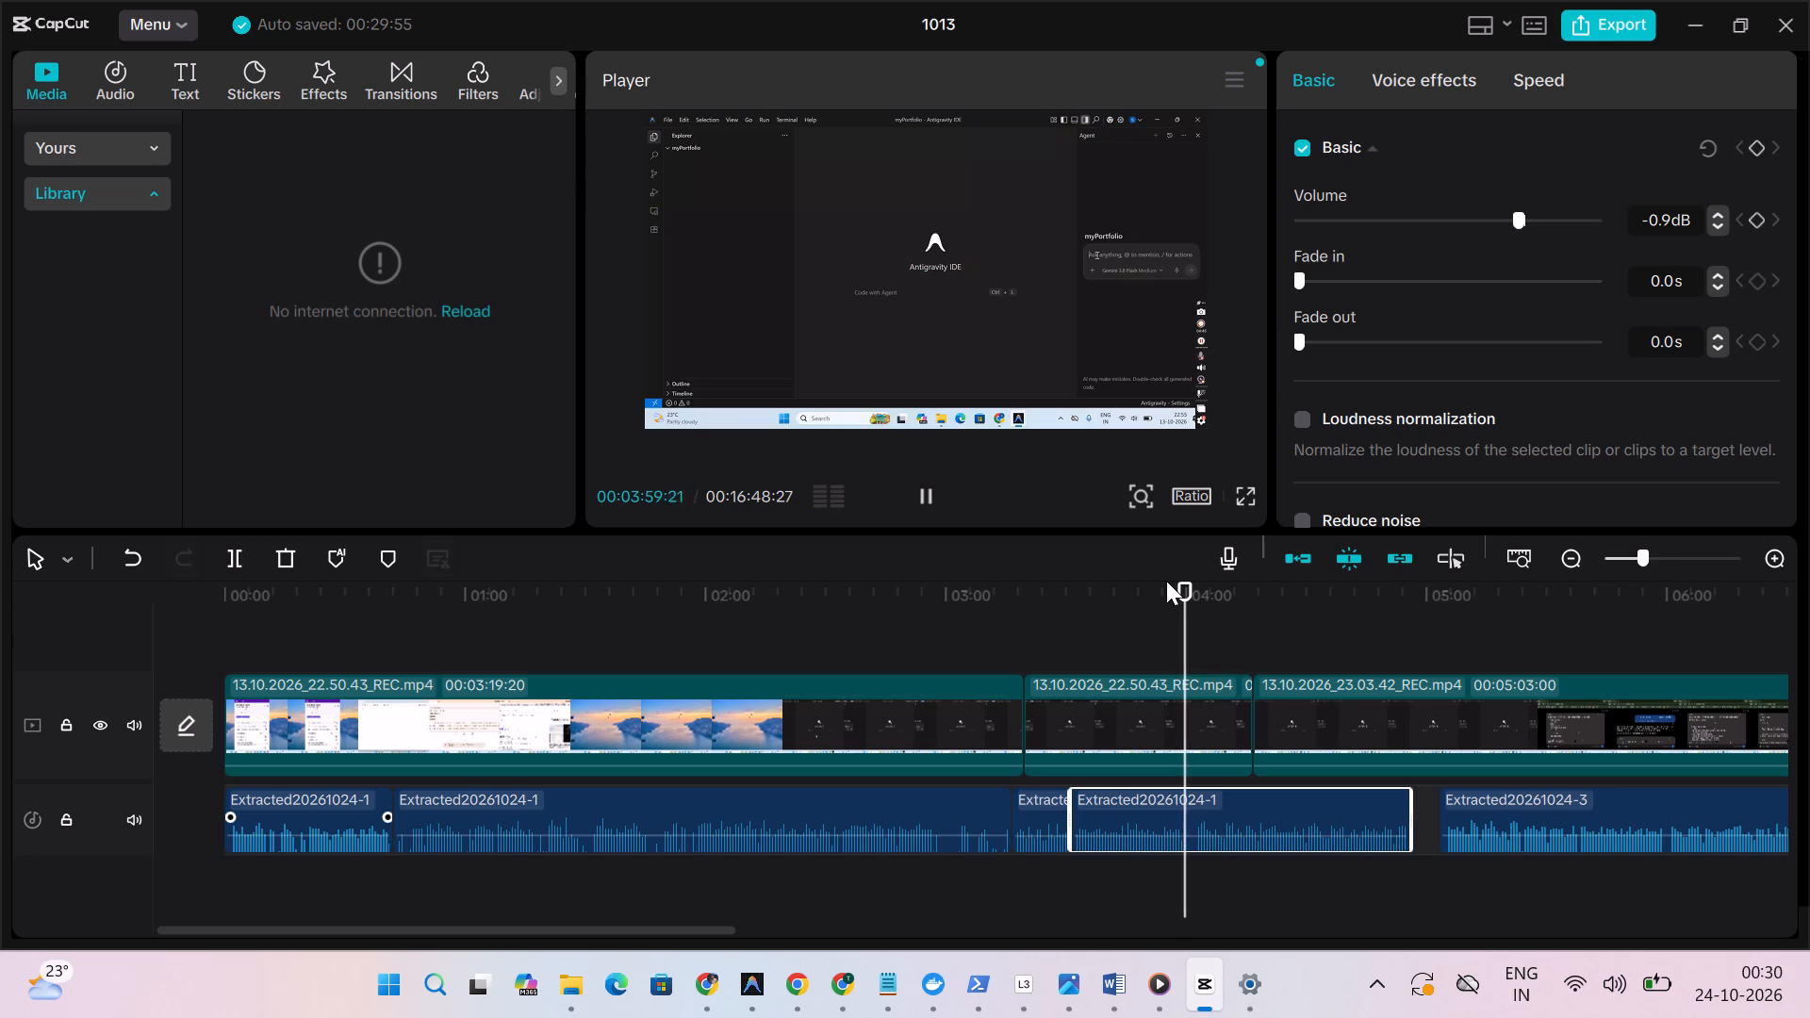
click(929, 495)
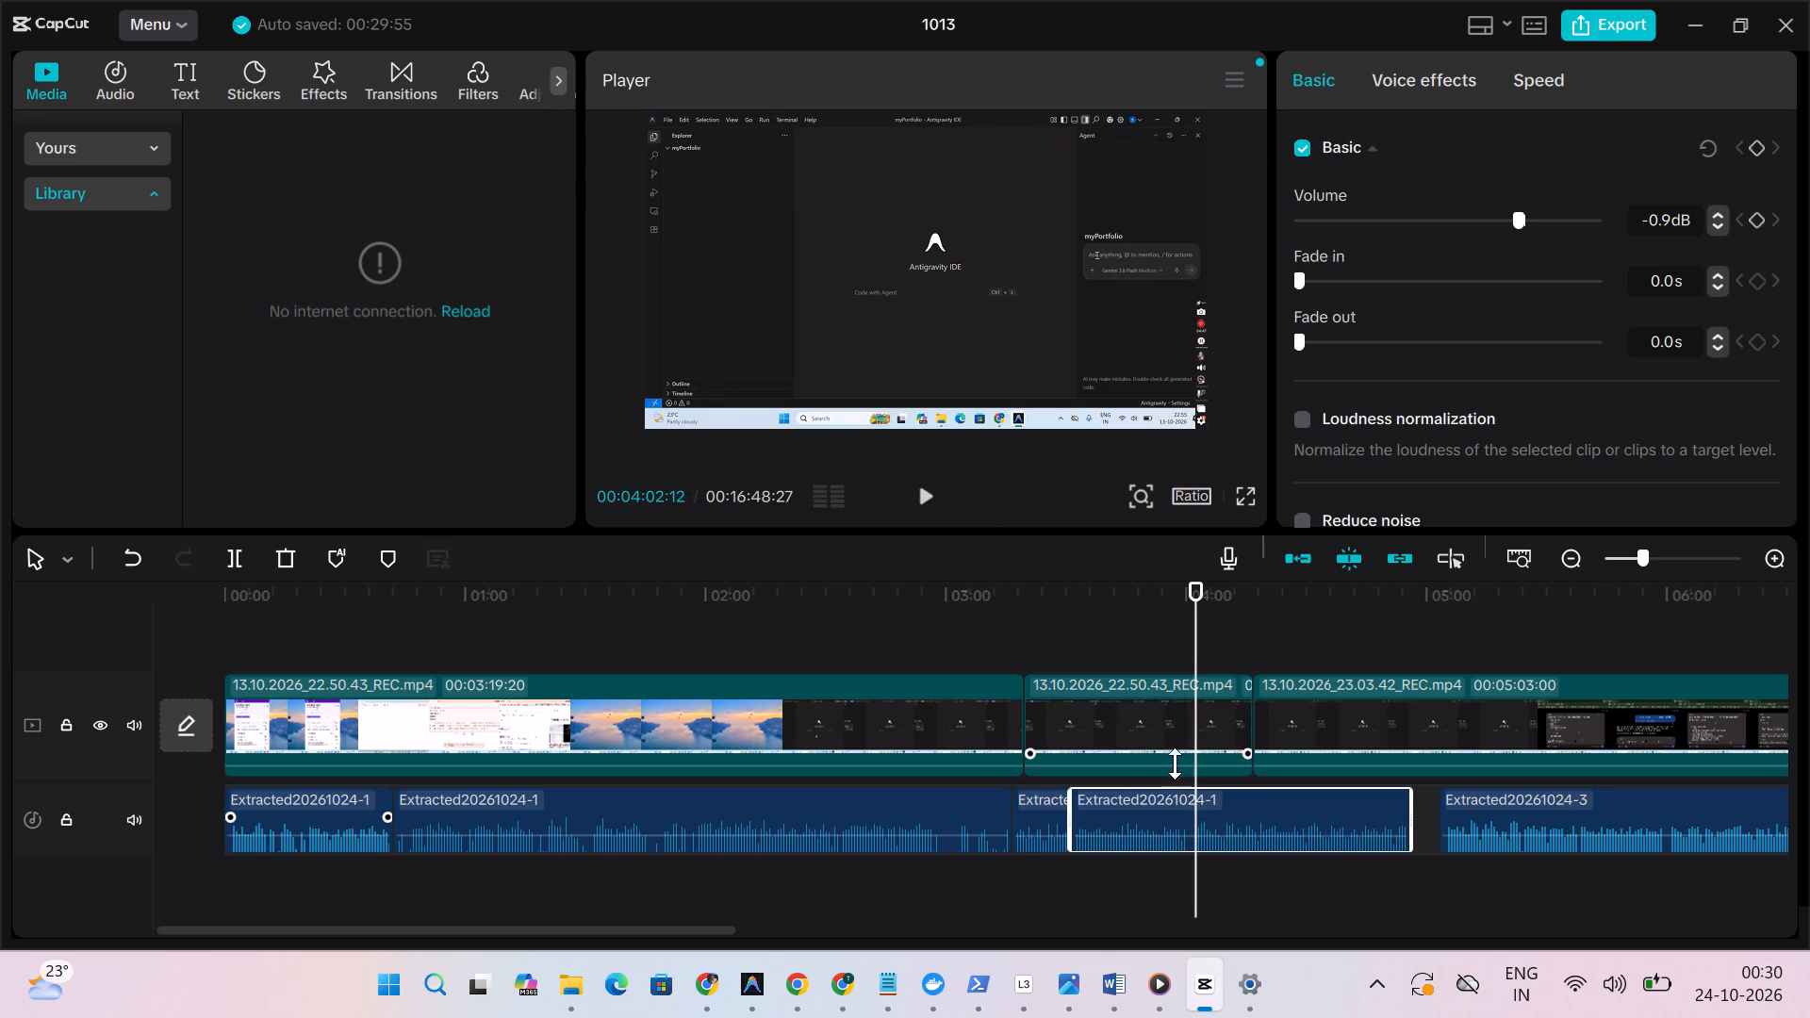
click(227, 554)
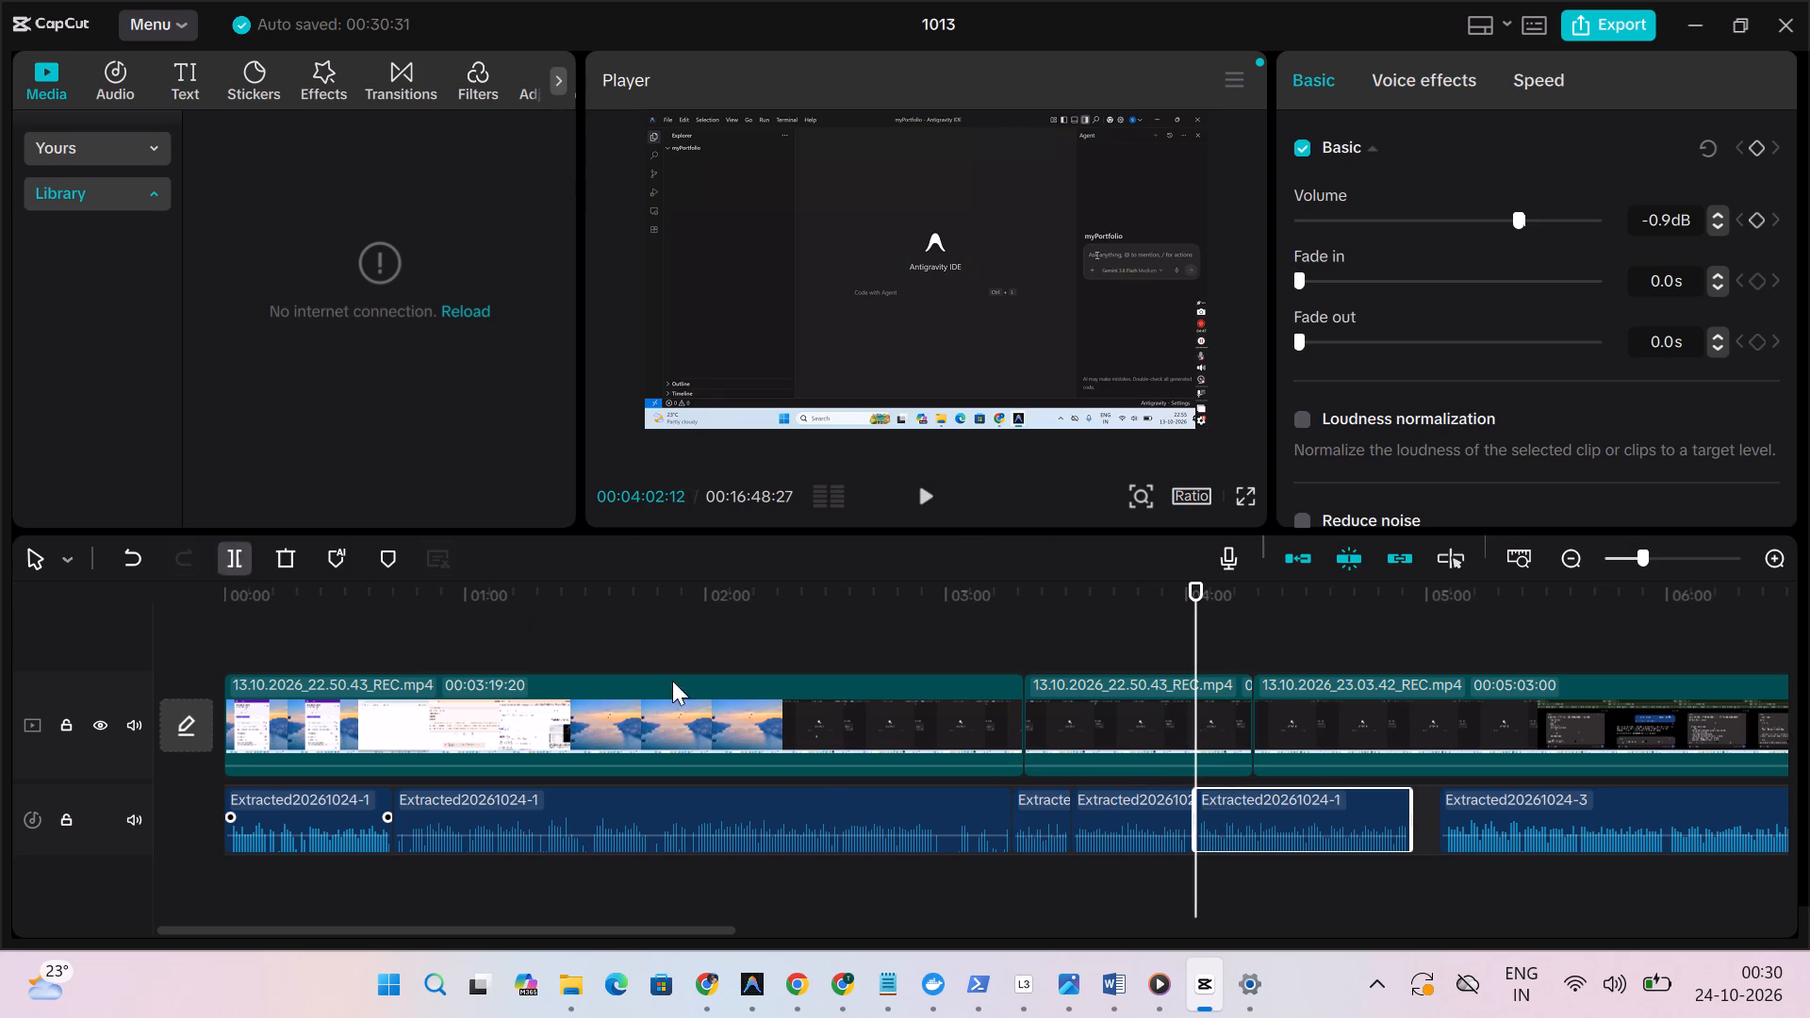
click(1129, 812)
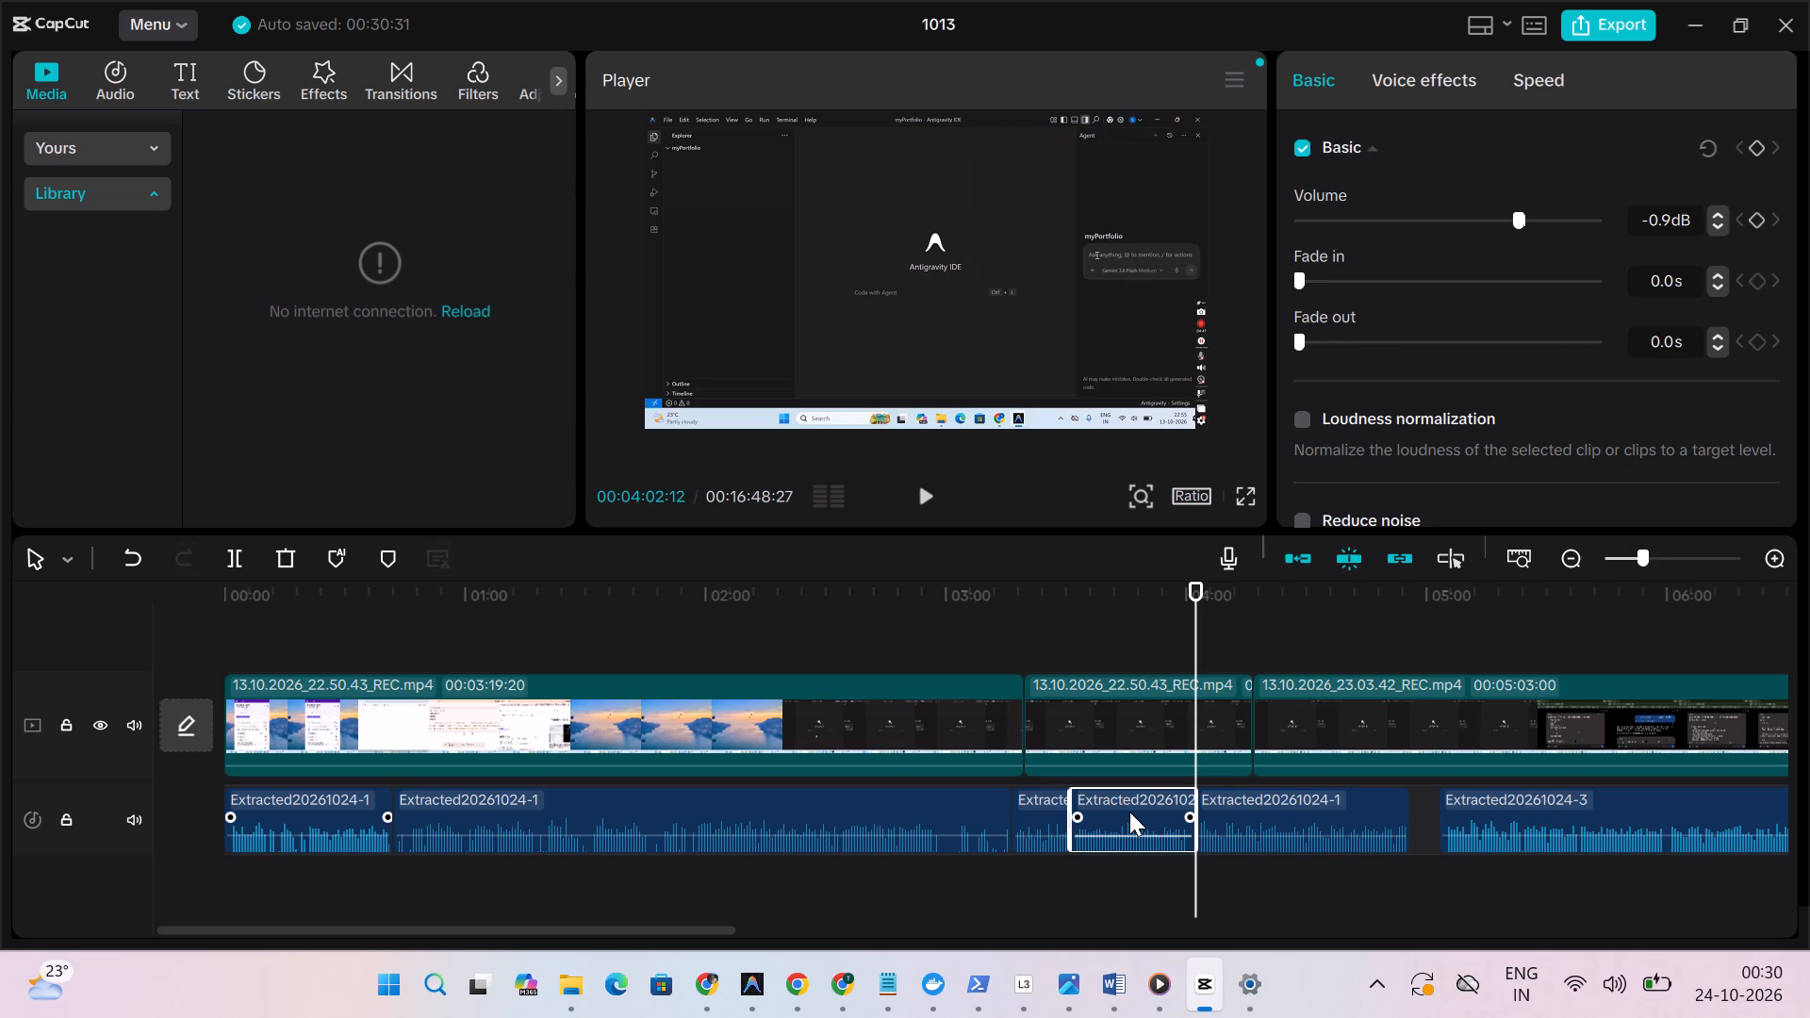
key(Delete)
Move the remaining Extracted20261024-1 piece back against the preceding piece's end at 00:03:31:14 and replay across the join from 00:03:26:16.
drag(1239, 817, 1135, 818)
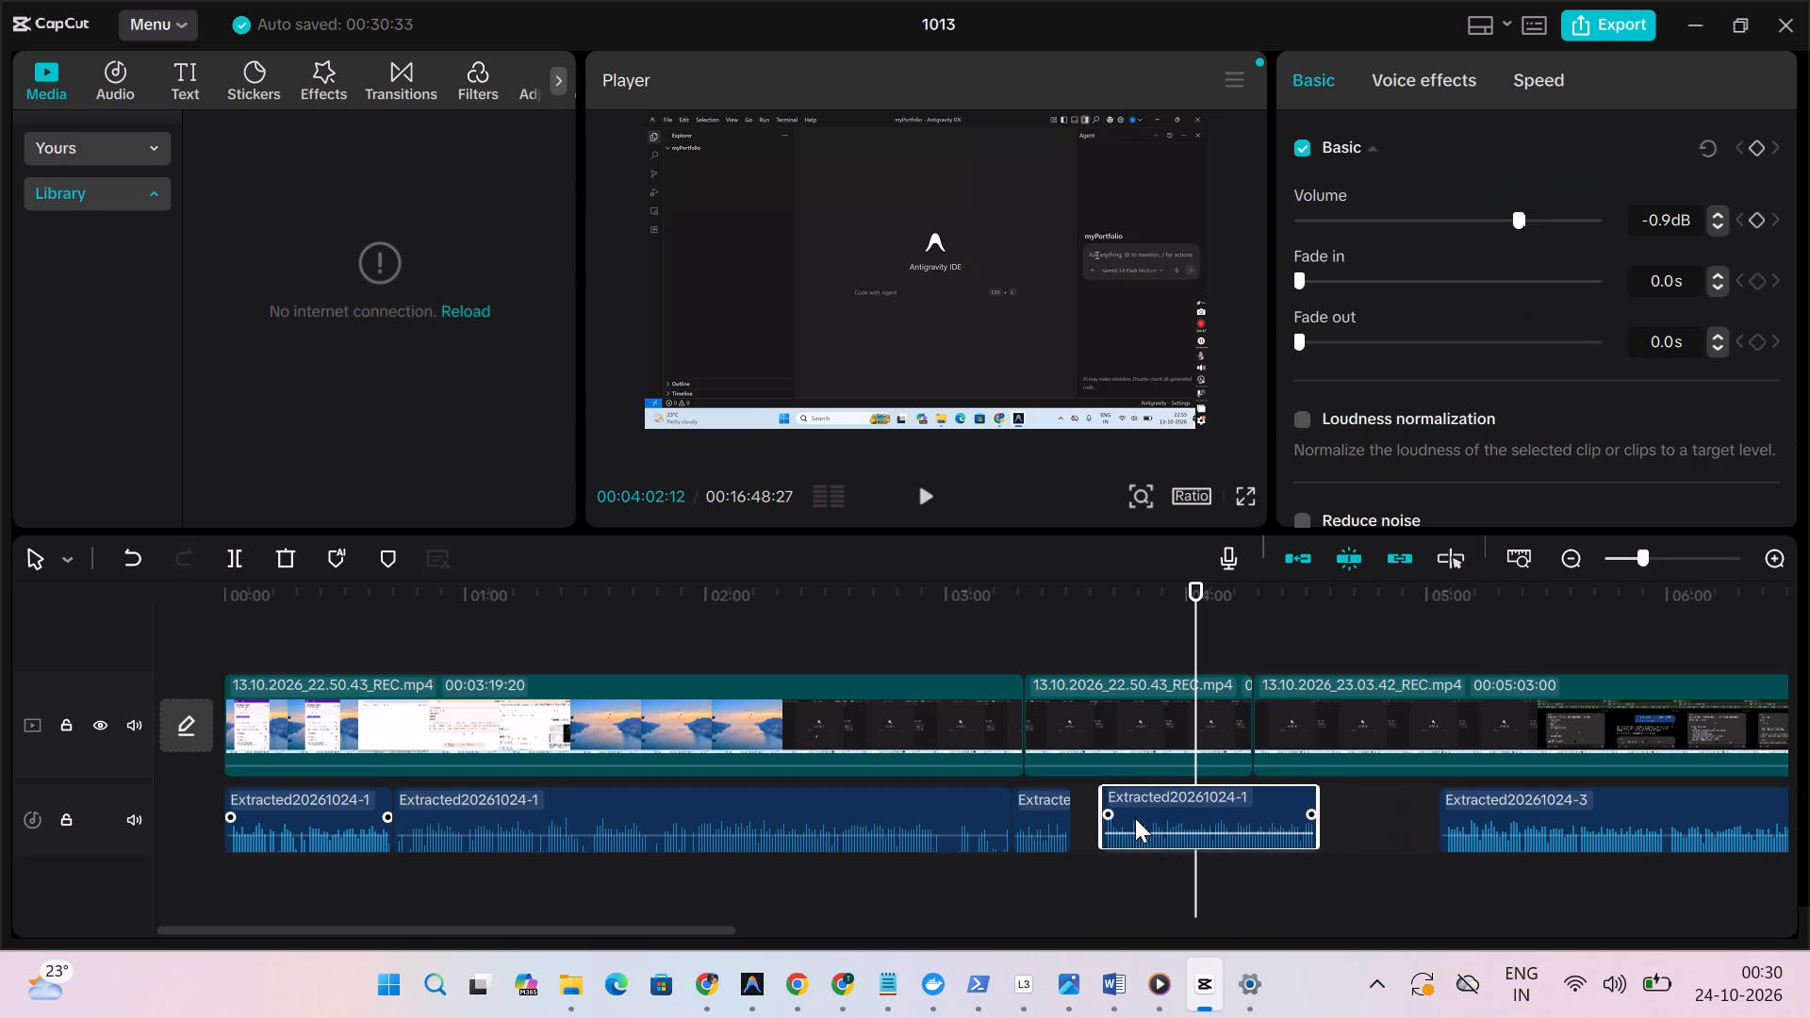
drag(1135, 818, 1118, 822)
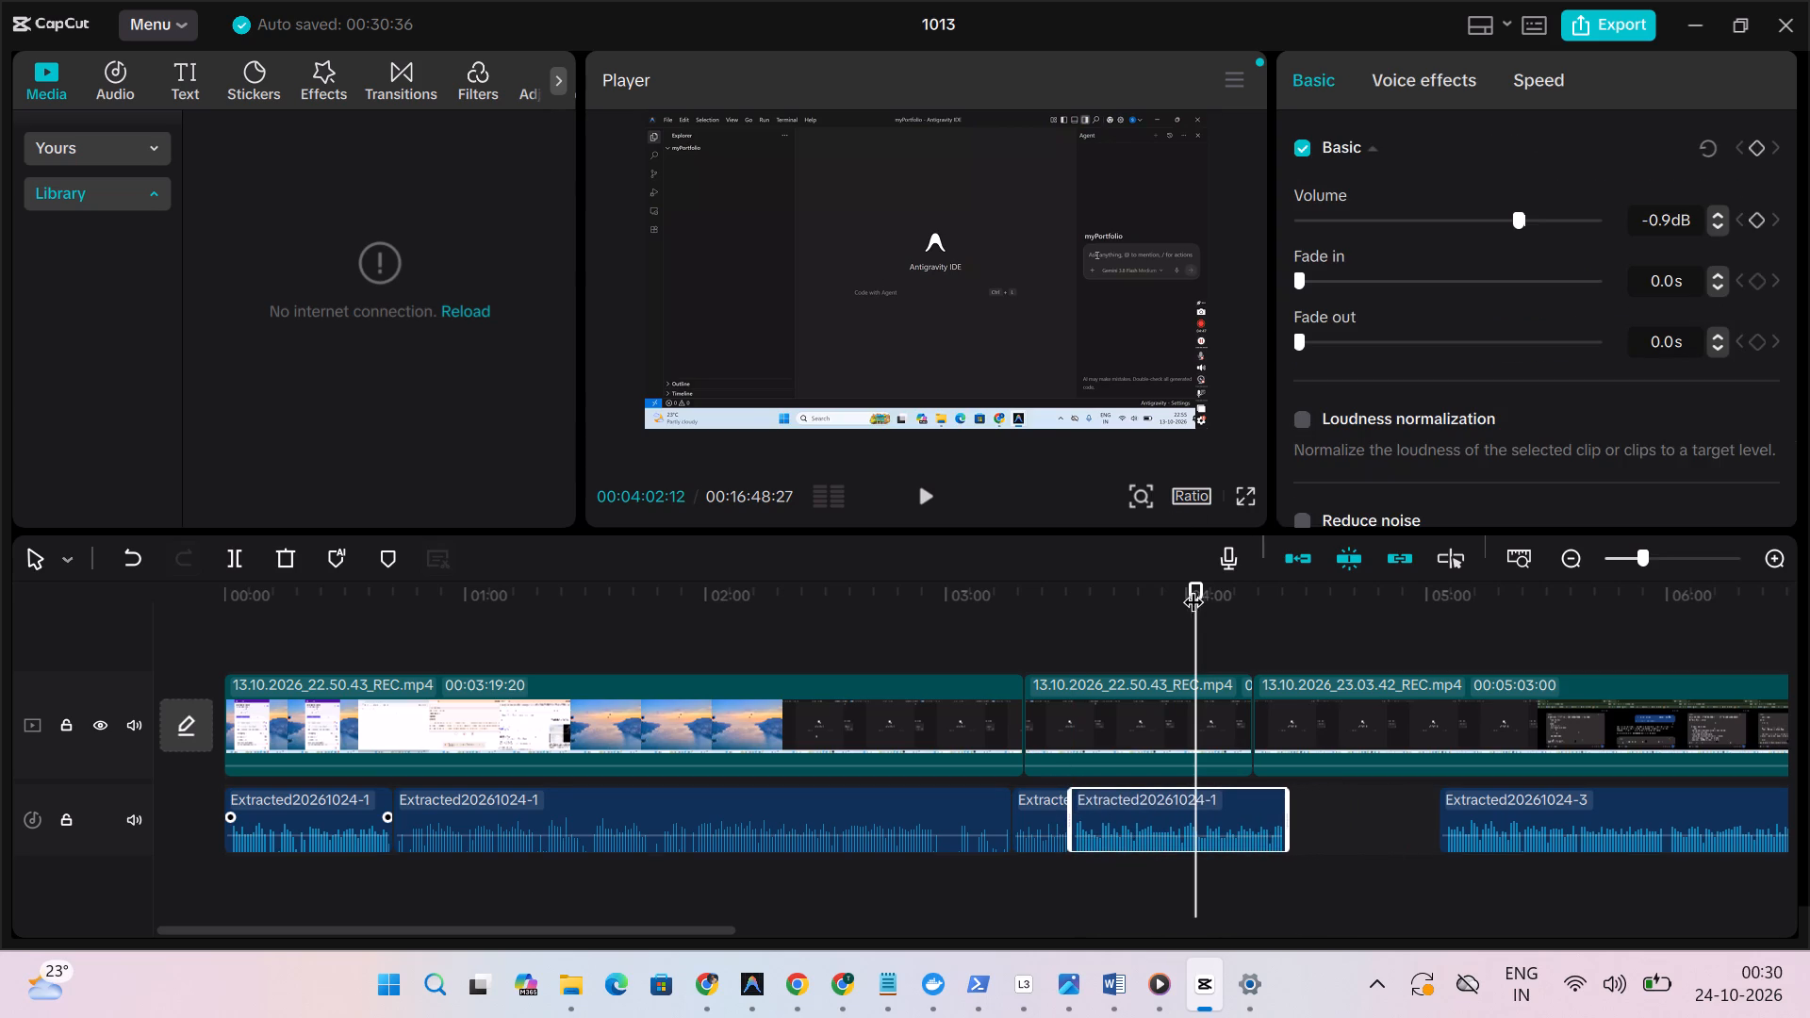
drag(1195, 579, 1070, 597)
drag(1196, 591, 1052, 602)
click(921, 502)
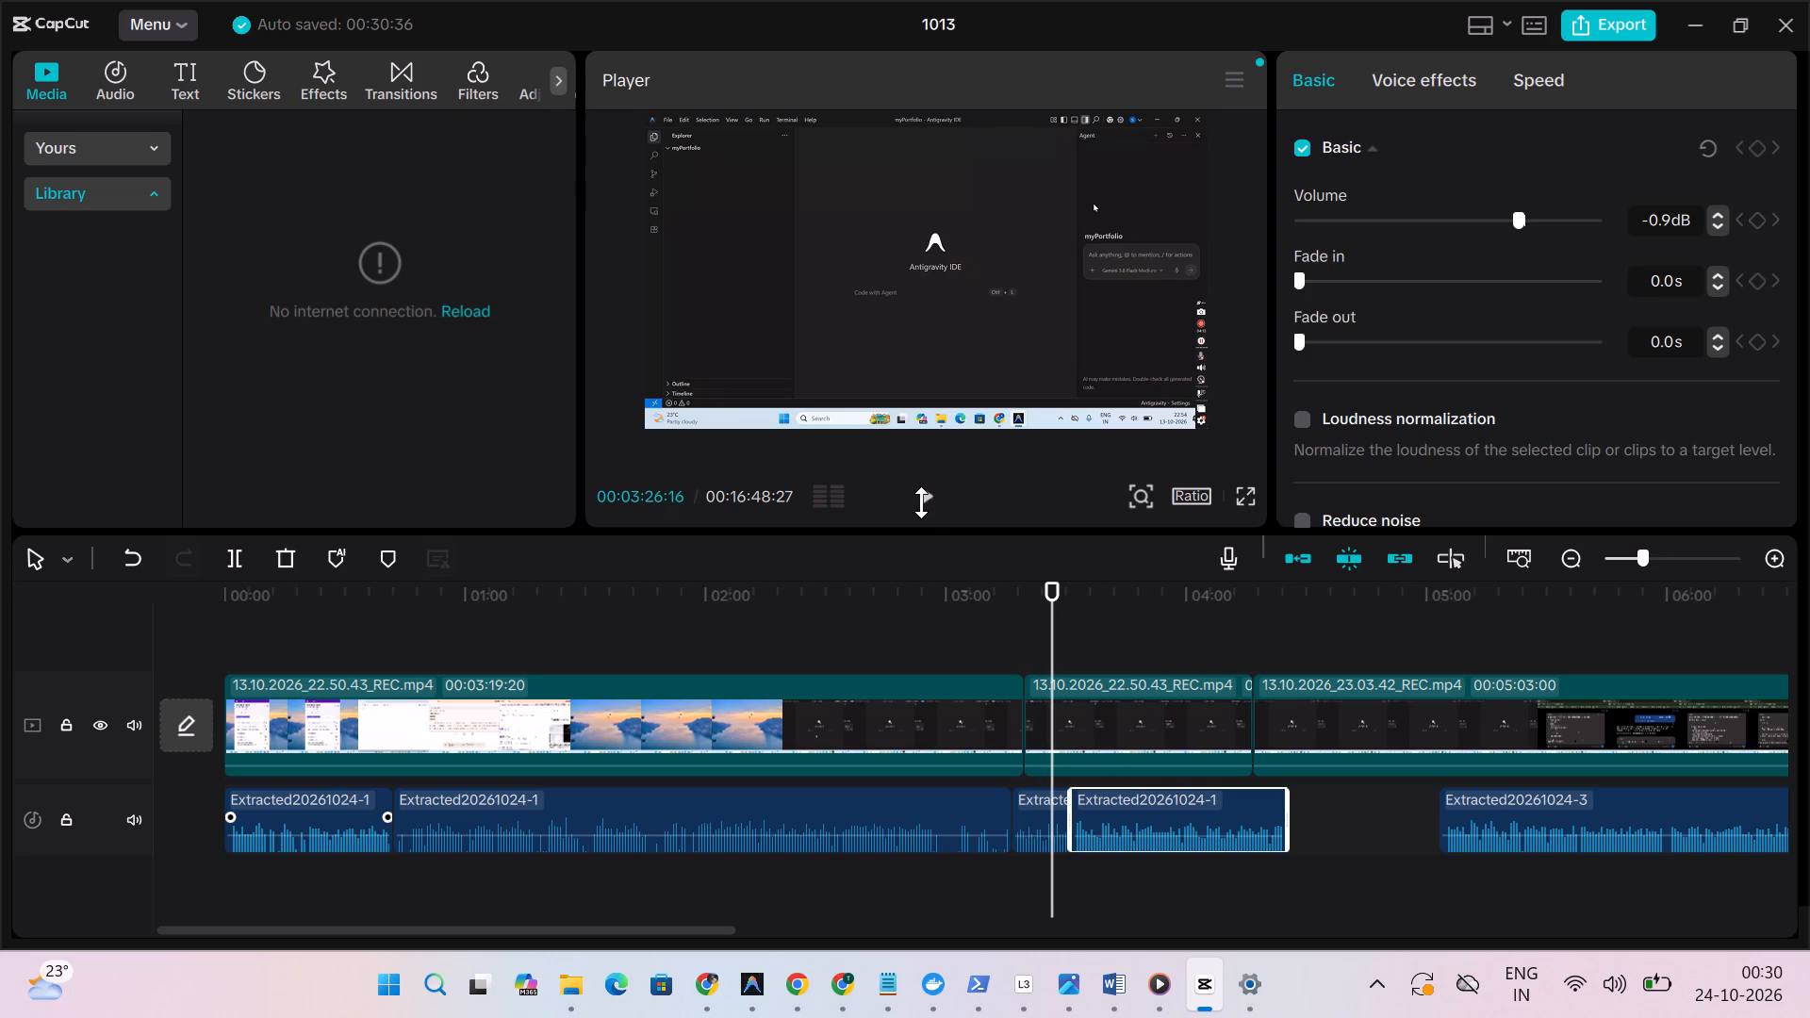
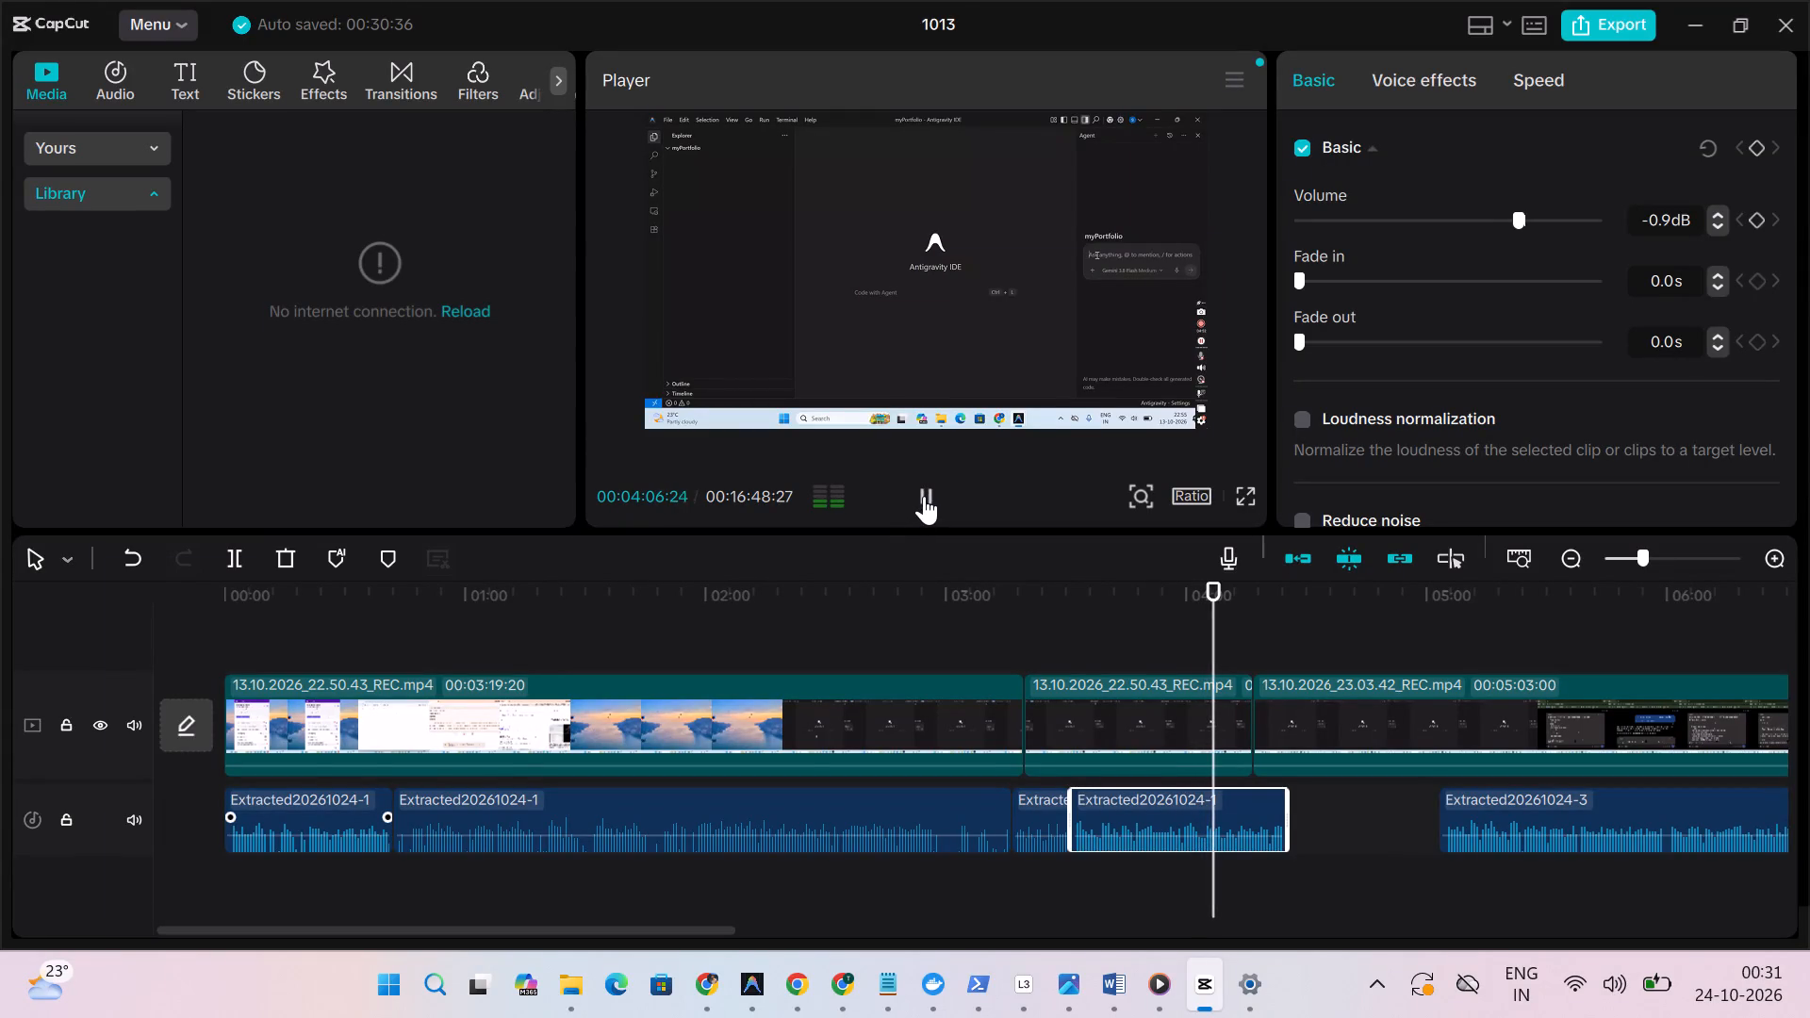
Stop playback, split the second 13.10.2026_22.50.43_REC.mp4 clip at 00:03:31:14, and delete the piece after the cut.
click(924, 496)
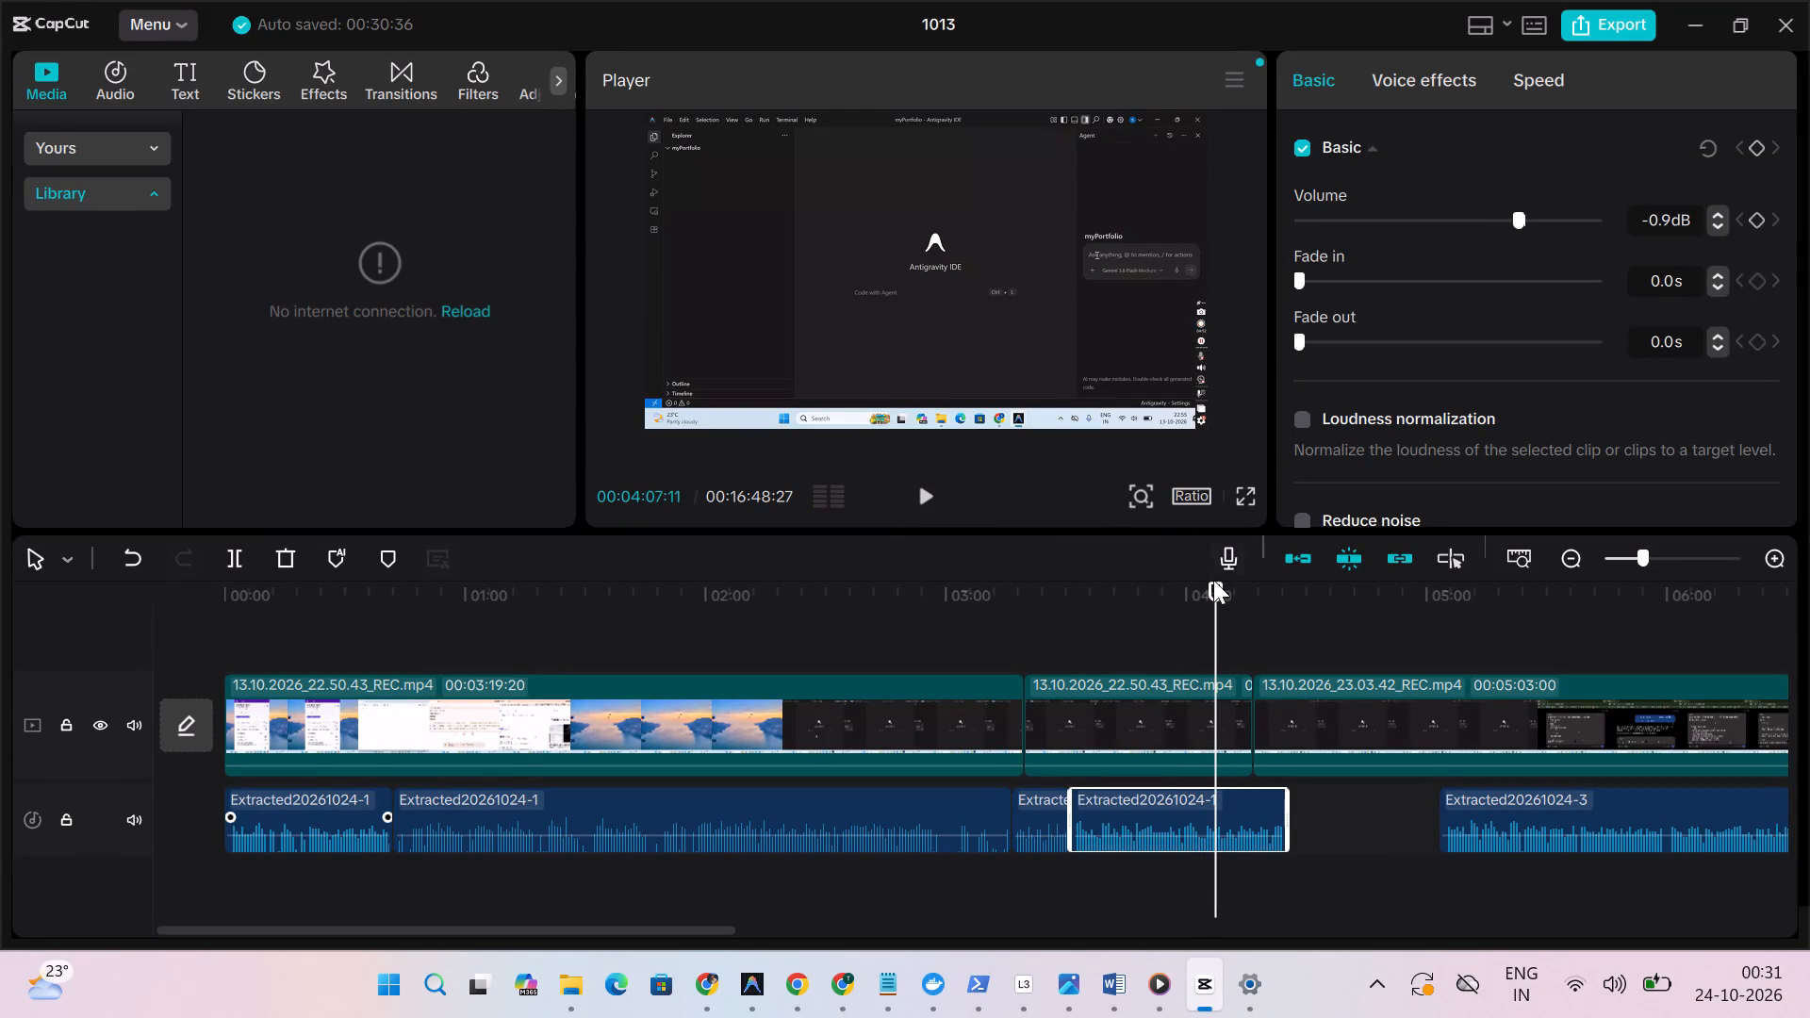
click(1213, 590)
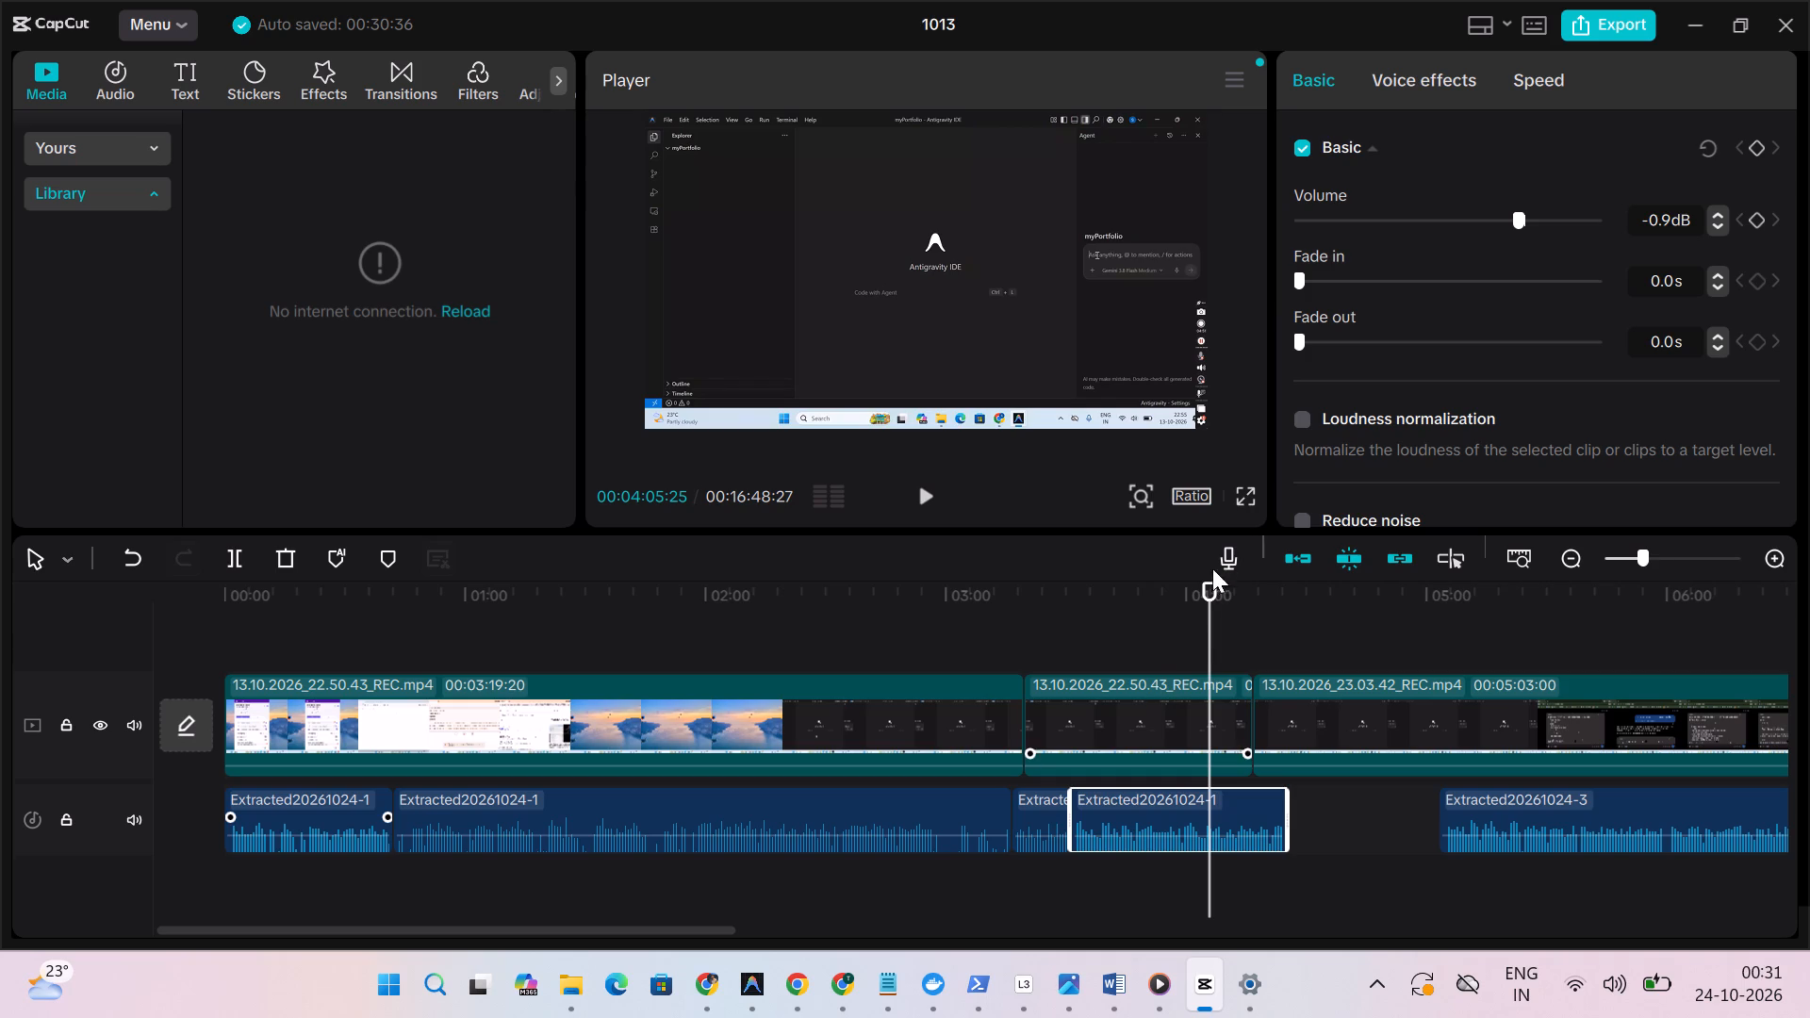
click(923, 731)
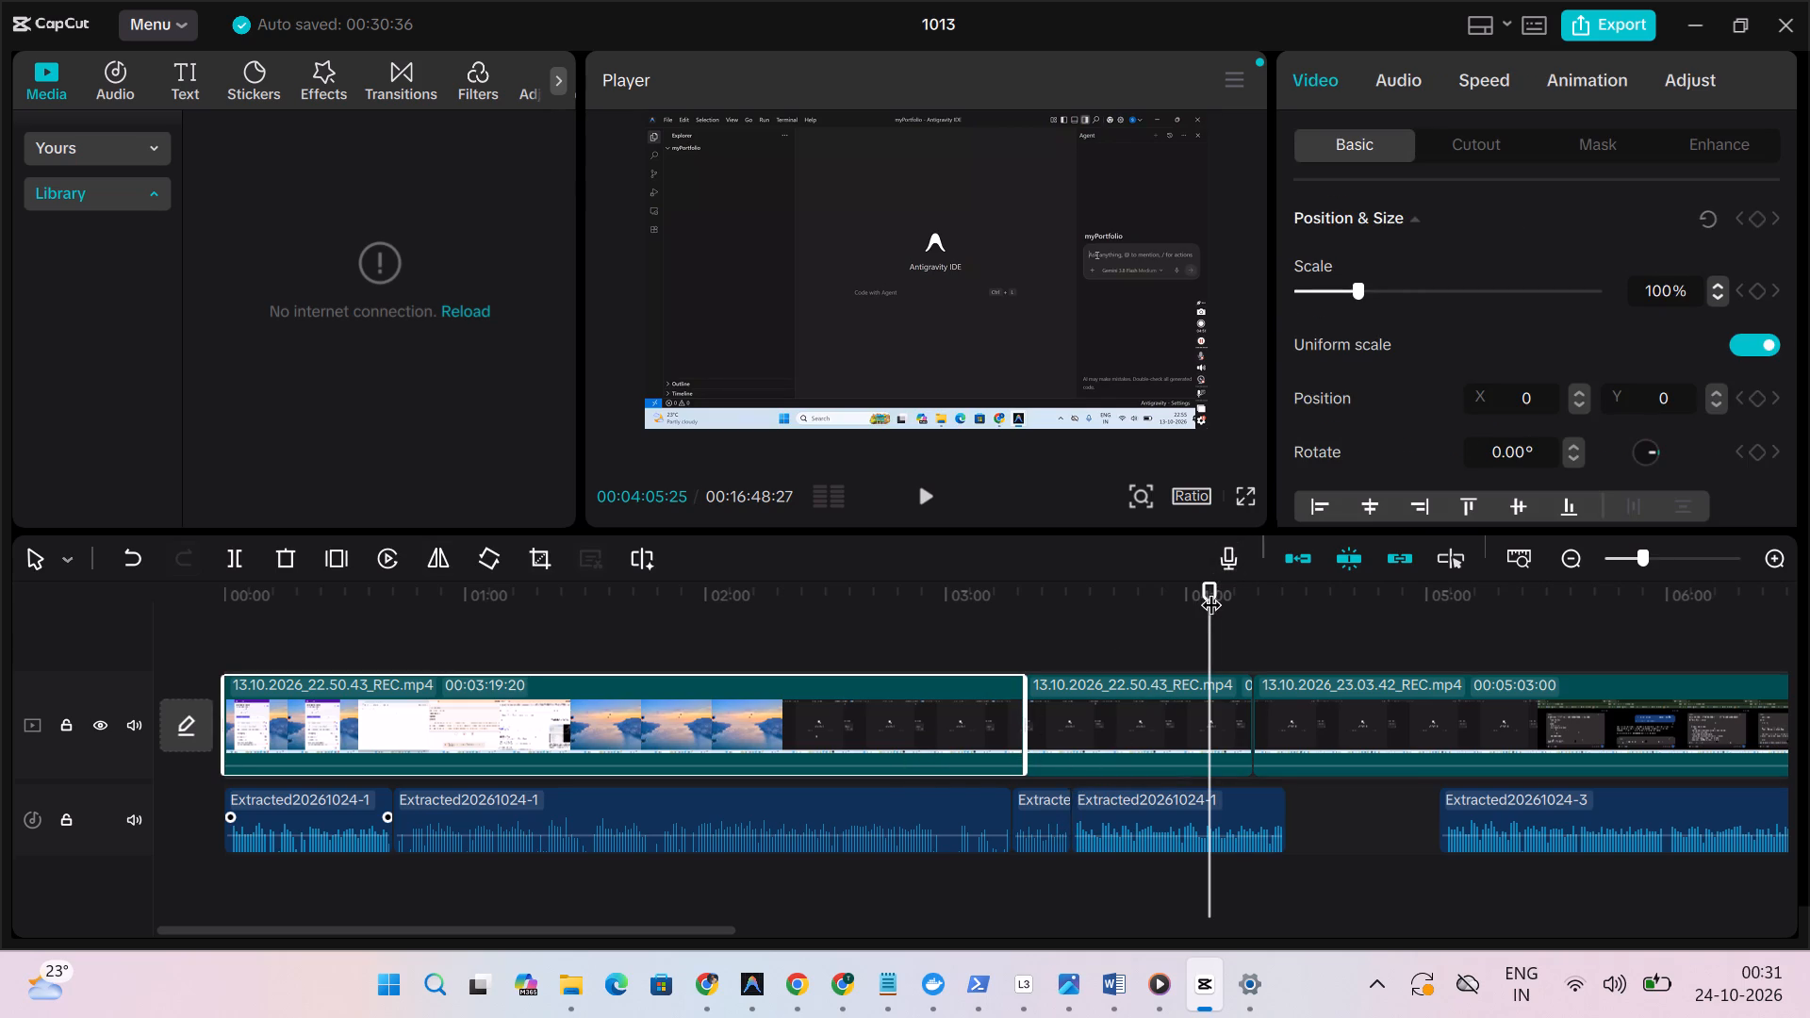
drag(1205, 580, 1039, 632)
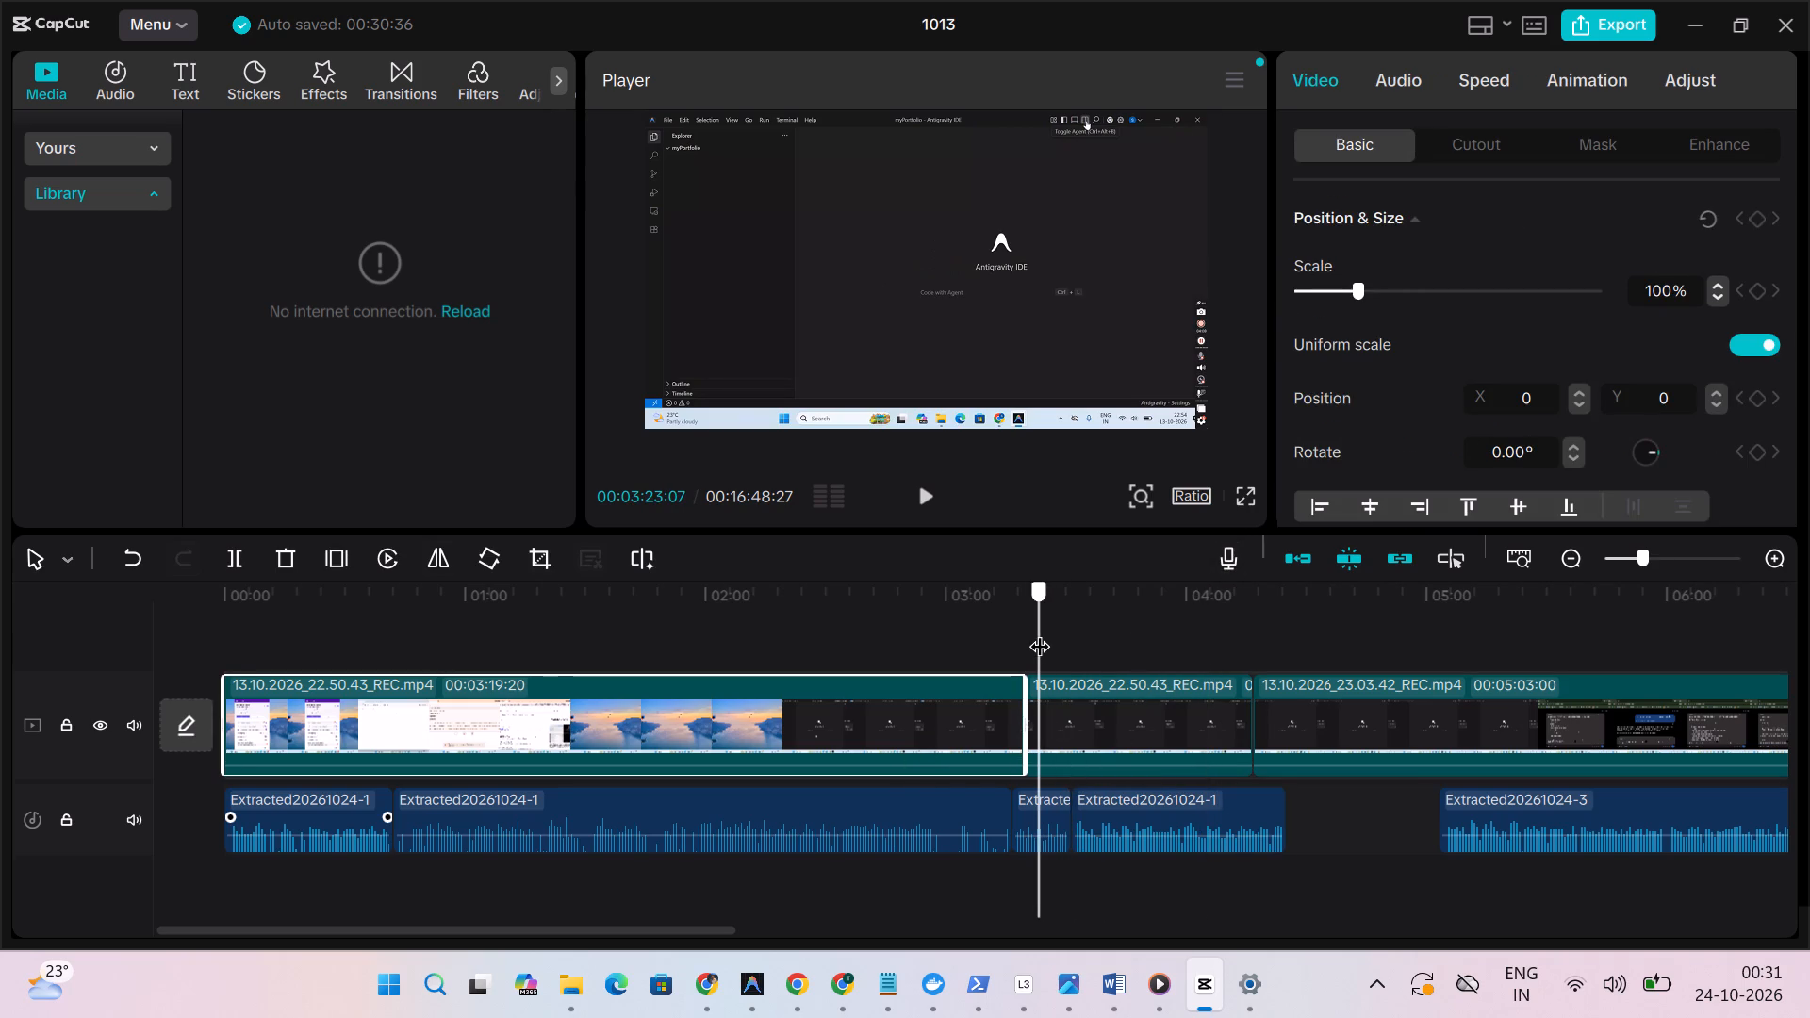
drag(1039, 632, 1071, 627)
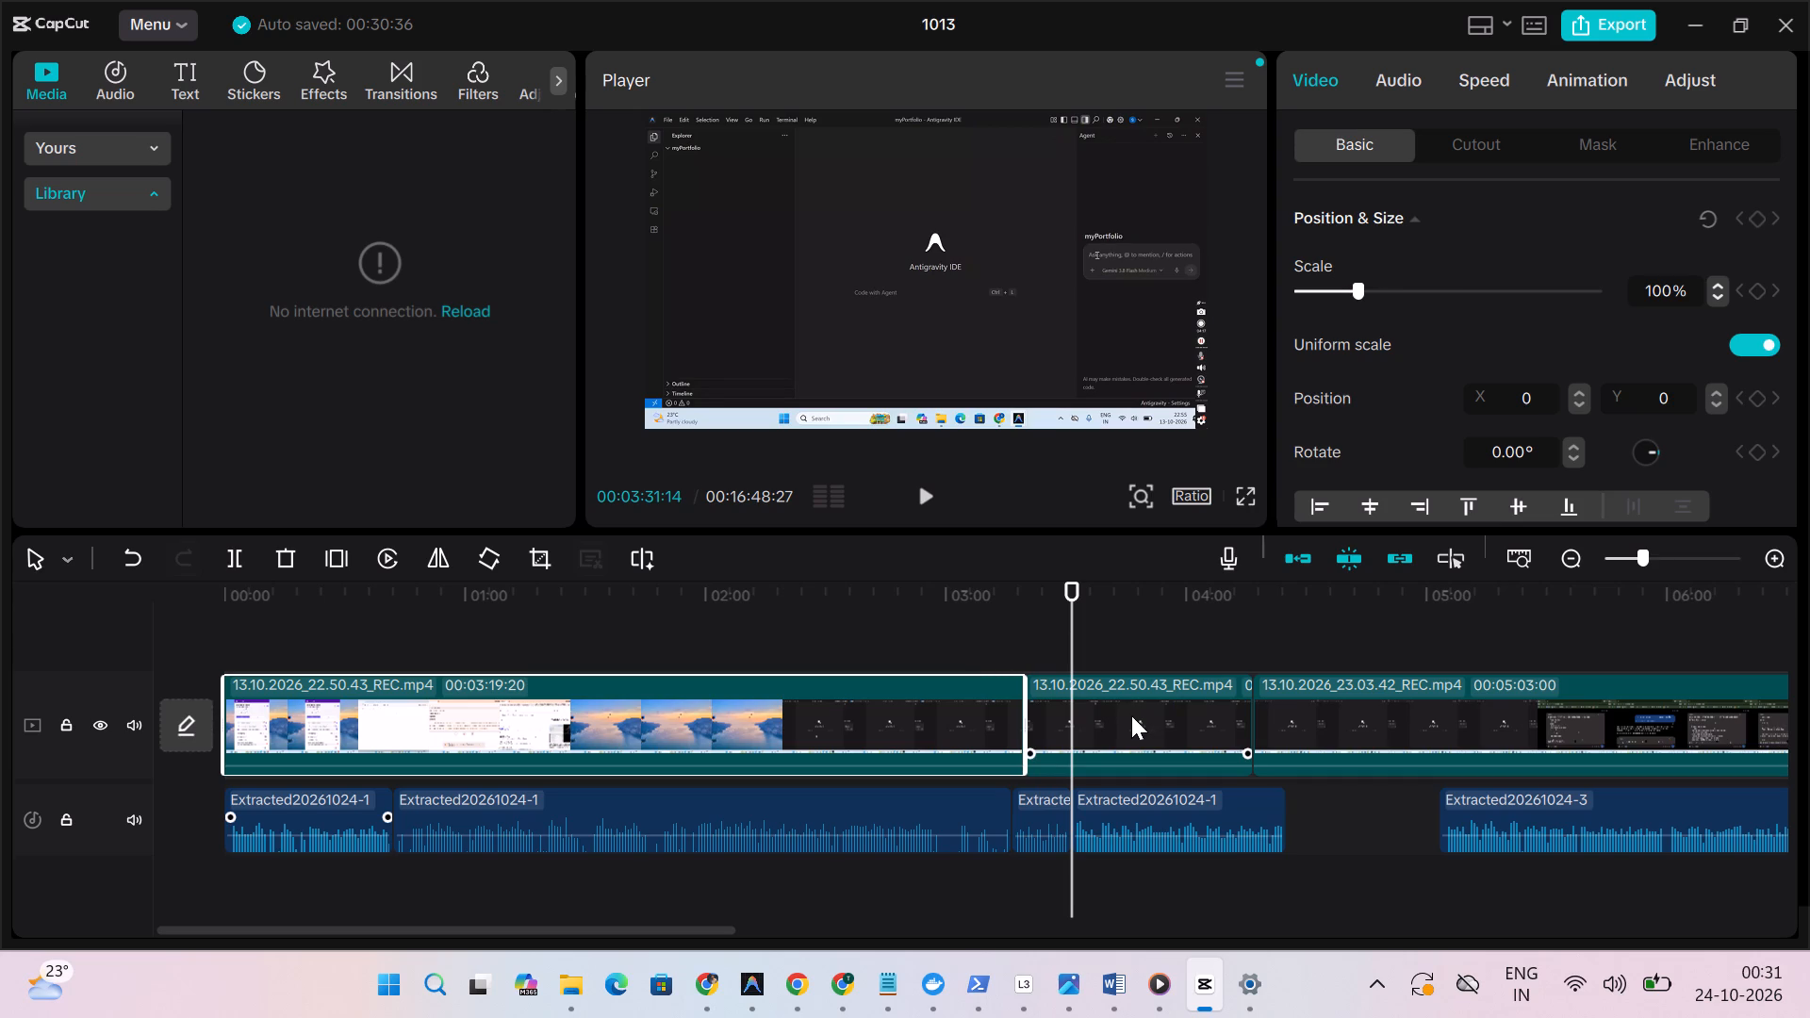
click(1131, 715)
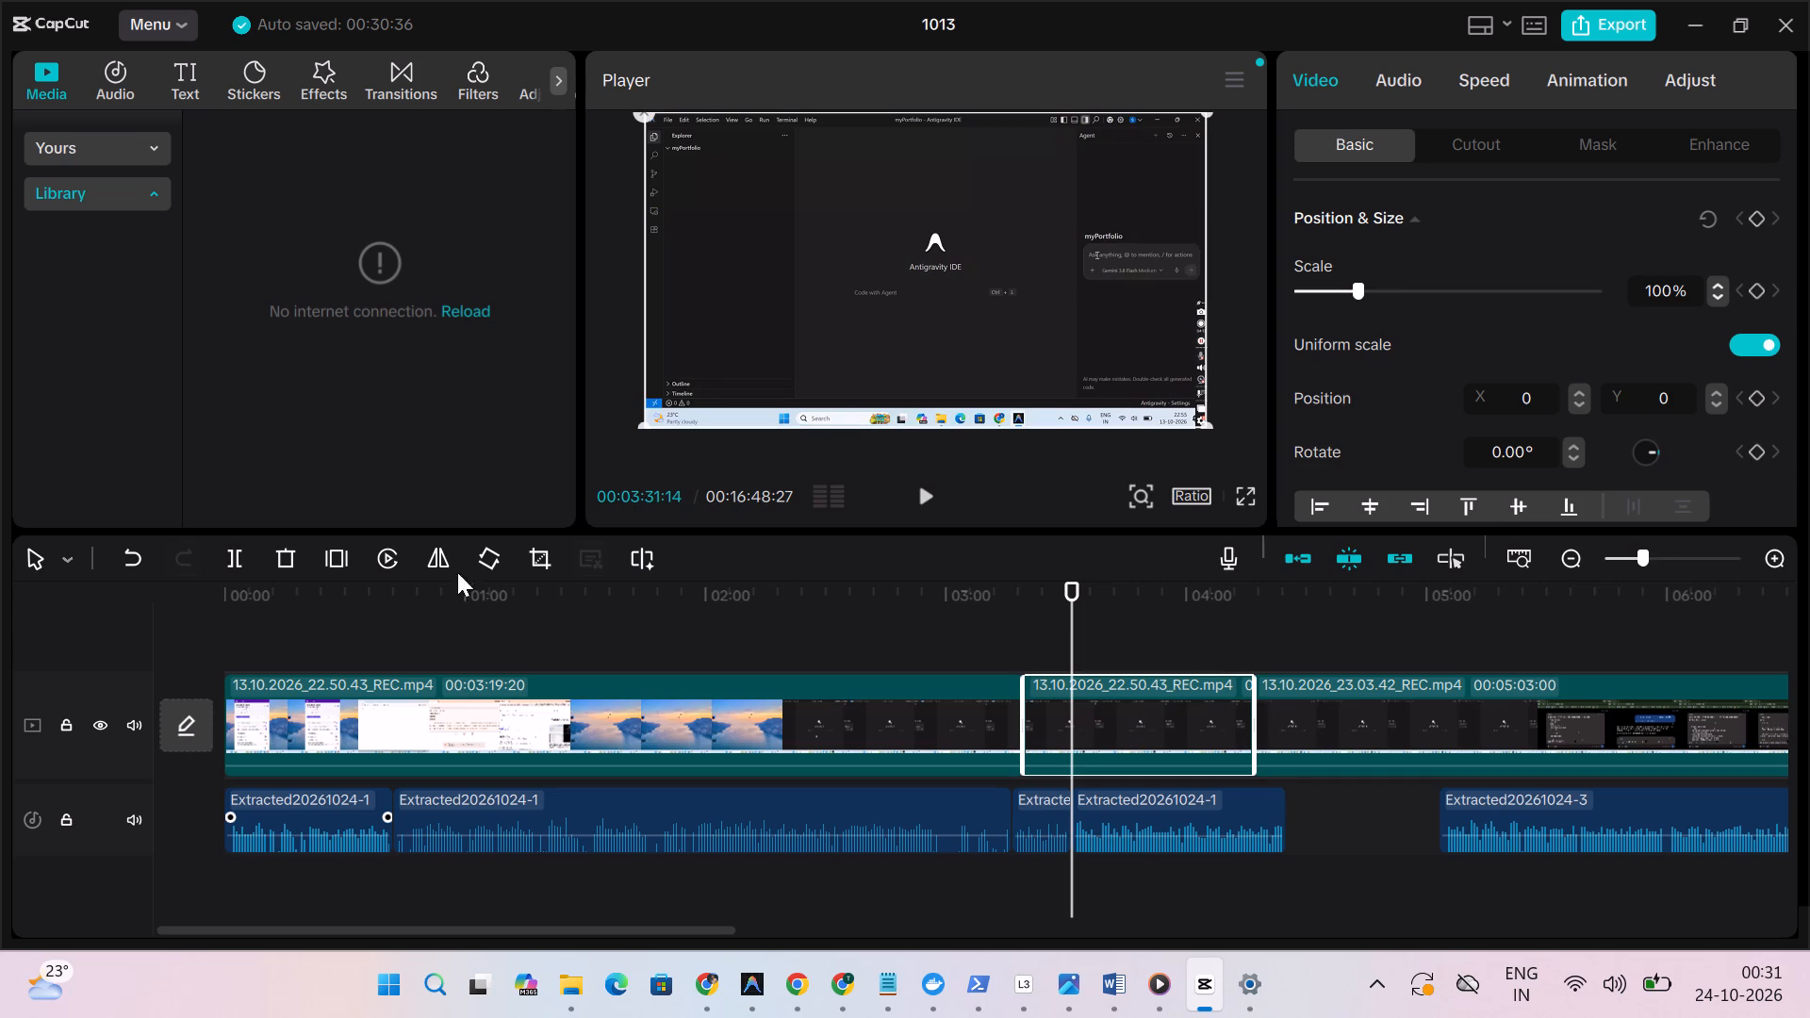
click(230, 558)
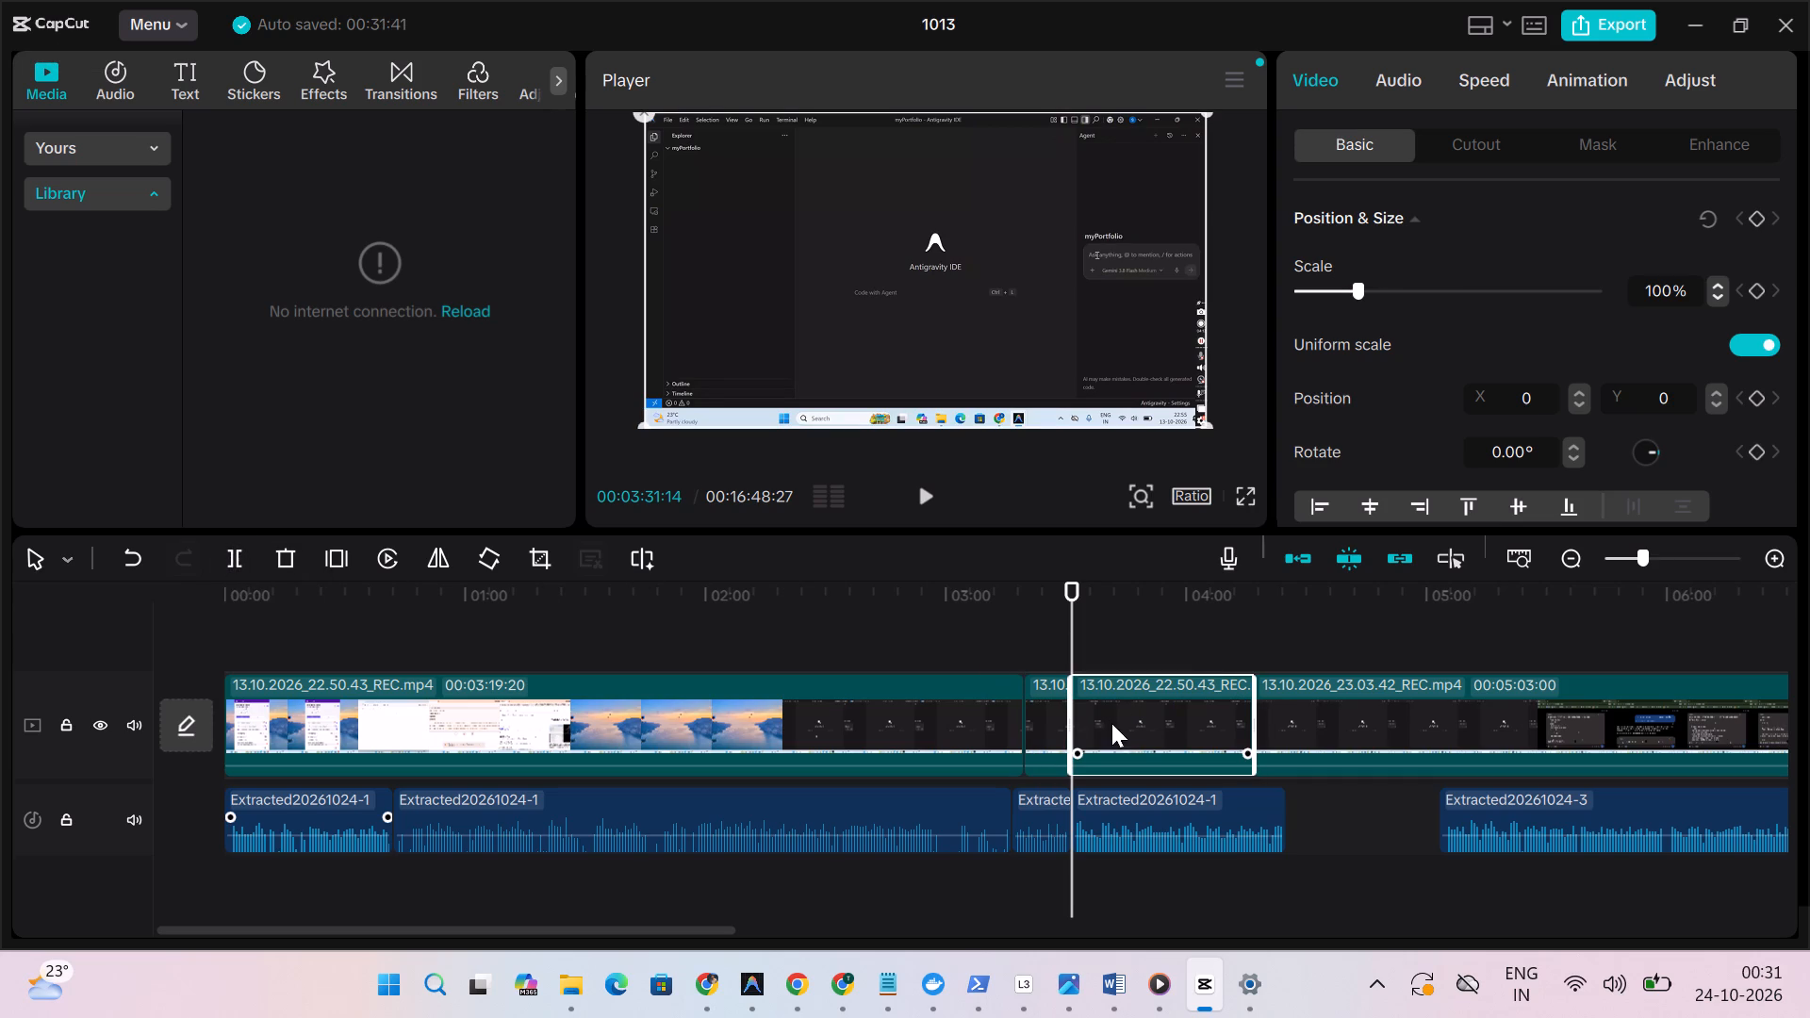
click(1134, 731)
key(Delete)
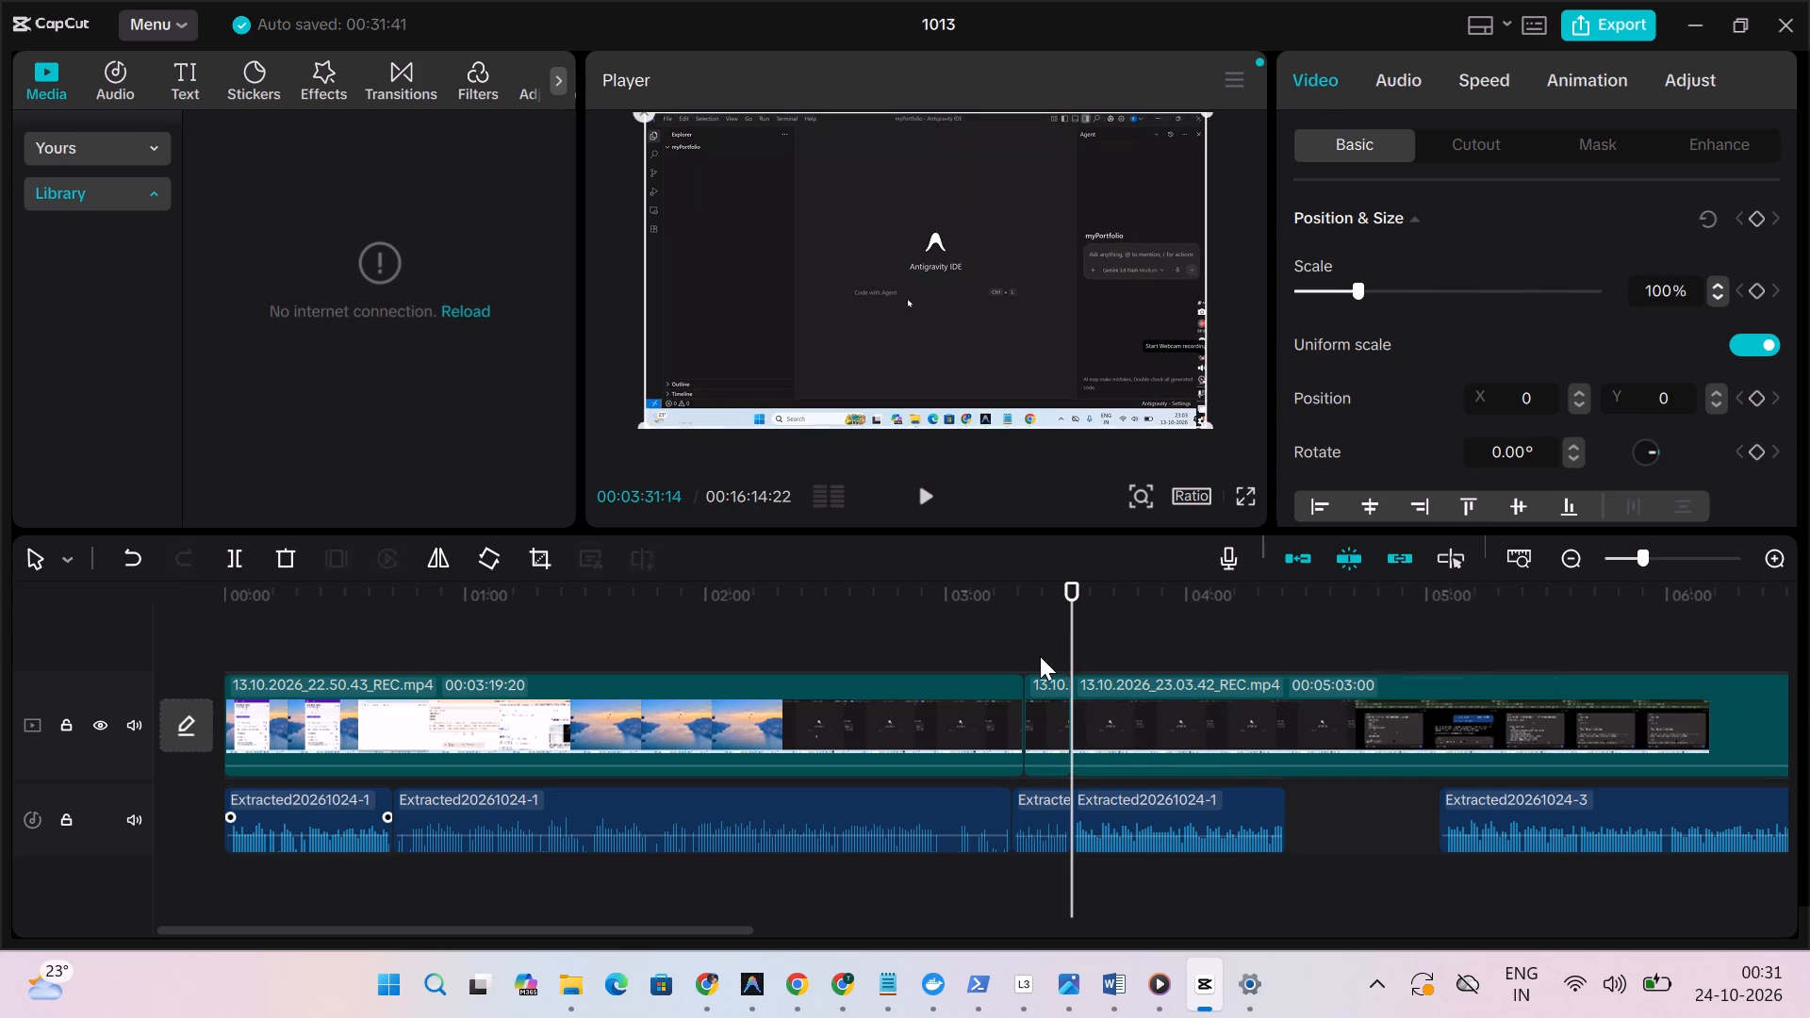
Scrub through the start of the 13.10.2026_23.03.42_REC.mp4 clip, split it at 00:03:59:14, and delete the piece before the cut.
click(1110, 731)
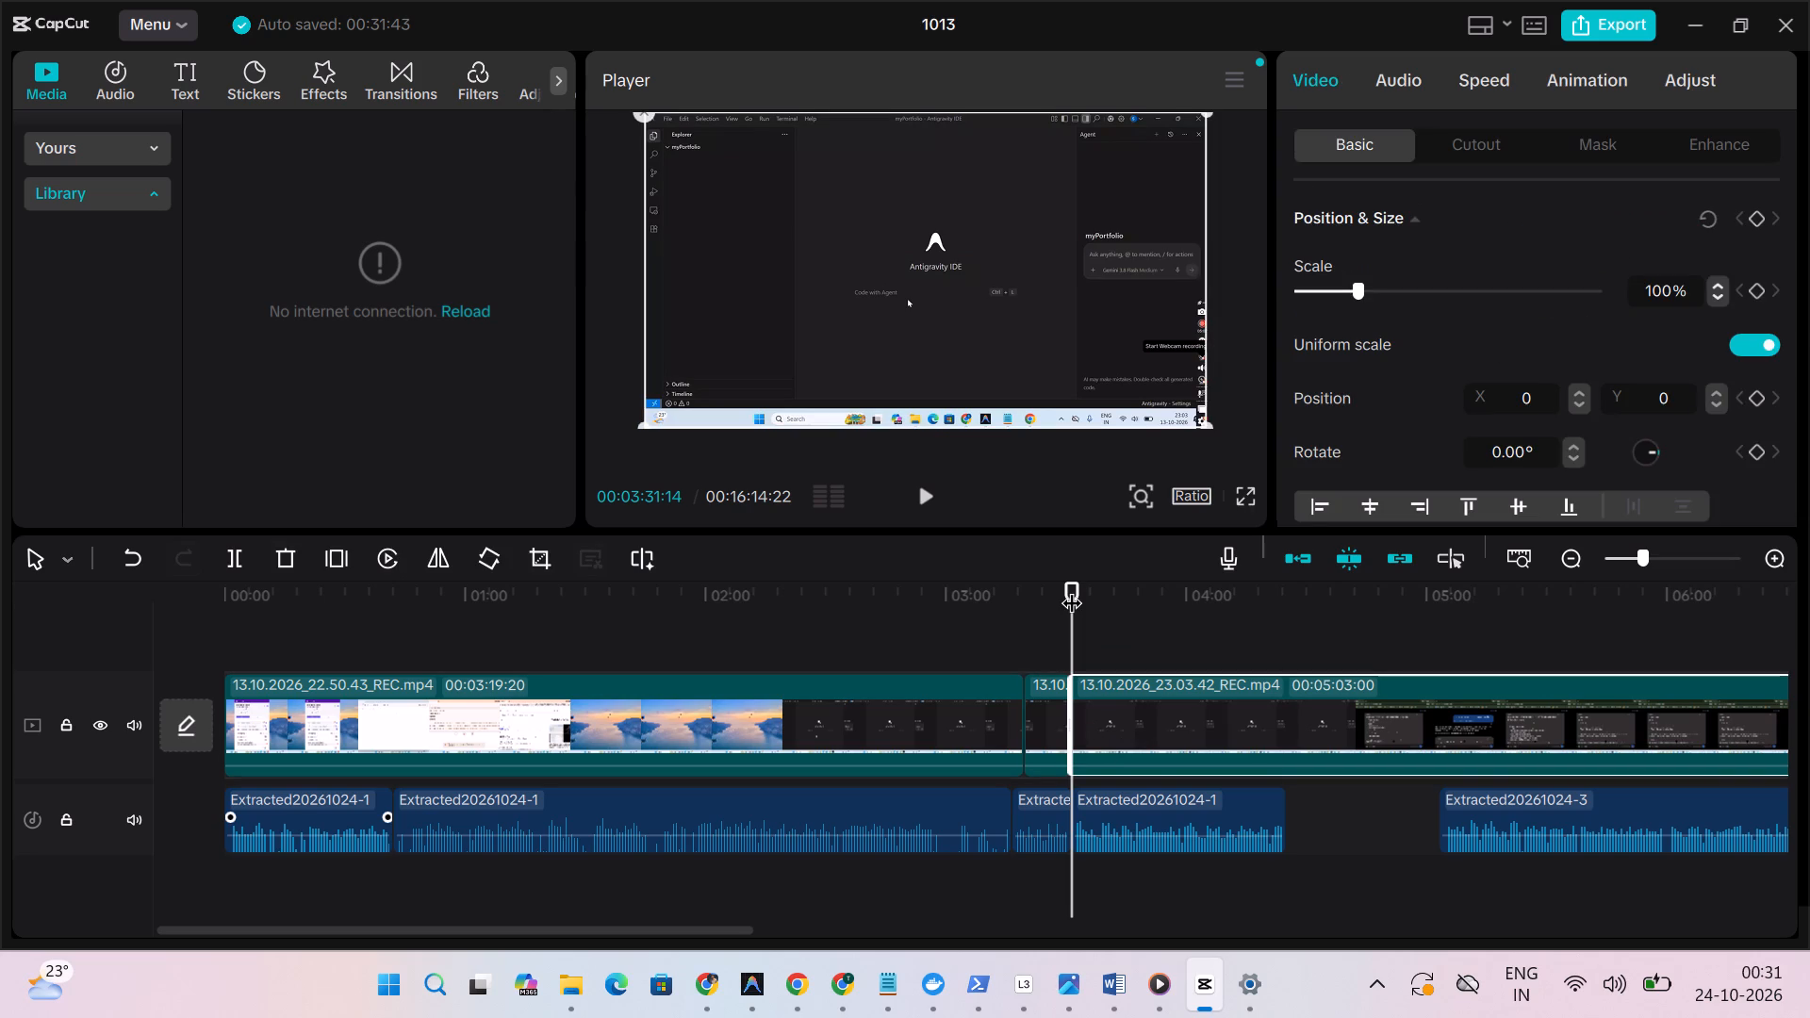
drag(1071, 588, 1178, 598)
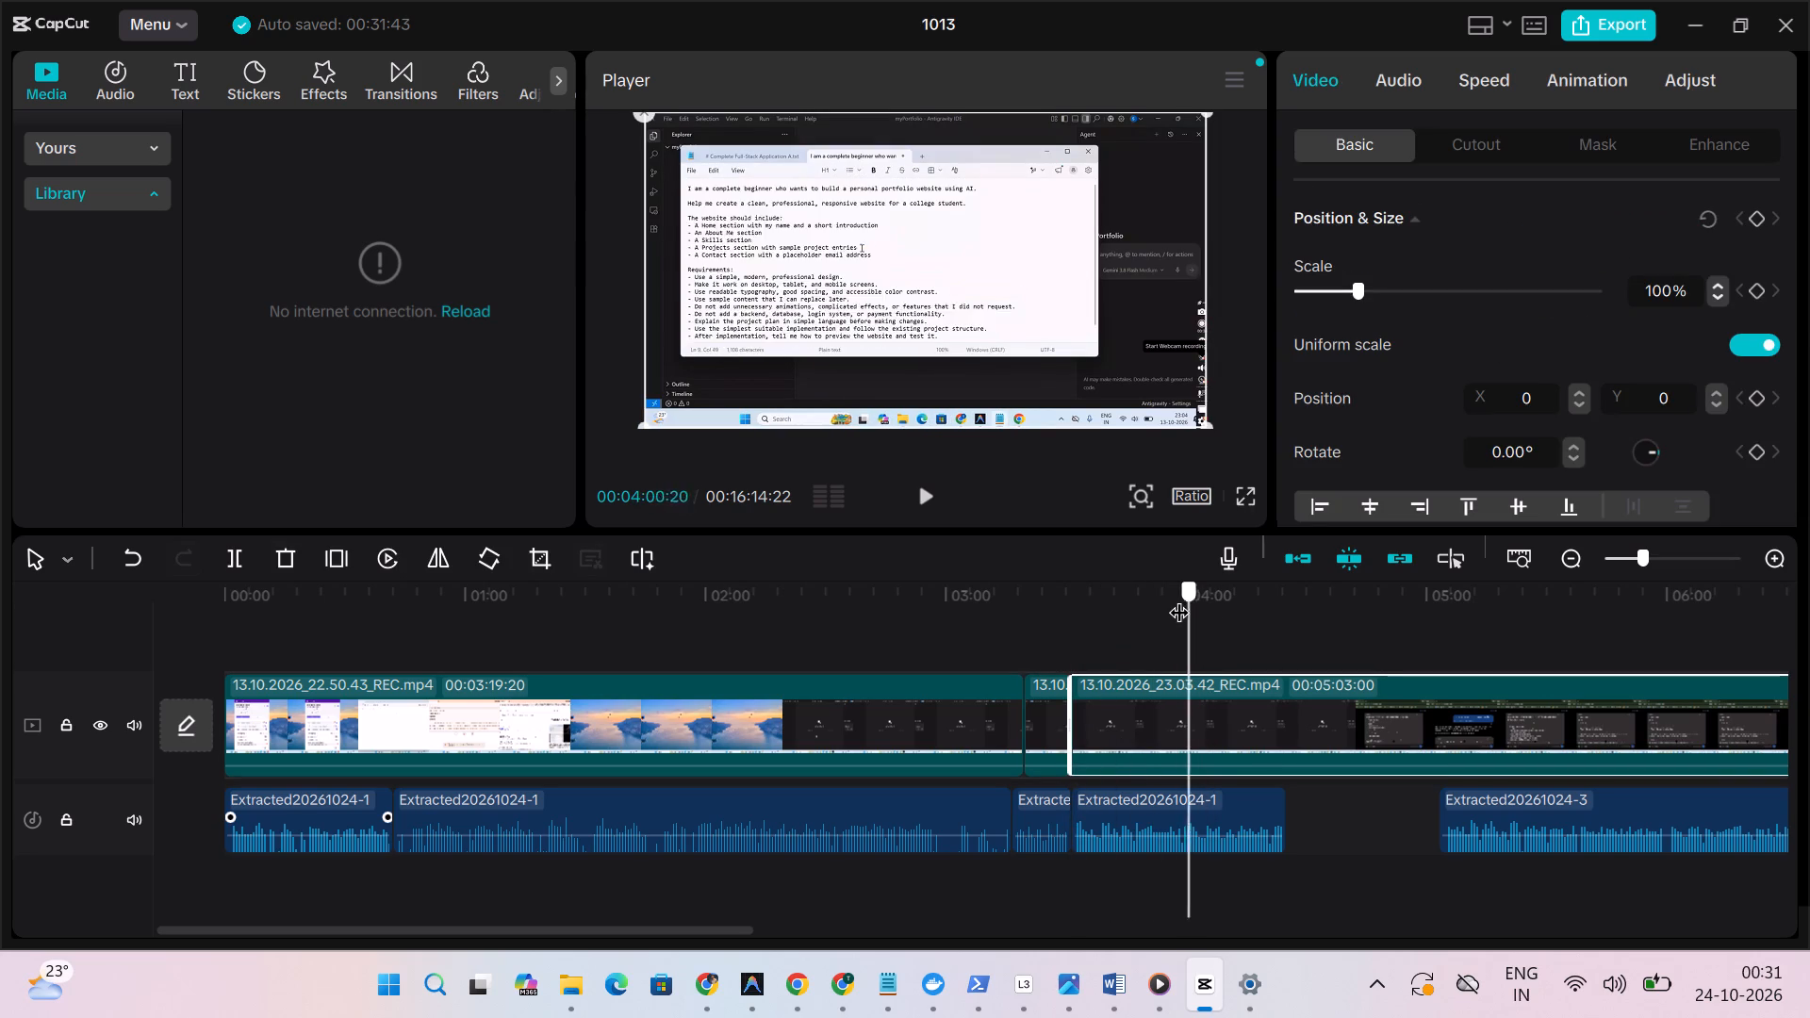
drag(1178, 598, 1083, 617)
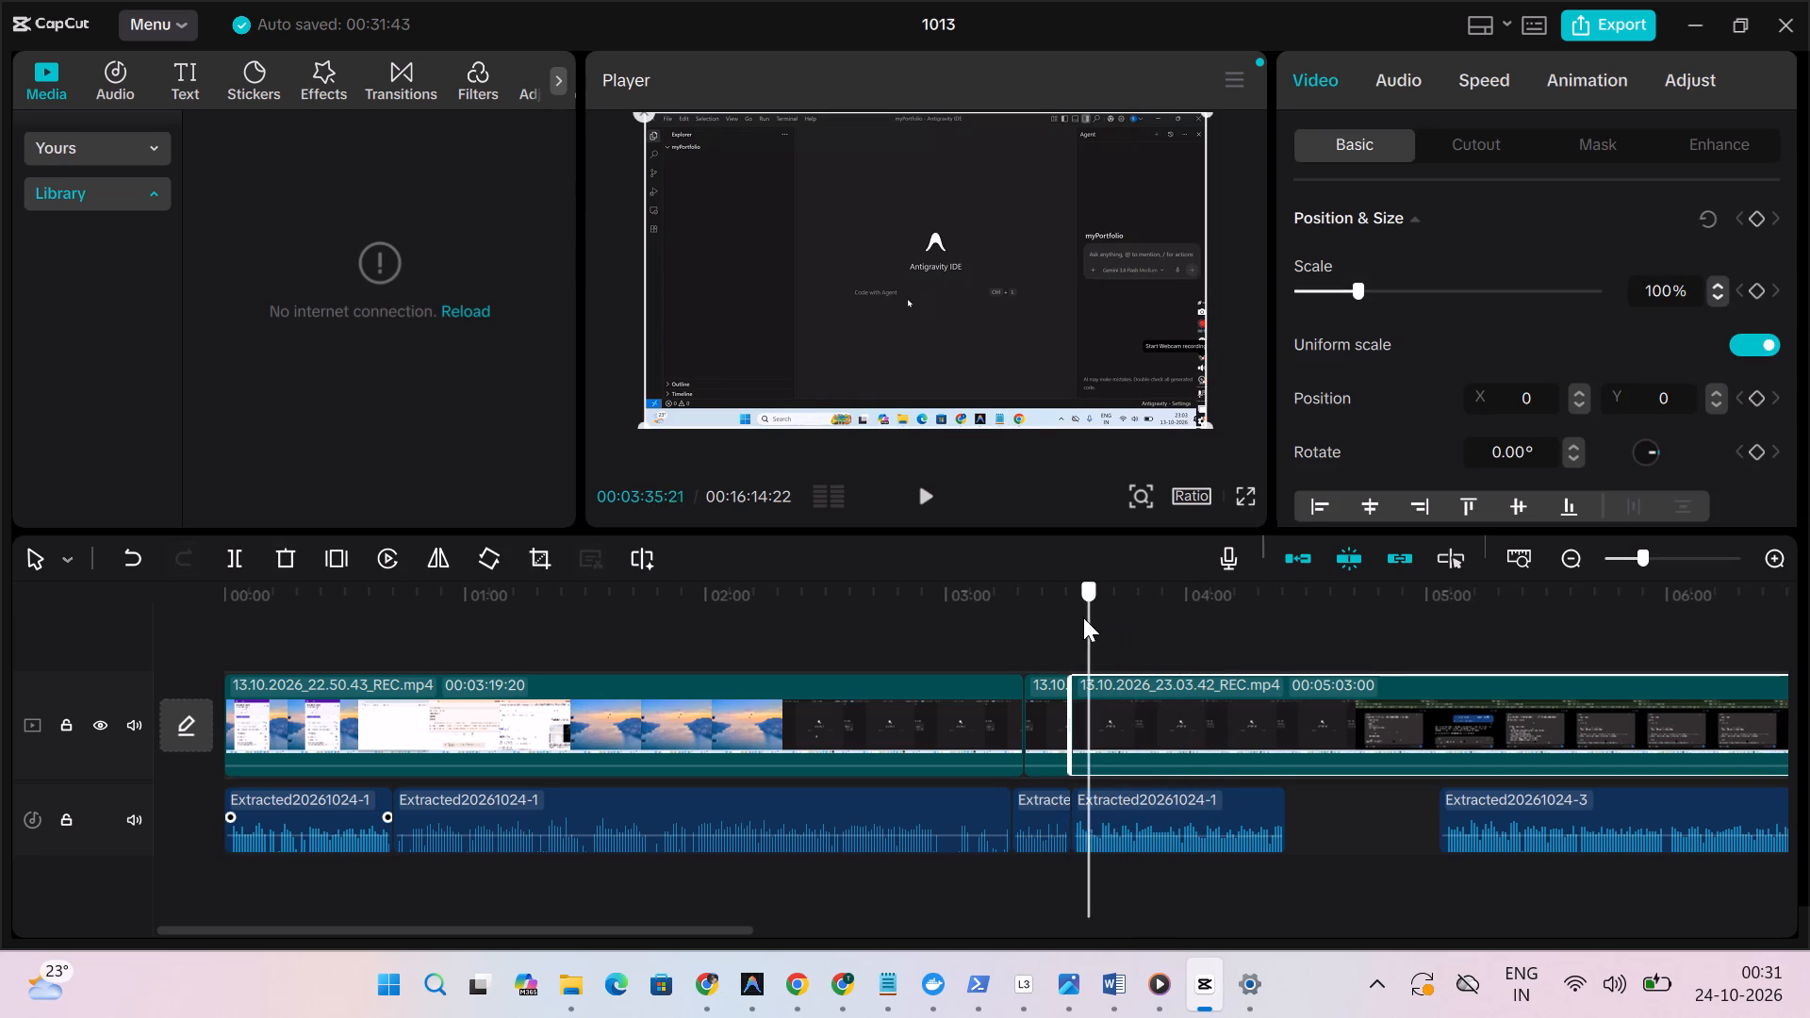
drag(1083, 617, 1073, 623)
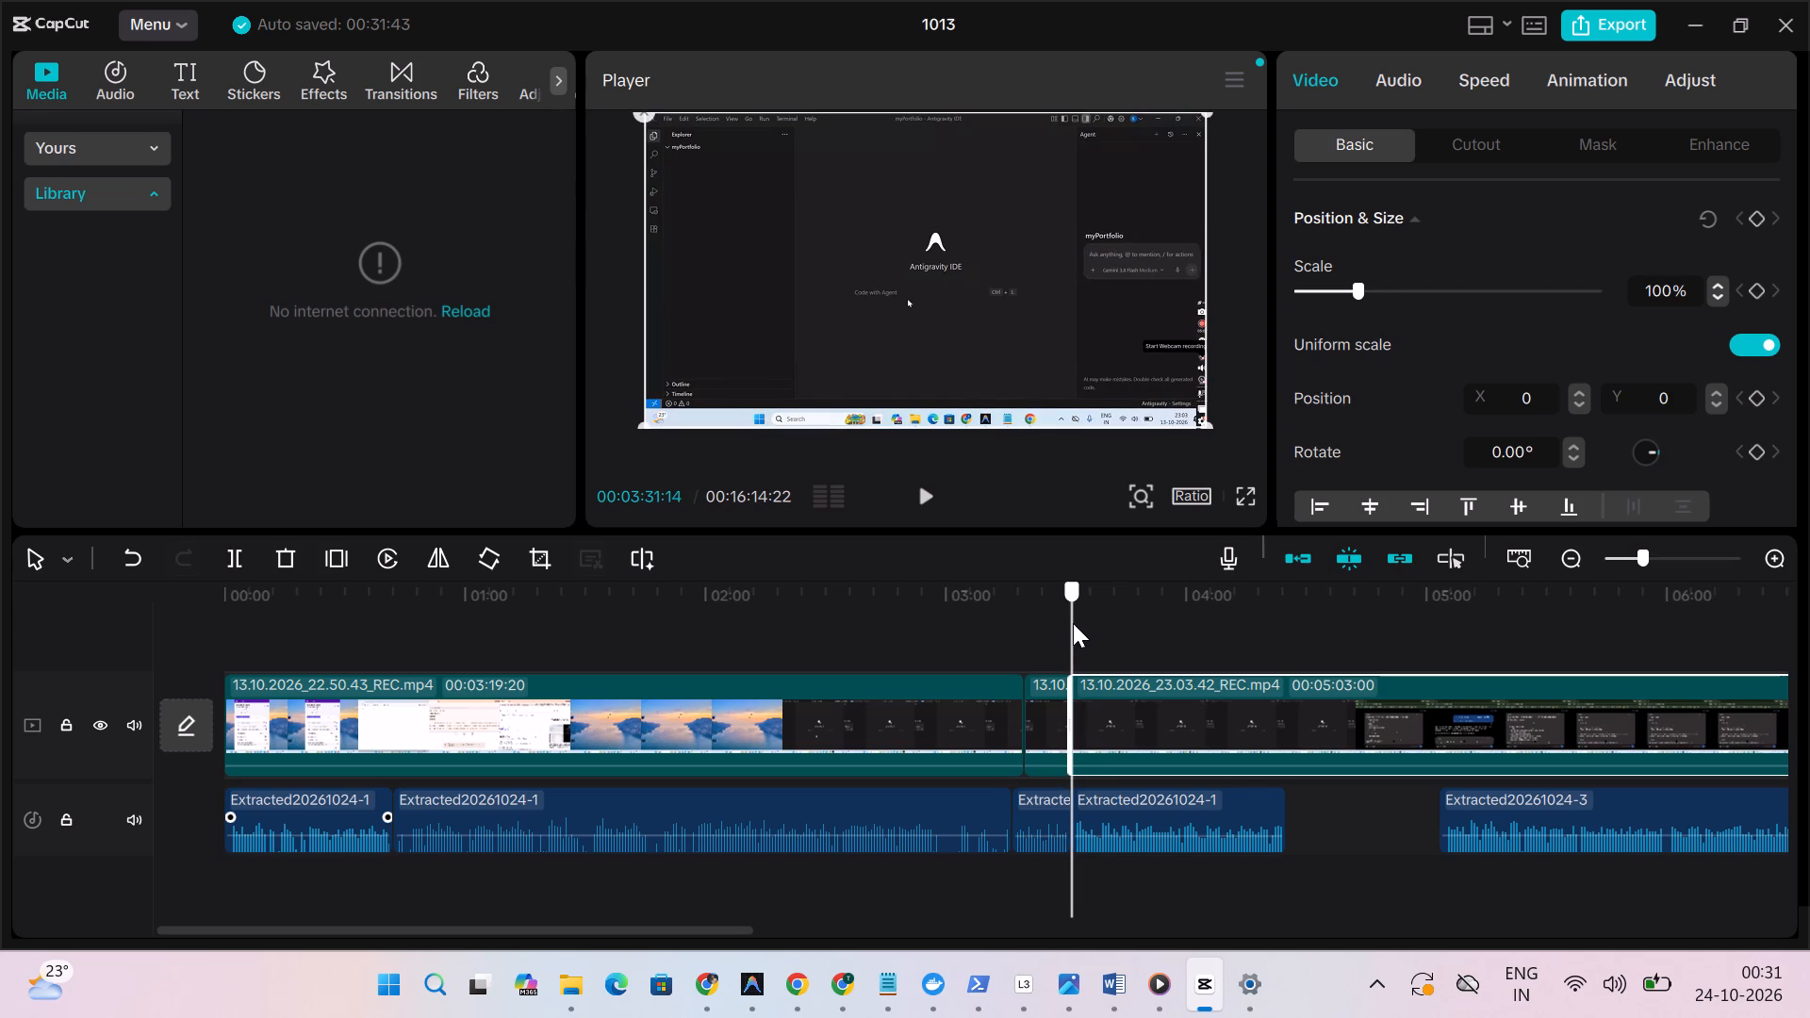
drag(1073, 623, 1141, 612)
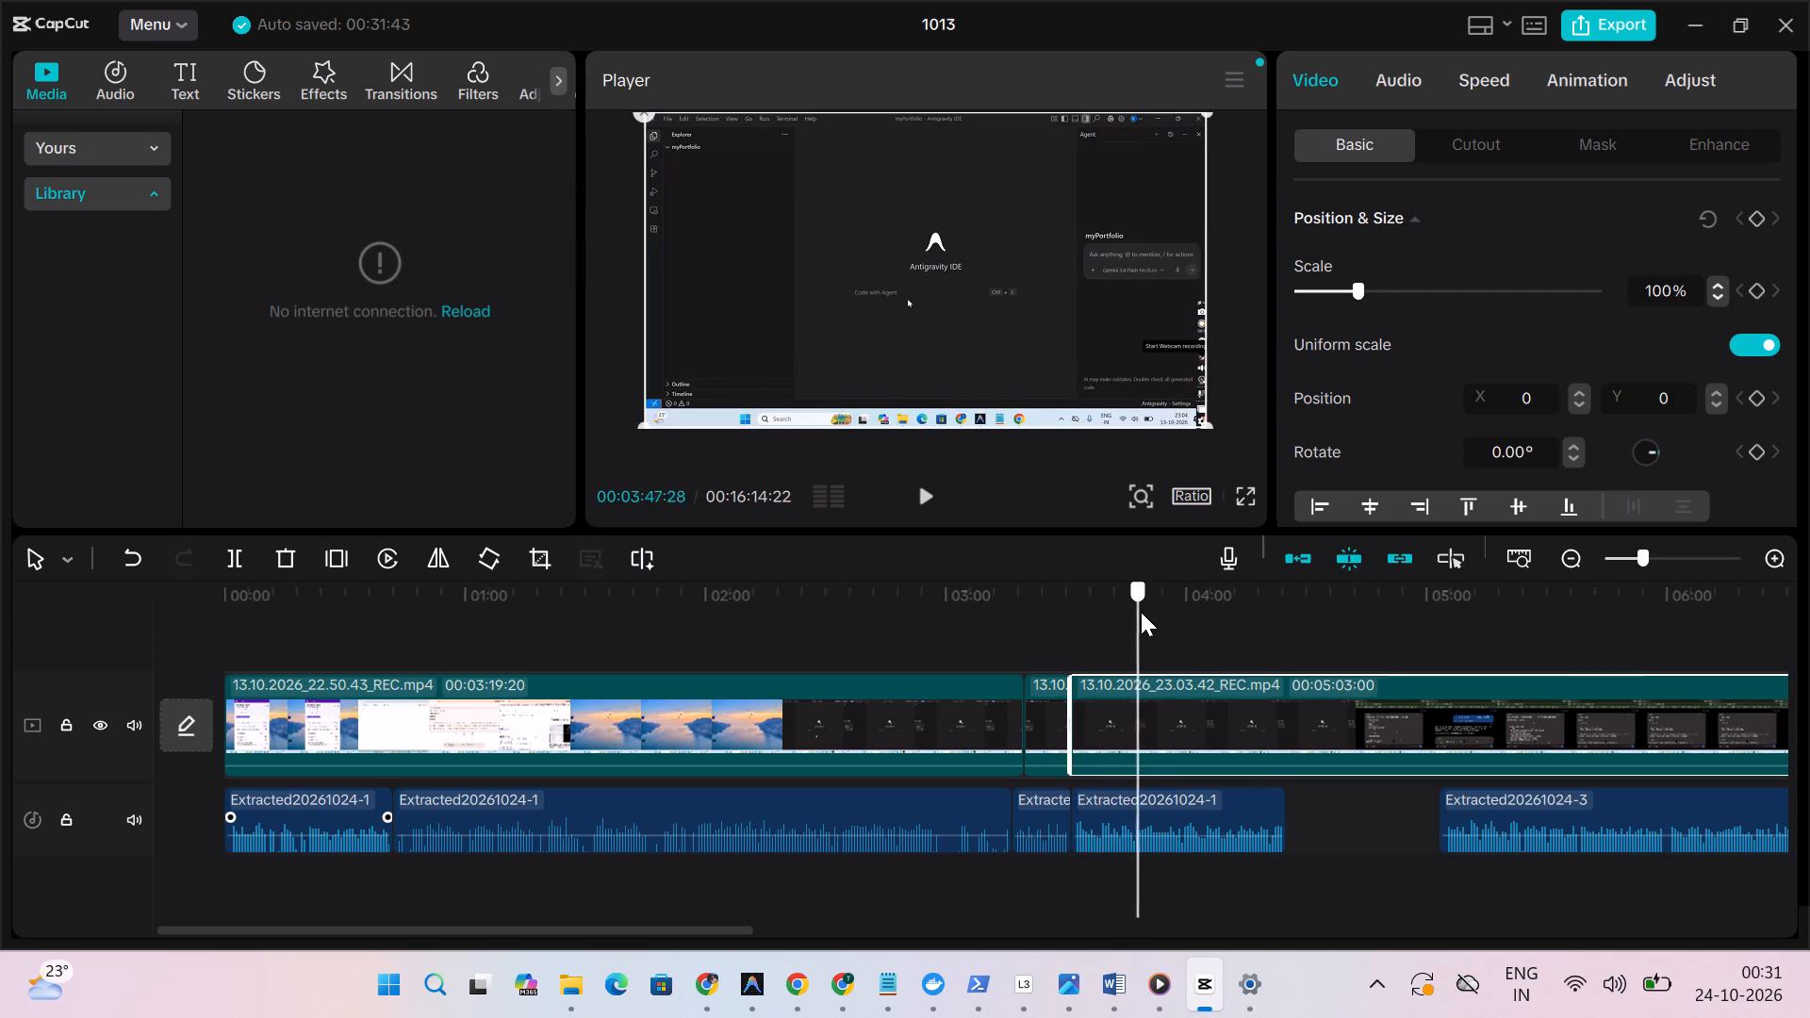
drag(1141, 612, 1195, 605)
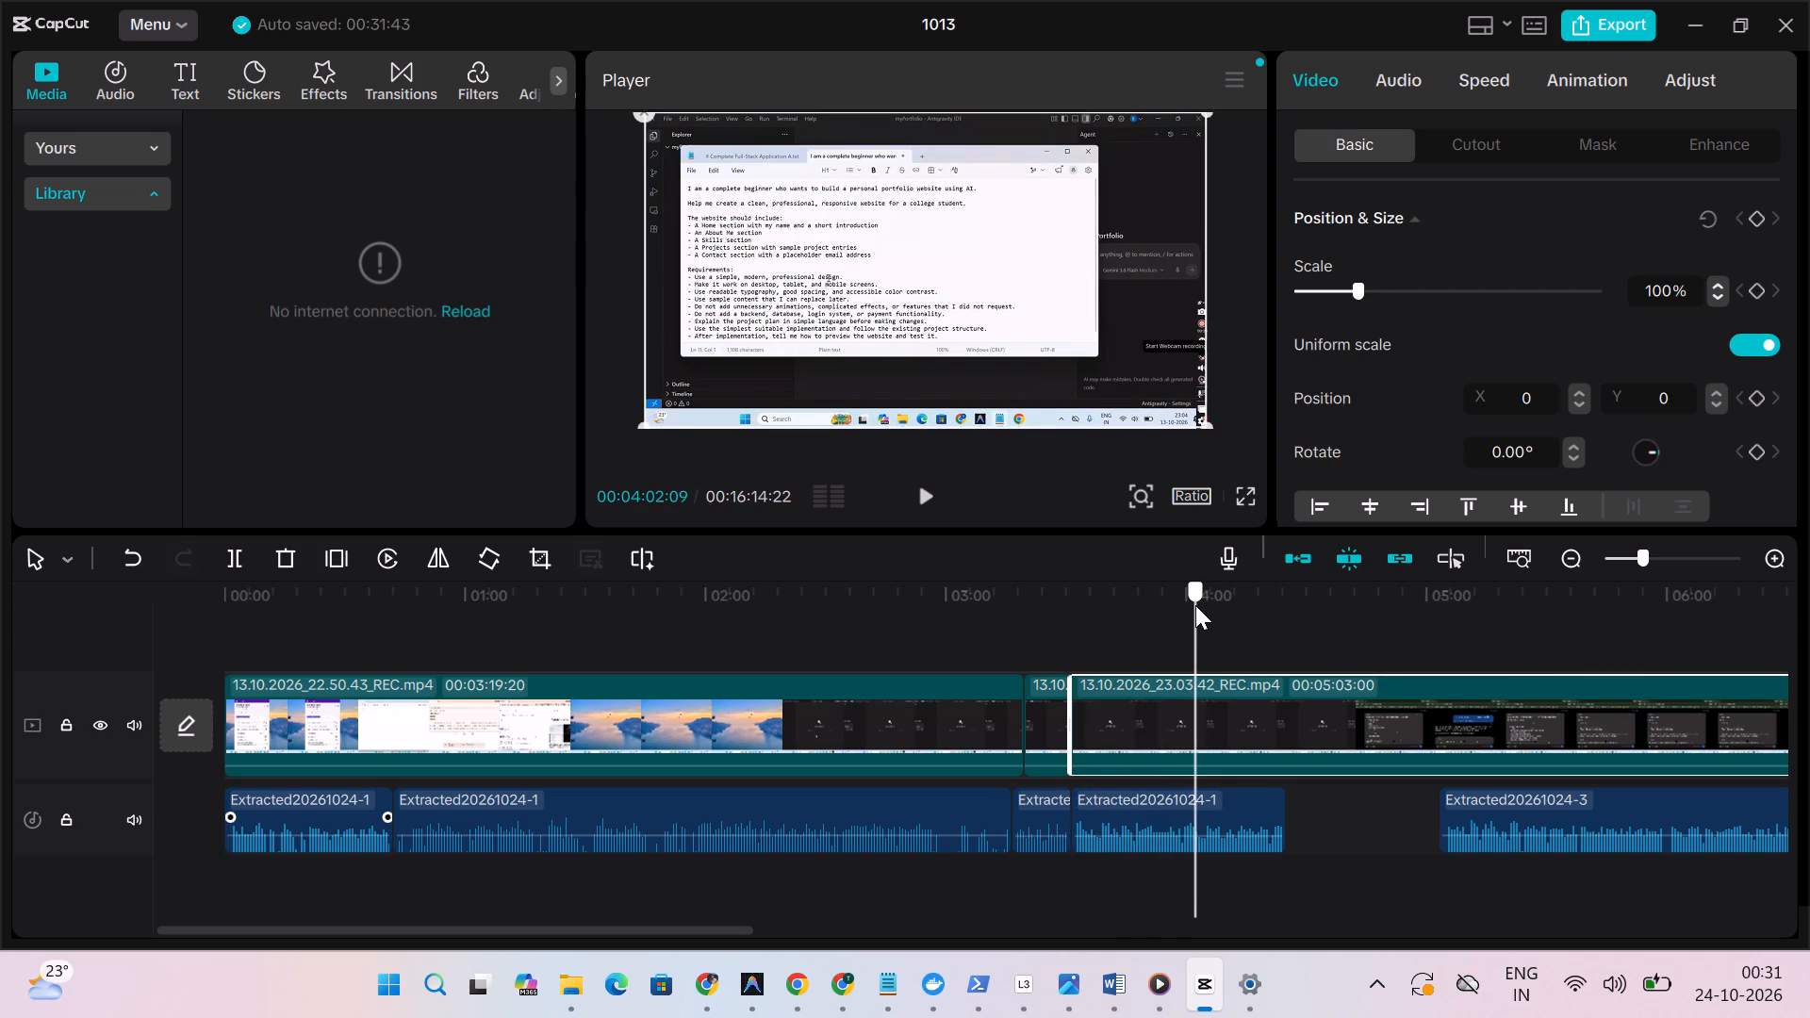
drag(1195, 605, 1184, 604)
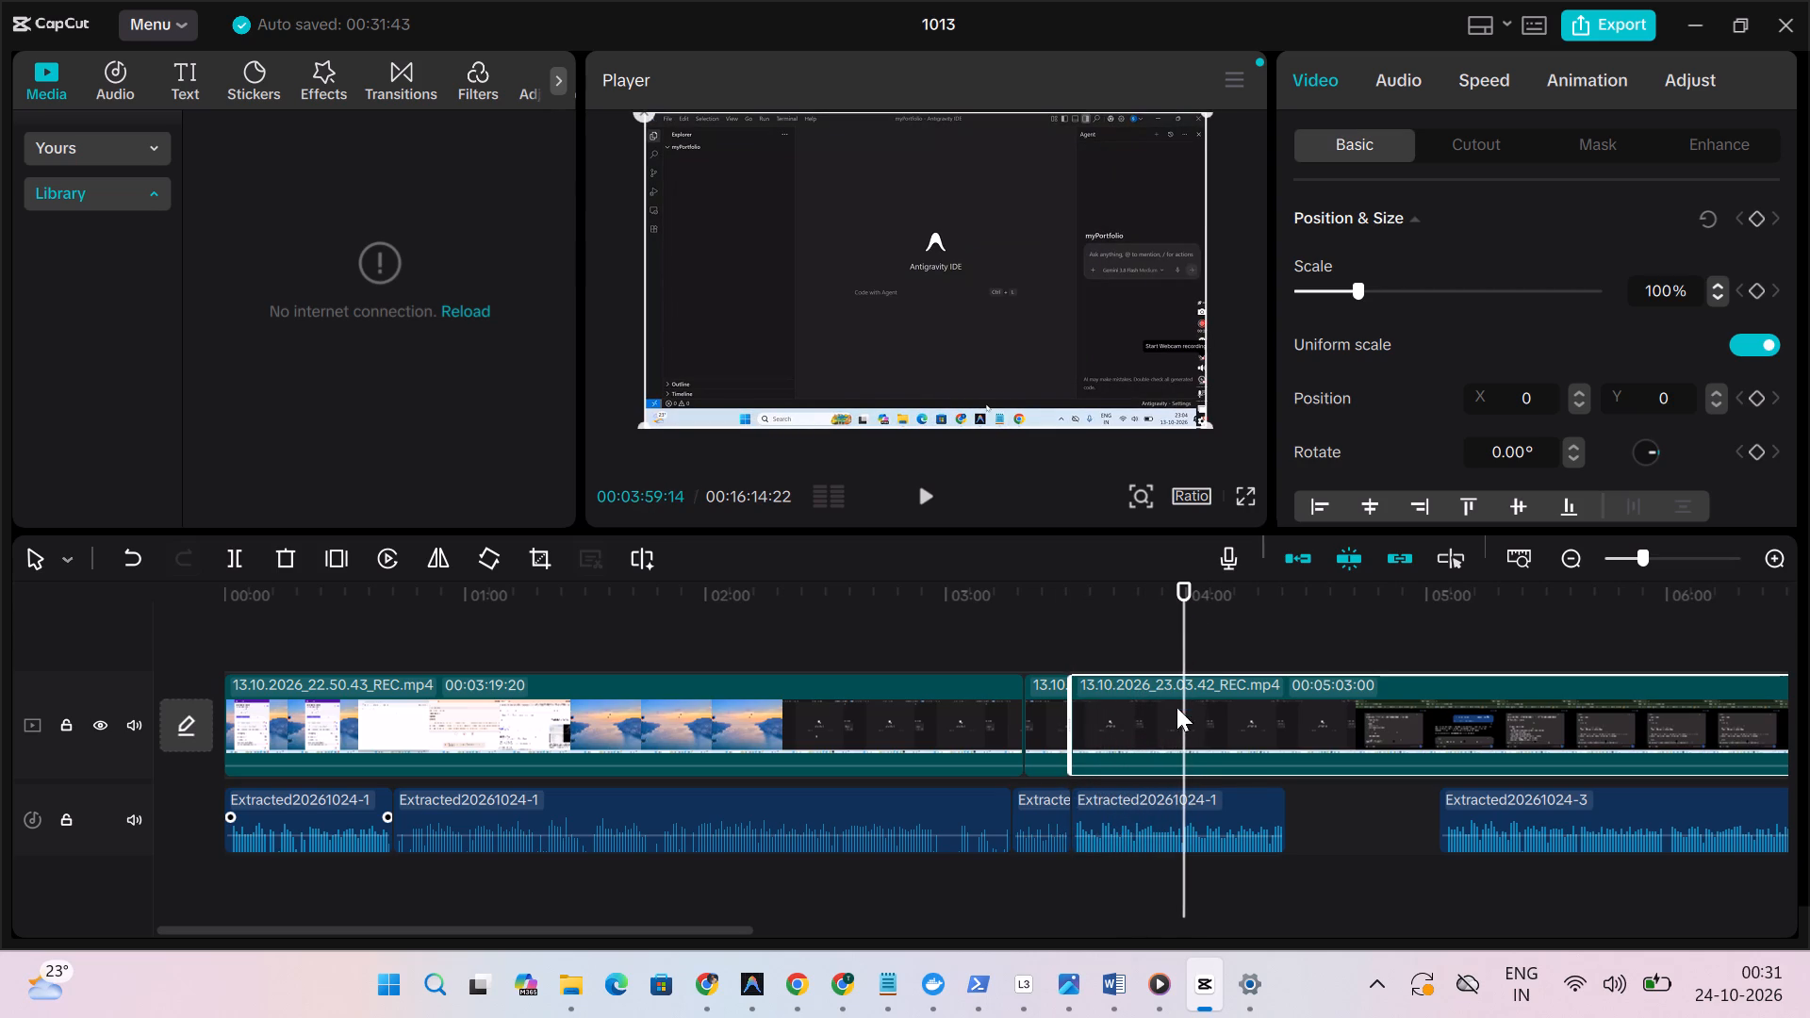
click(230, 551)
click(1104, 731)
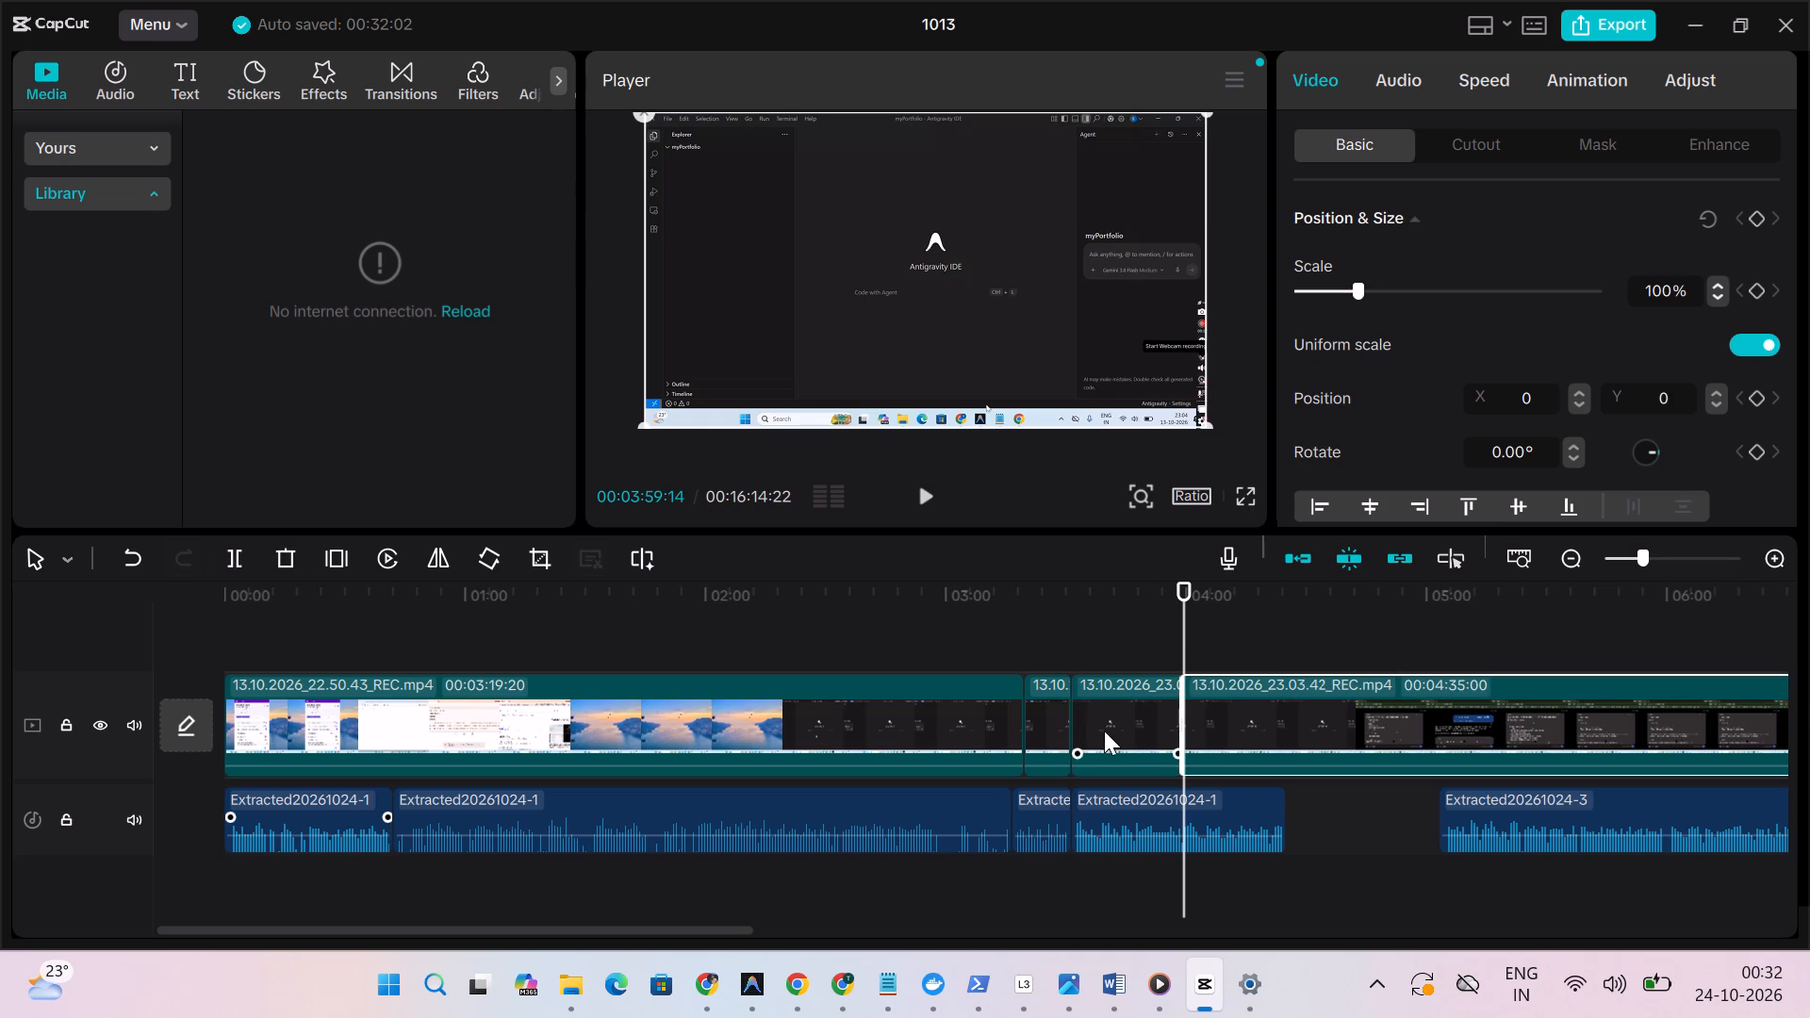
key(Delete)
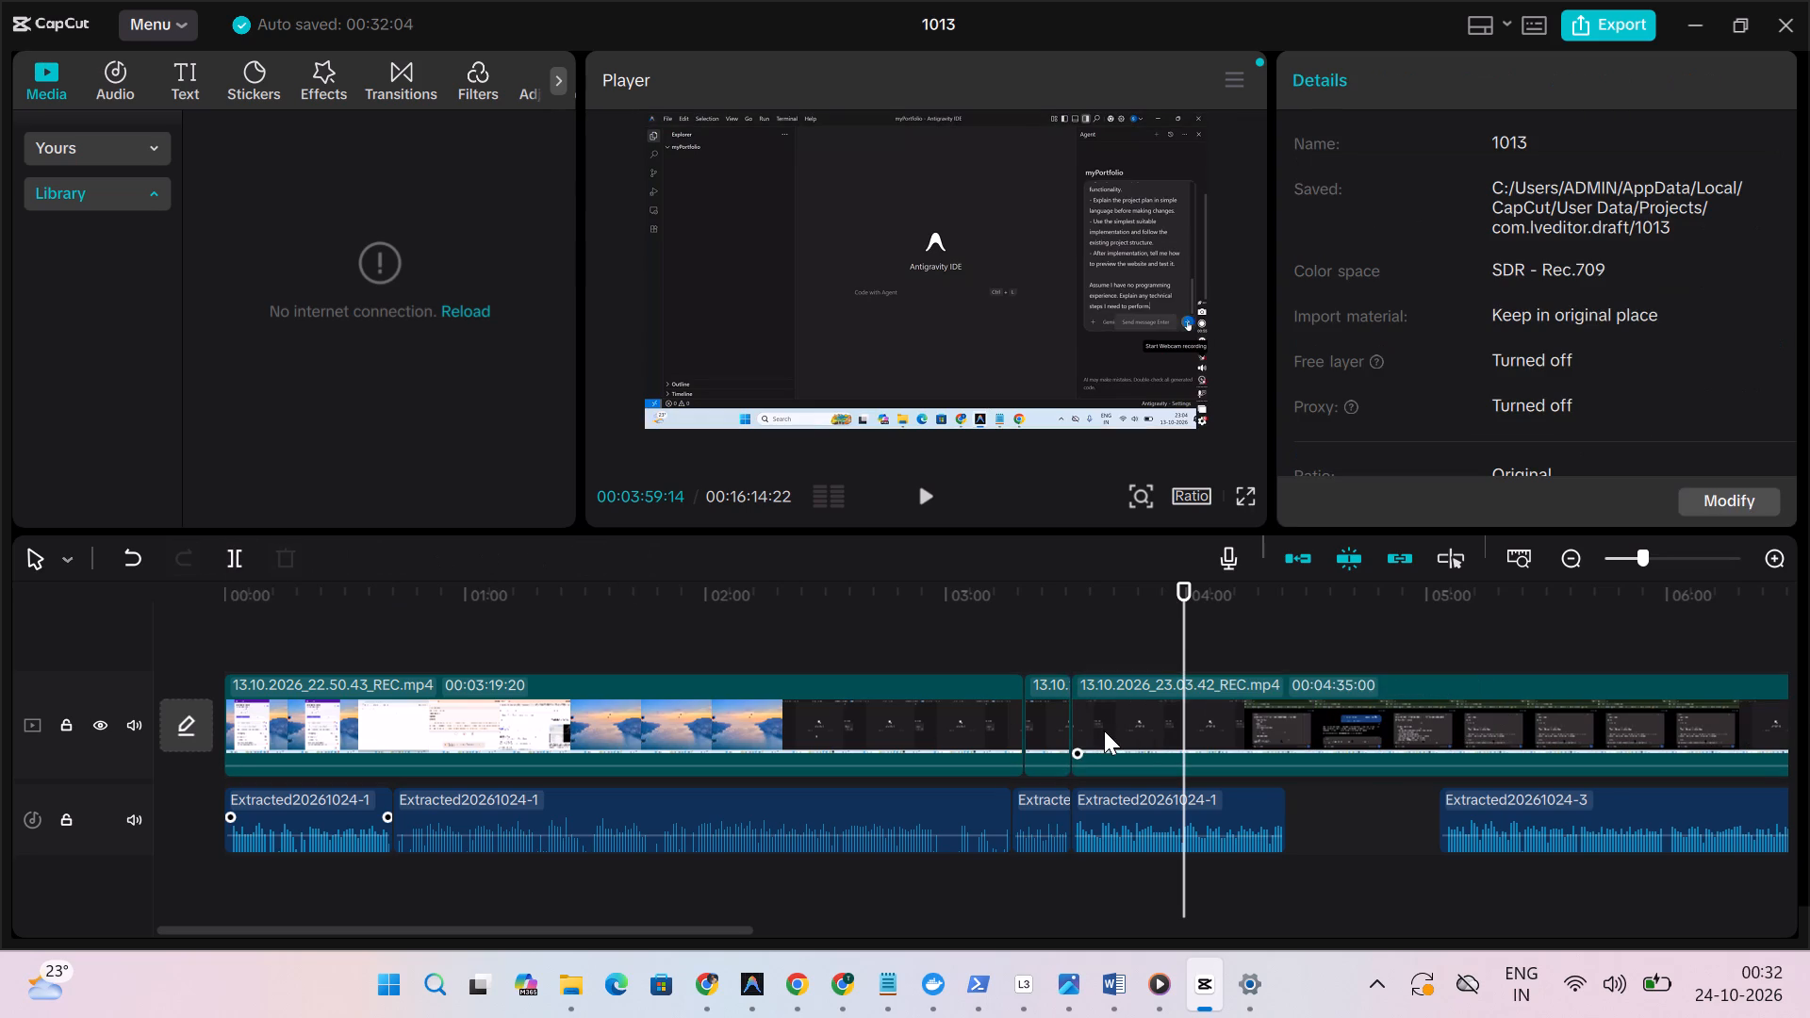
Replay the edit from 00:03:19:20 and split the 13.10.2026_23.03.42_REC.mp4 clip at 00:03:59:03.
drag(1191, 586, 1023, 610)
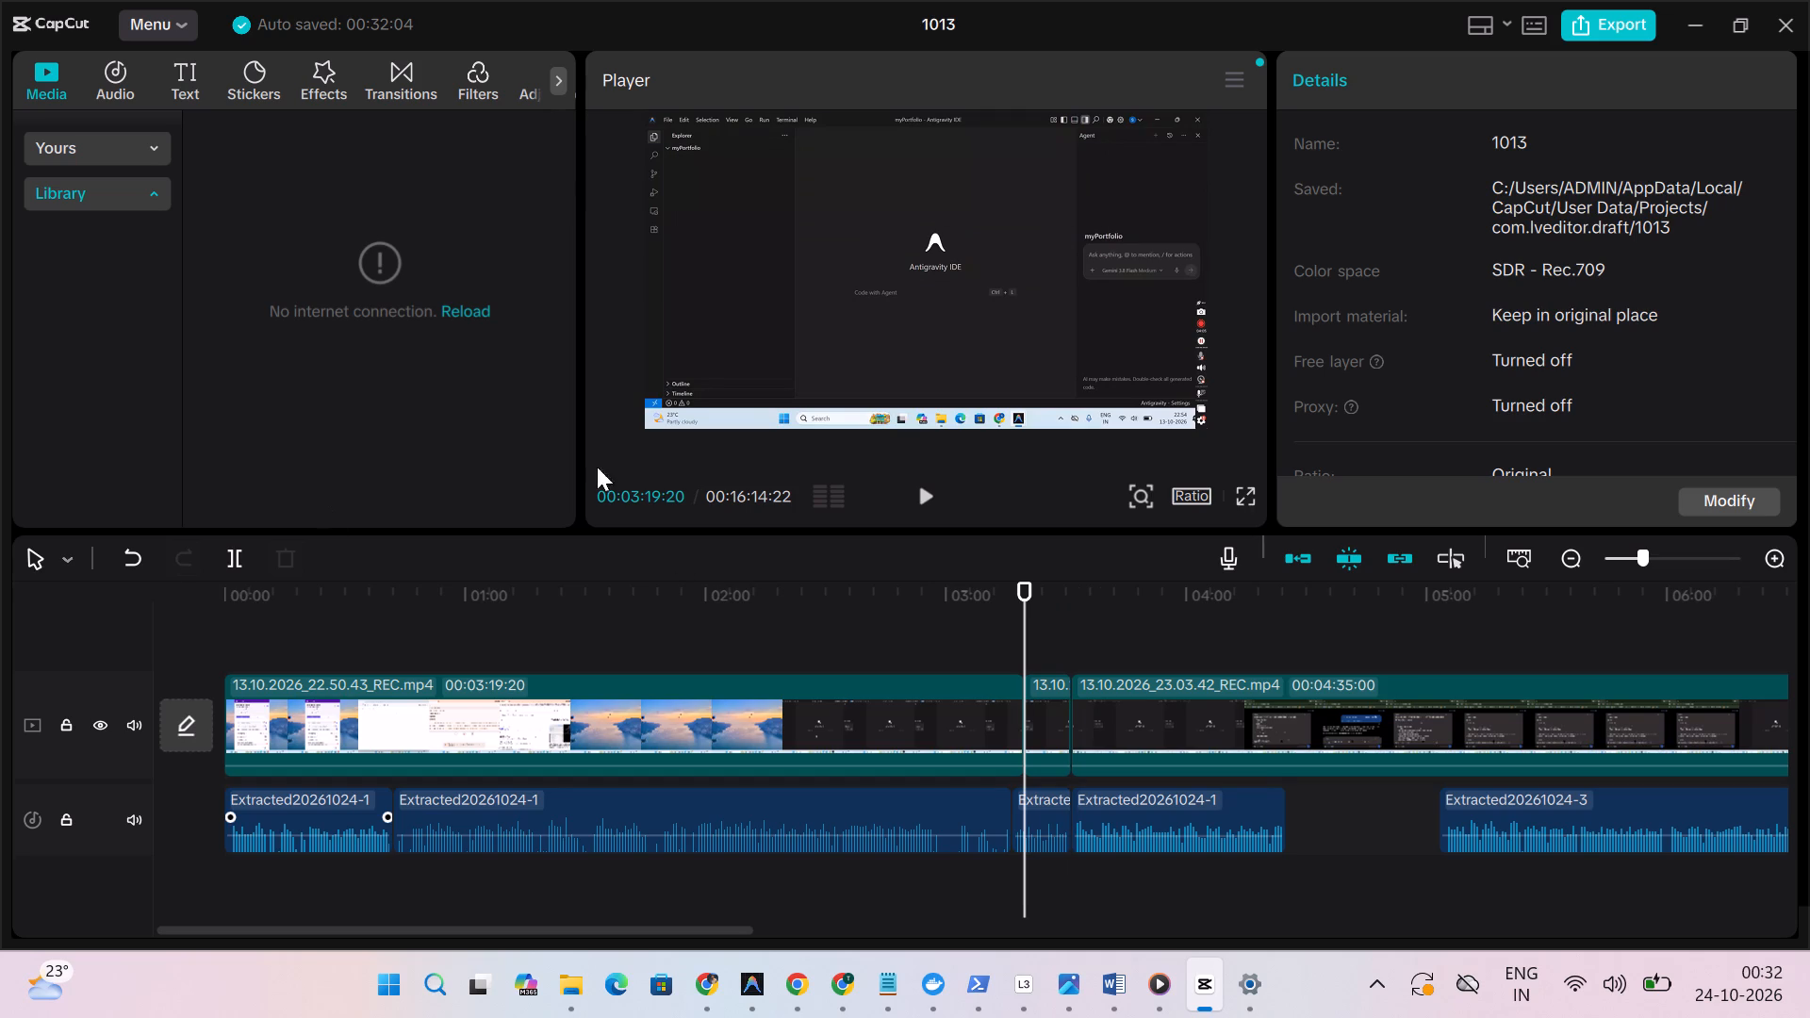
click(931, 489)
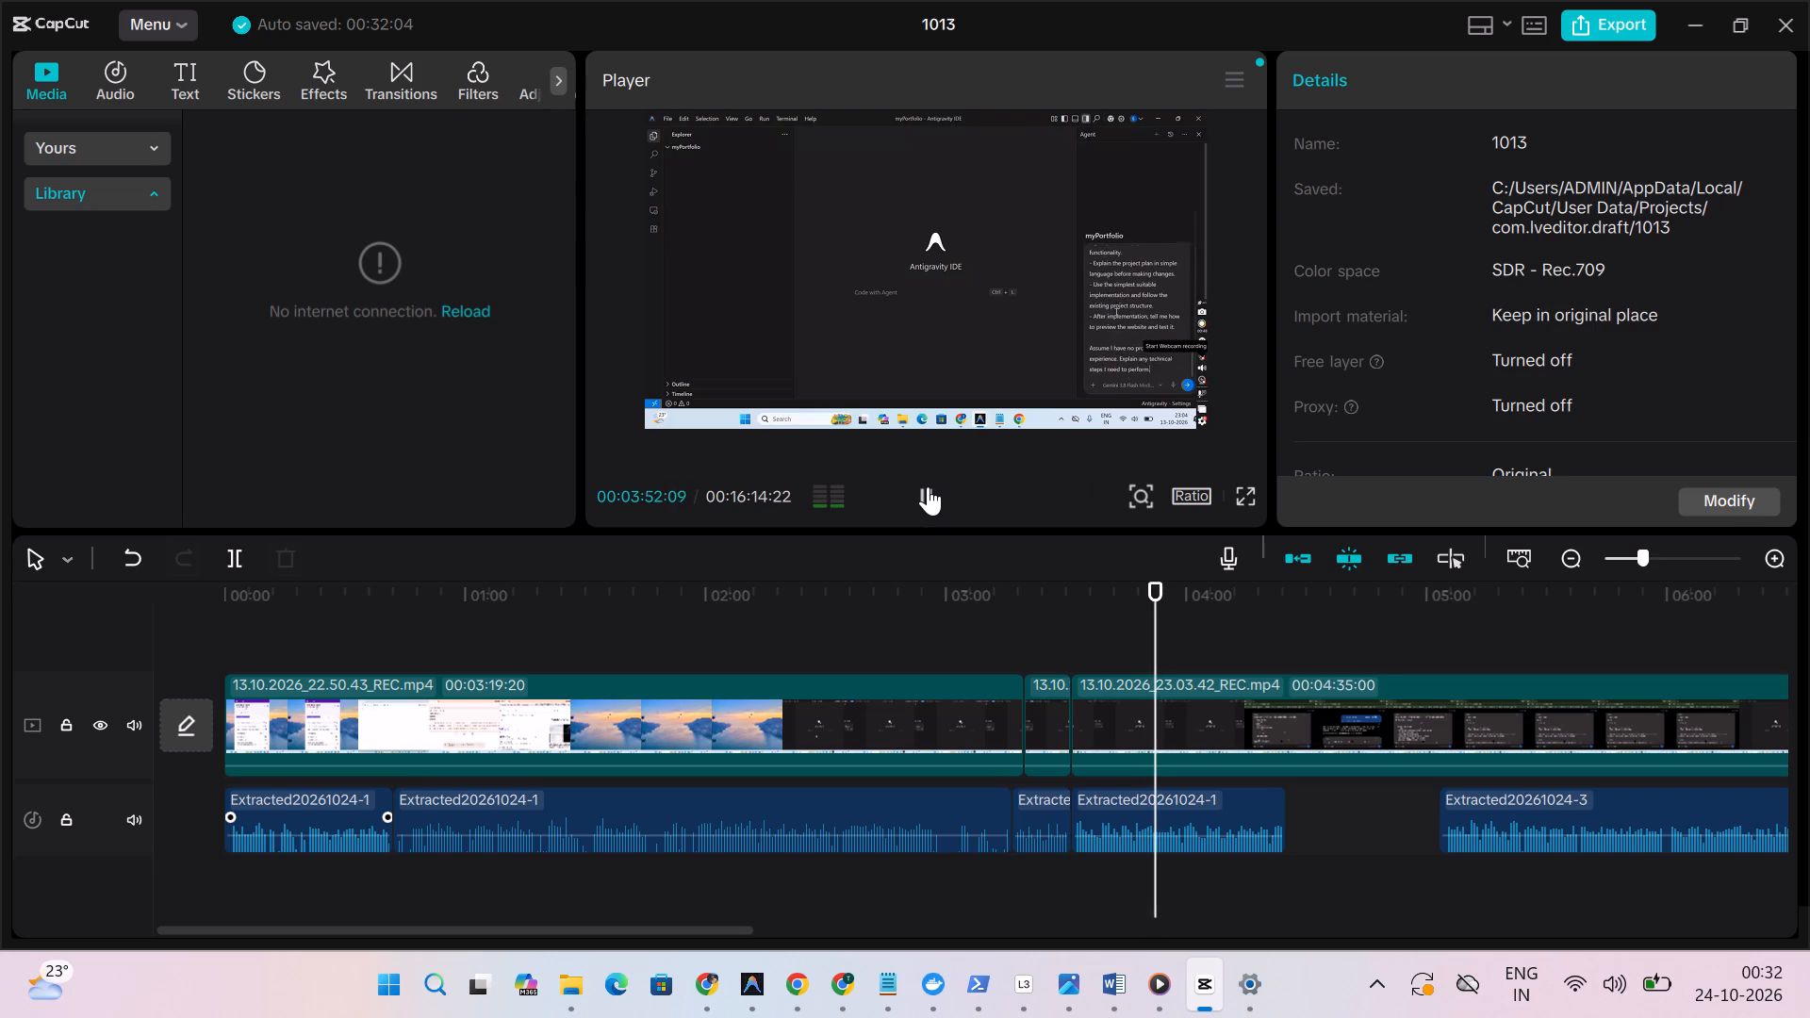
click(928, 486)
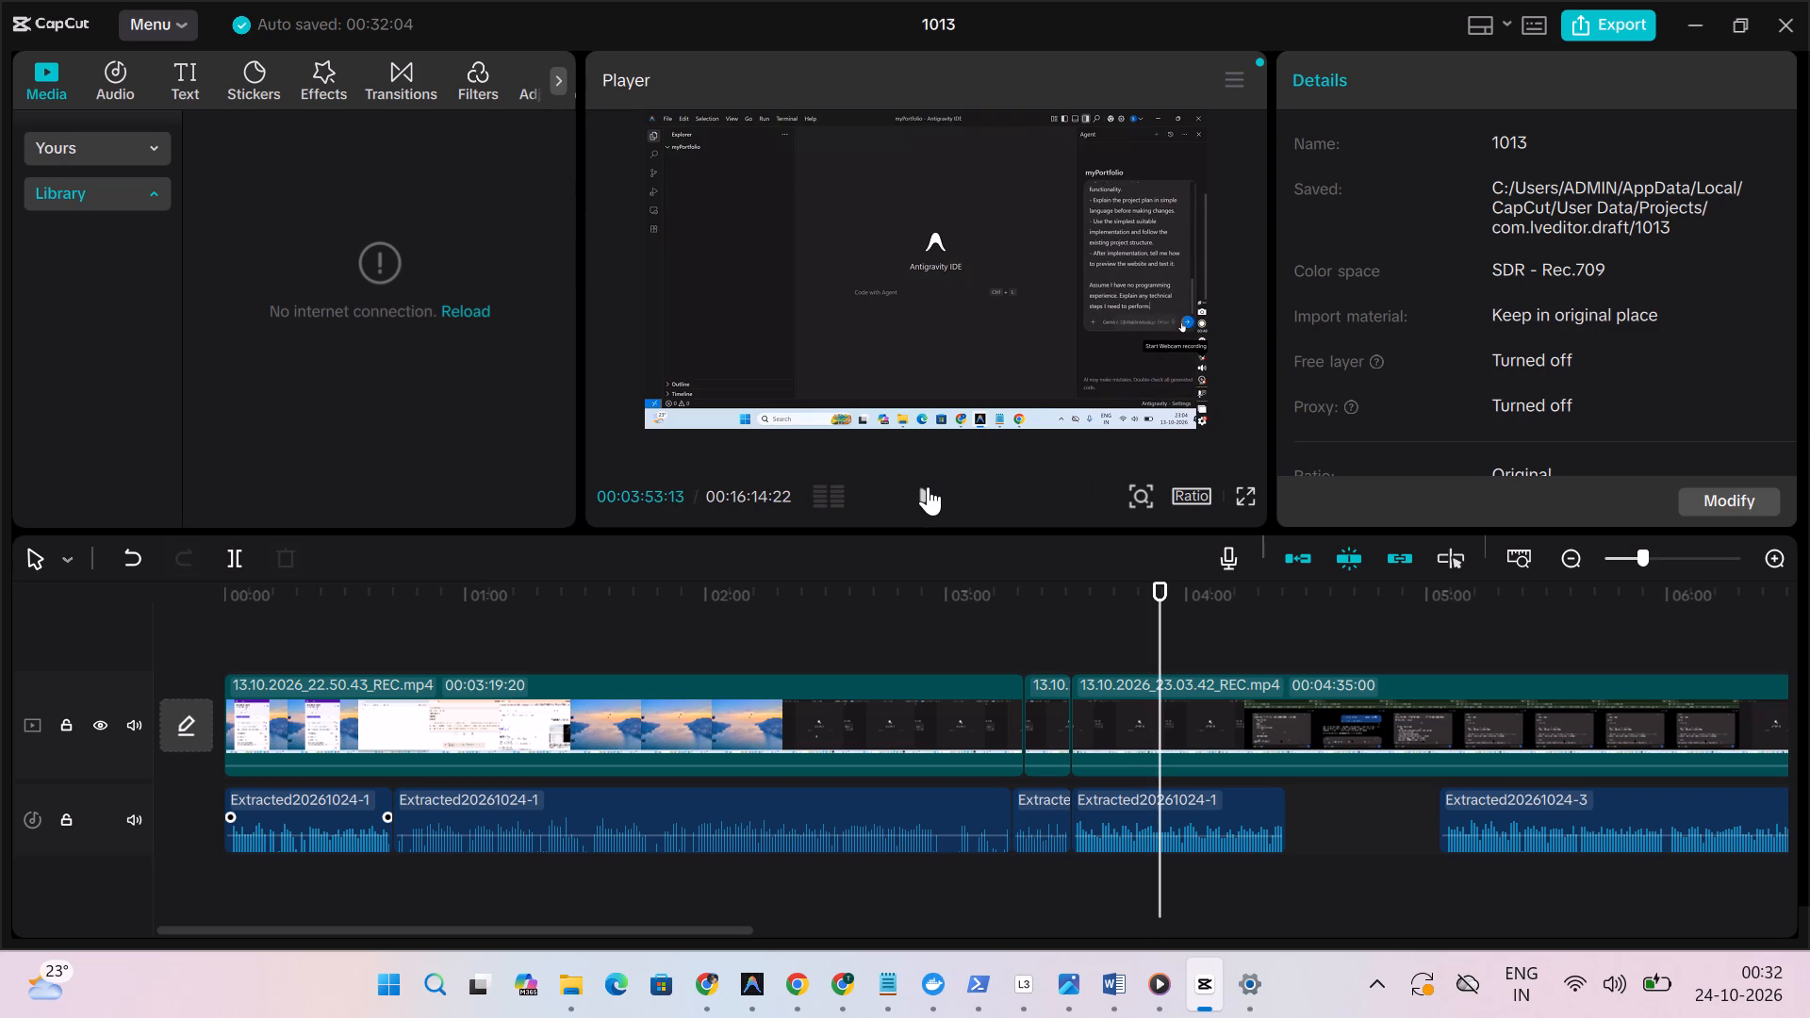
click(1192, 709)
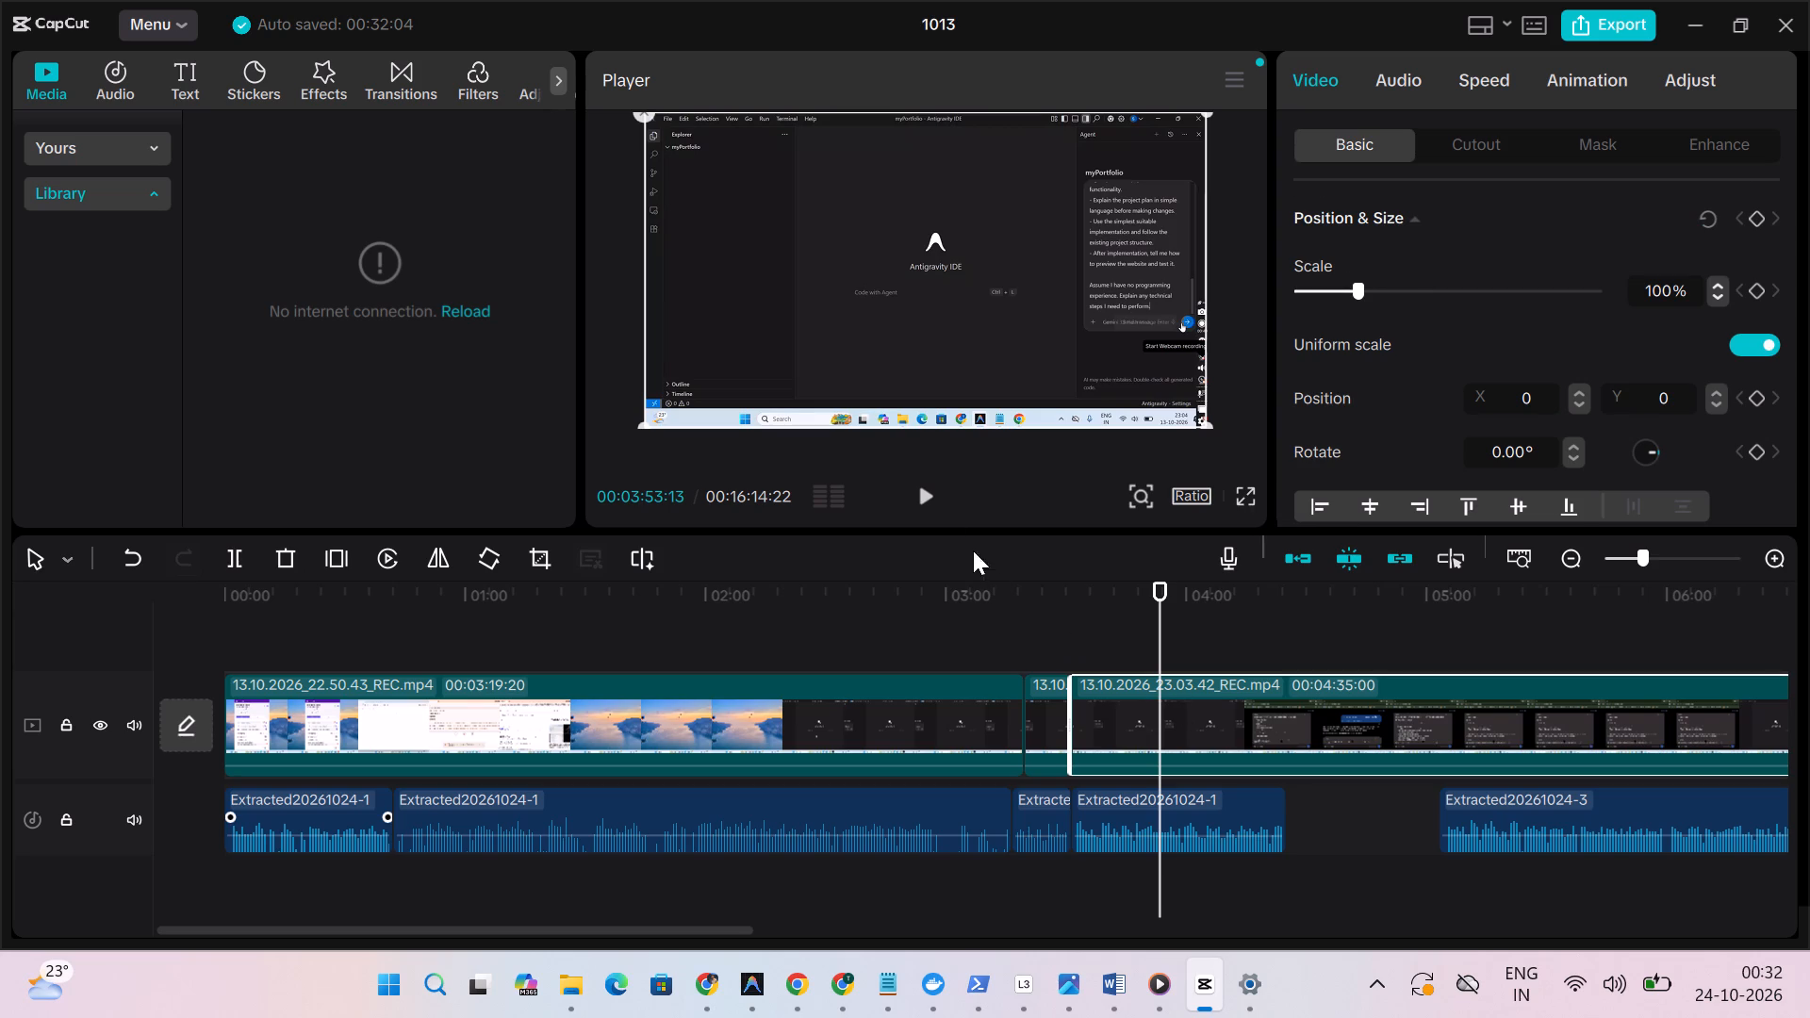
click(929, 510)
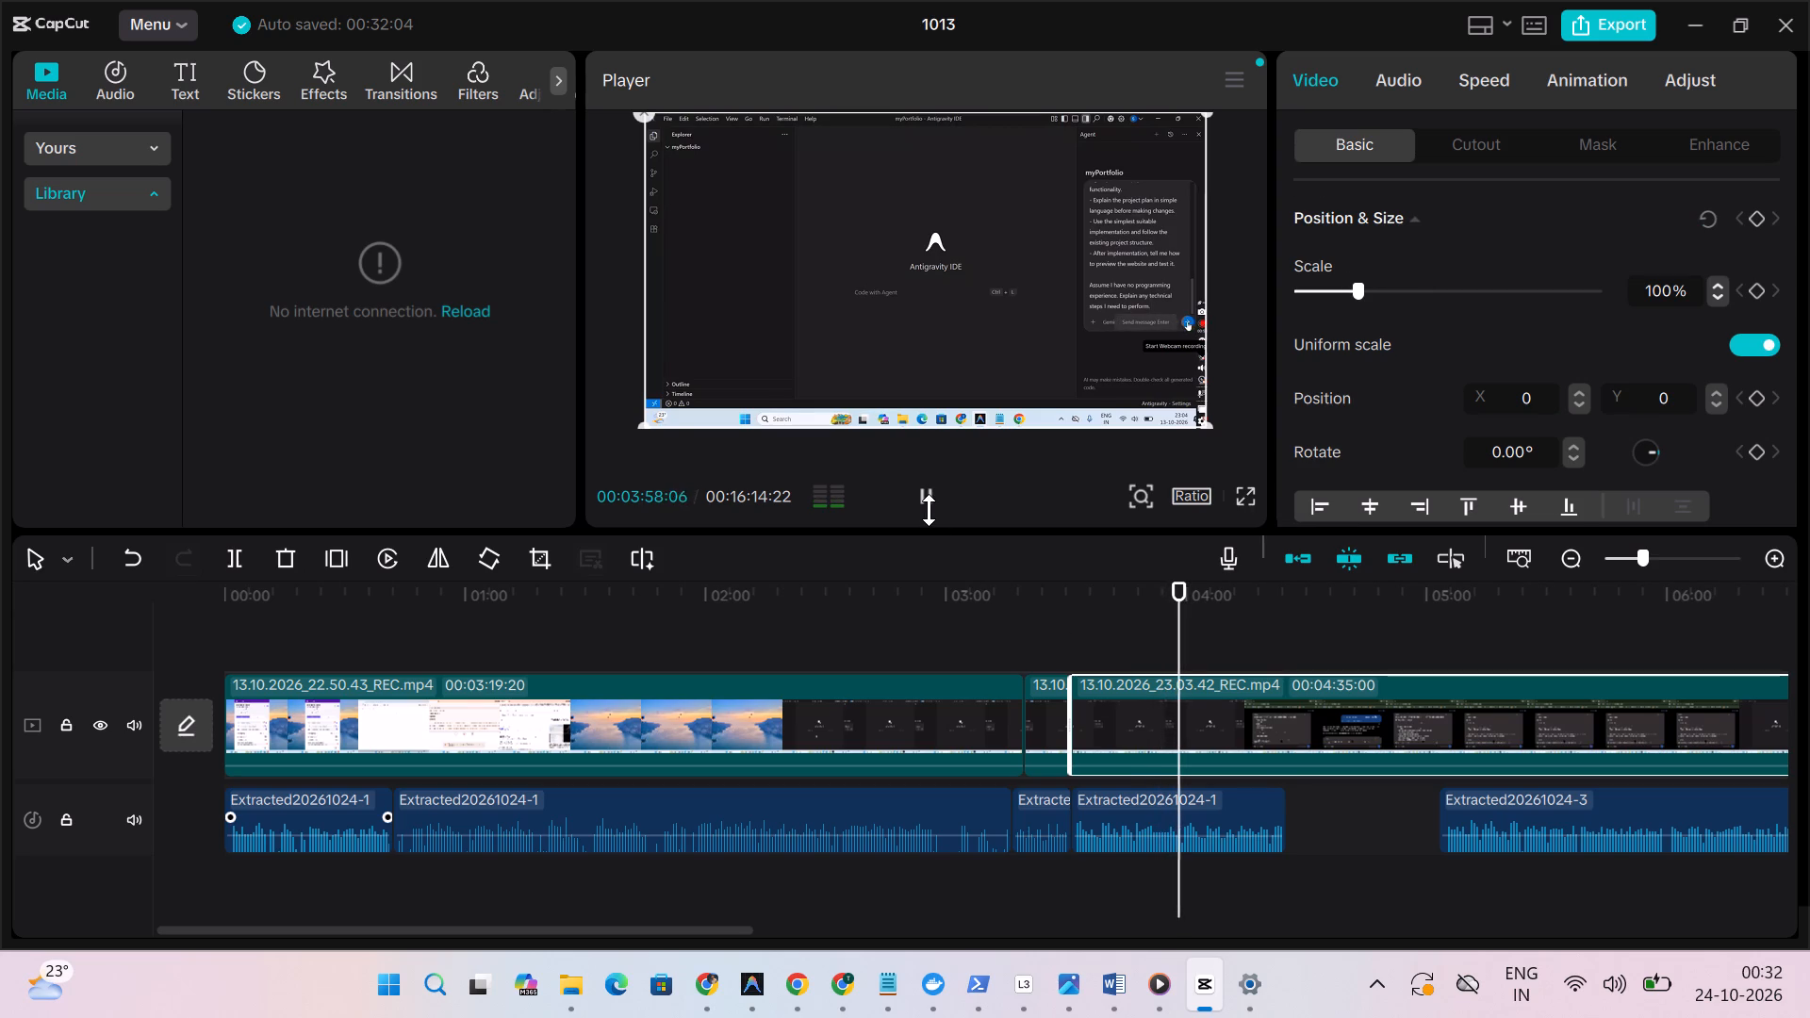
click(929, 510)
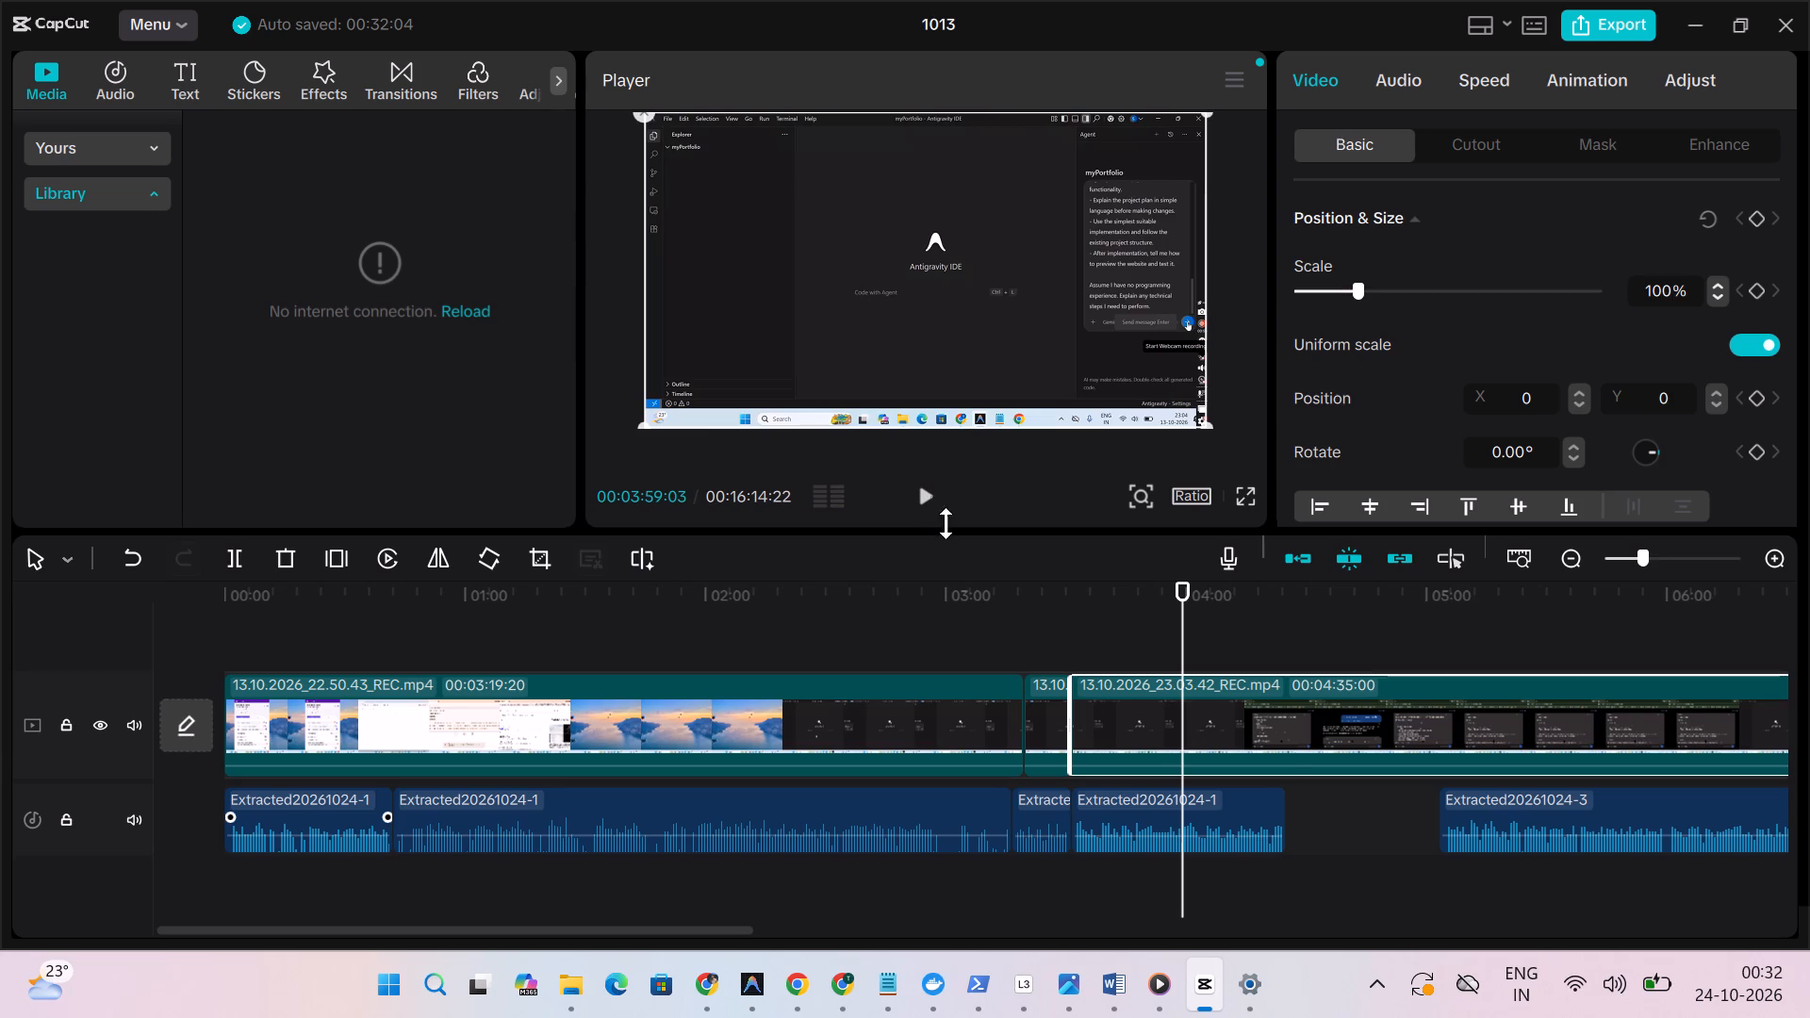
click(1220, 729)
click(227, 554)
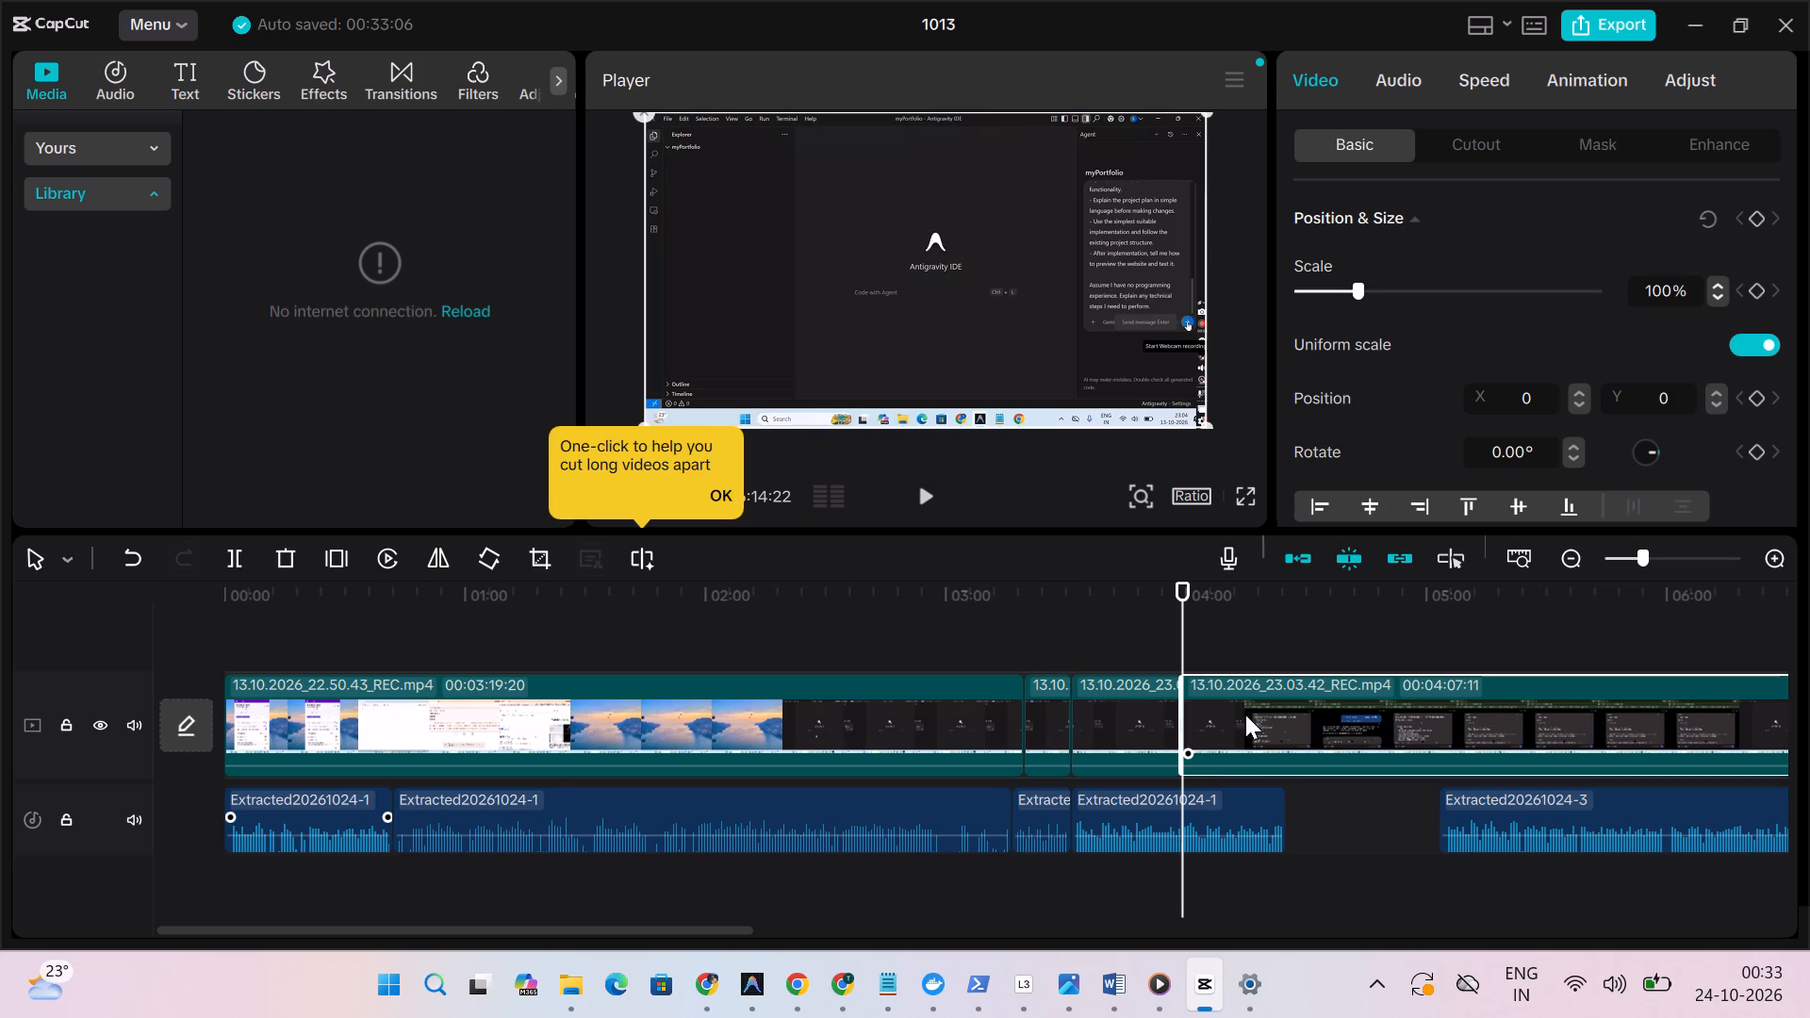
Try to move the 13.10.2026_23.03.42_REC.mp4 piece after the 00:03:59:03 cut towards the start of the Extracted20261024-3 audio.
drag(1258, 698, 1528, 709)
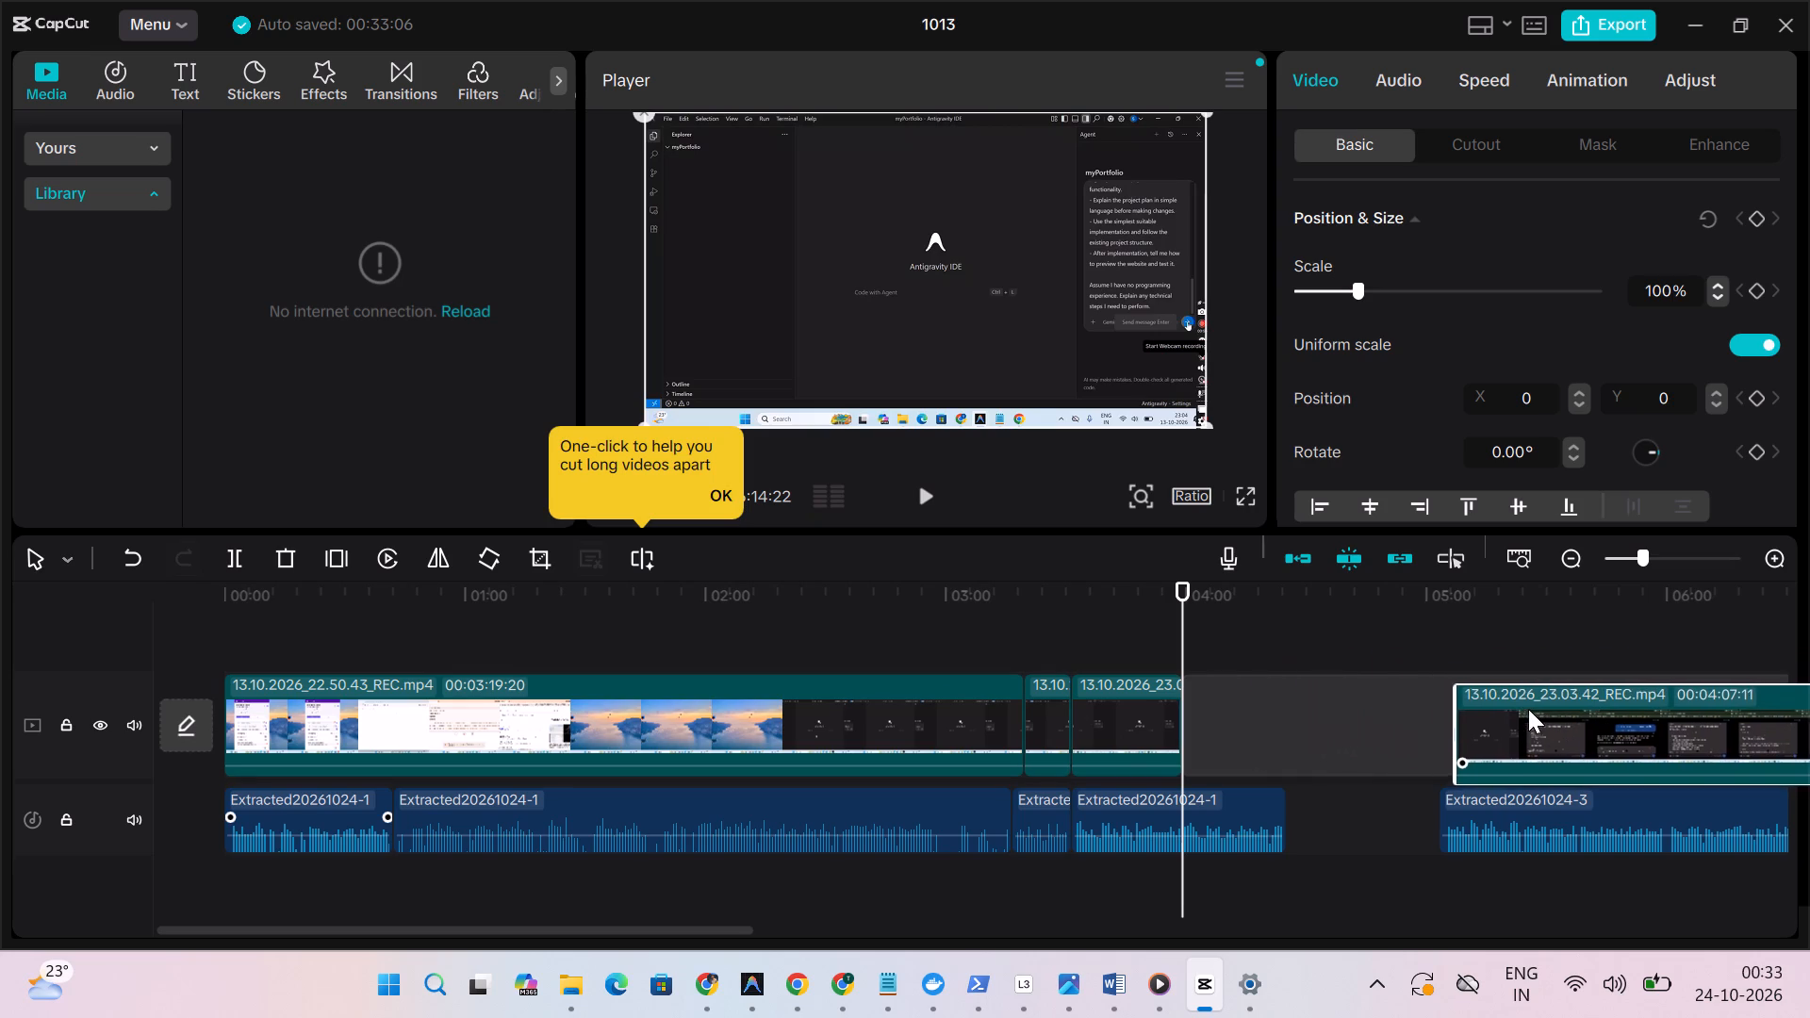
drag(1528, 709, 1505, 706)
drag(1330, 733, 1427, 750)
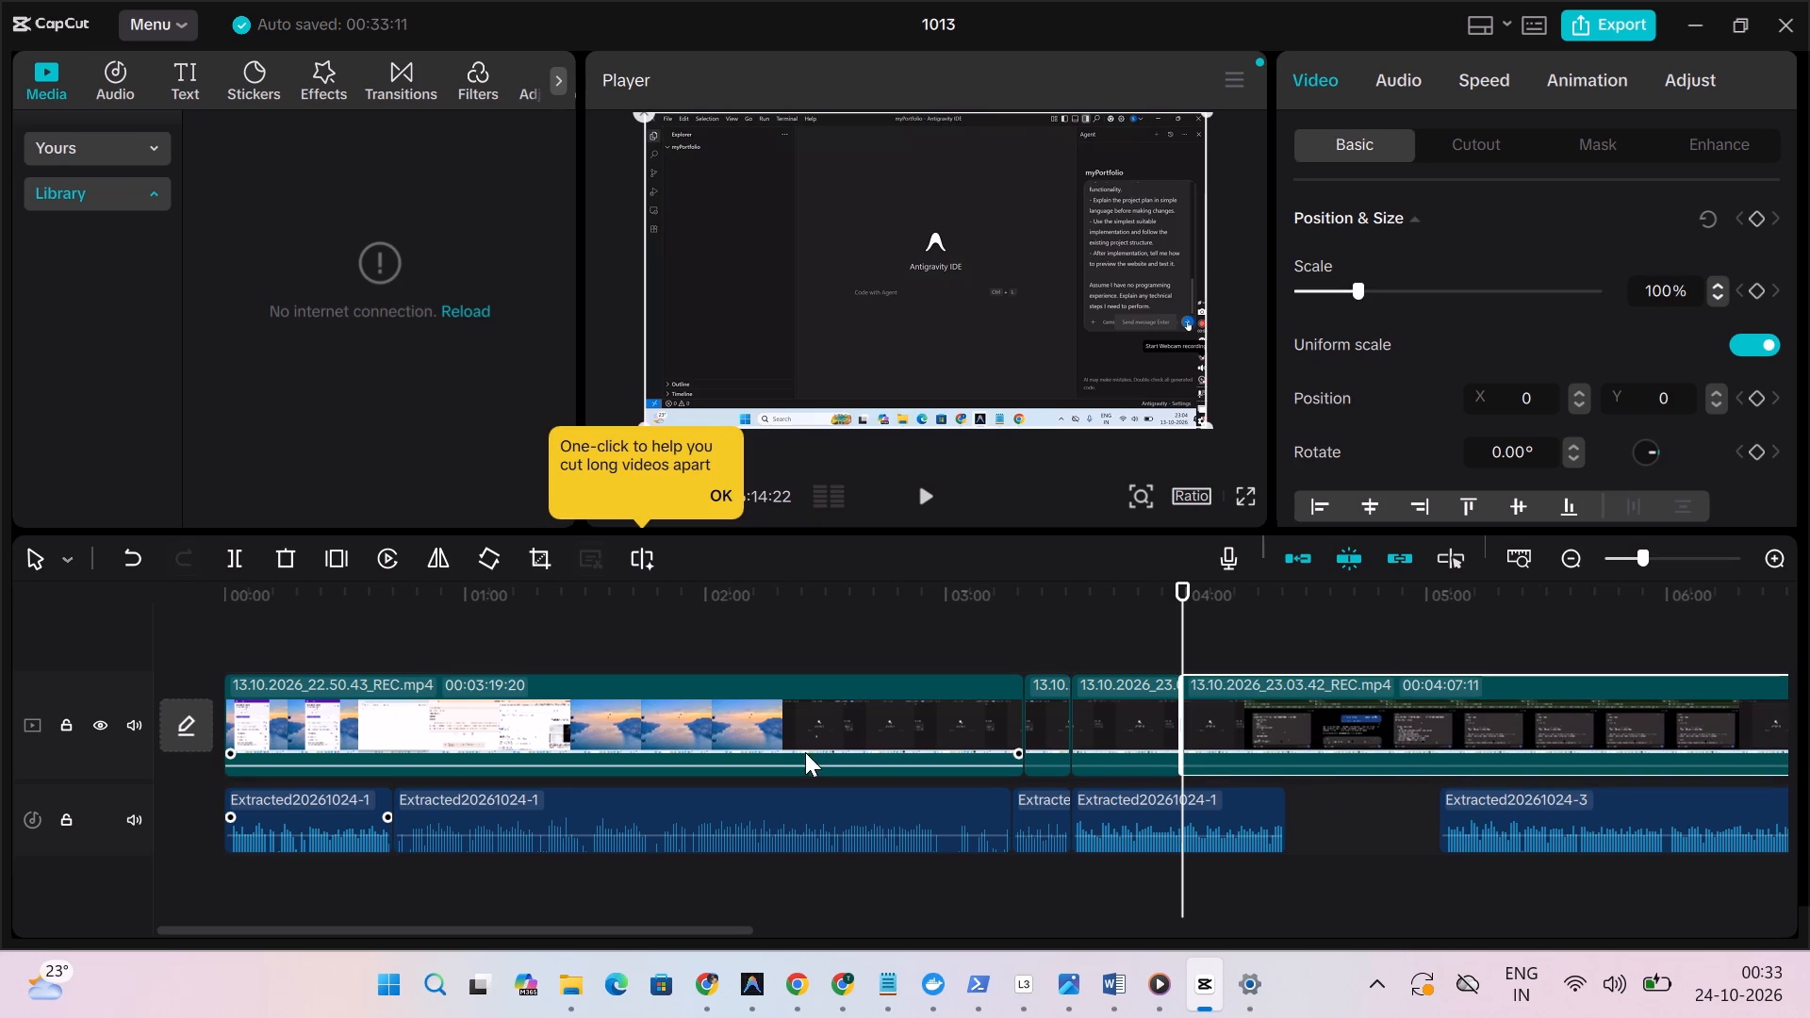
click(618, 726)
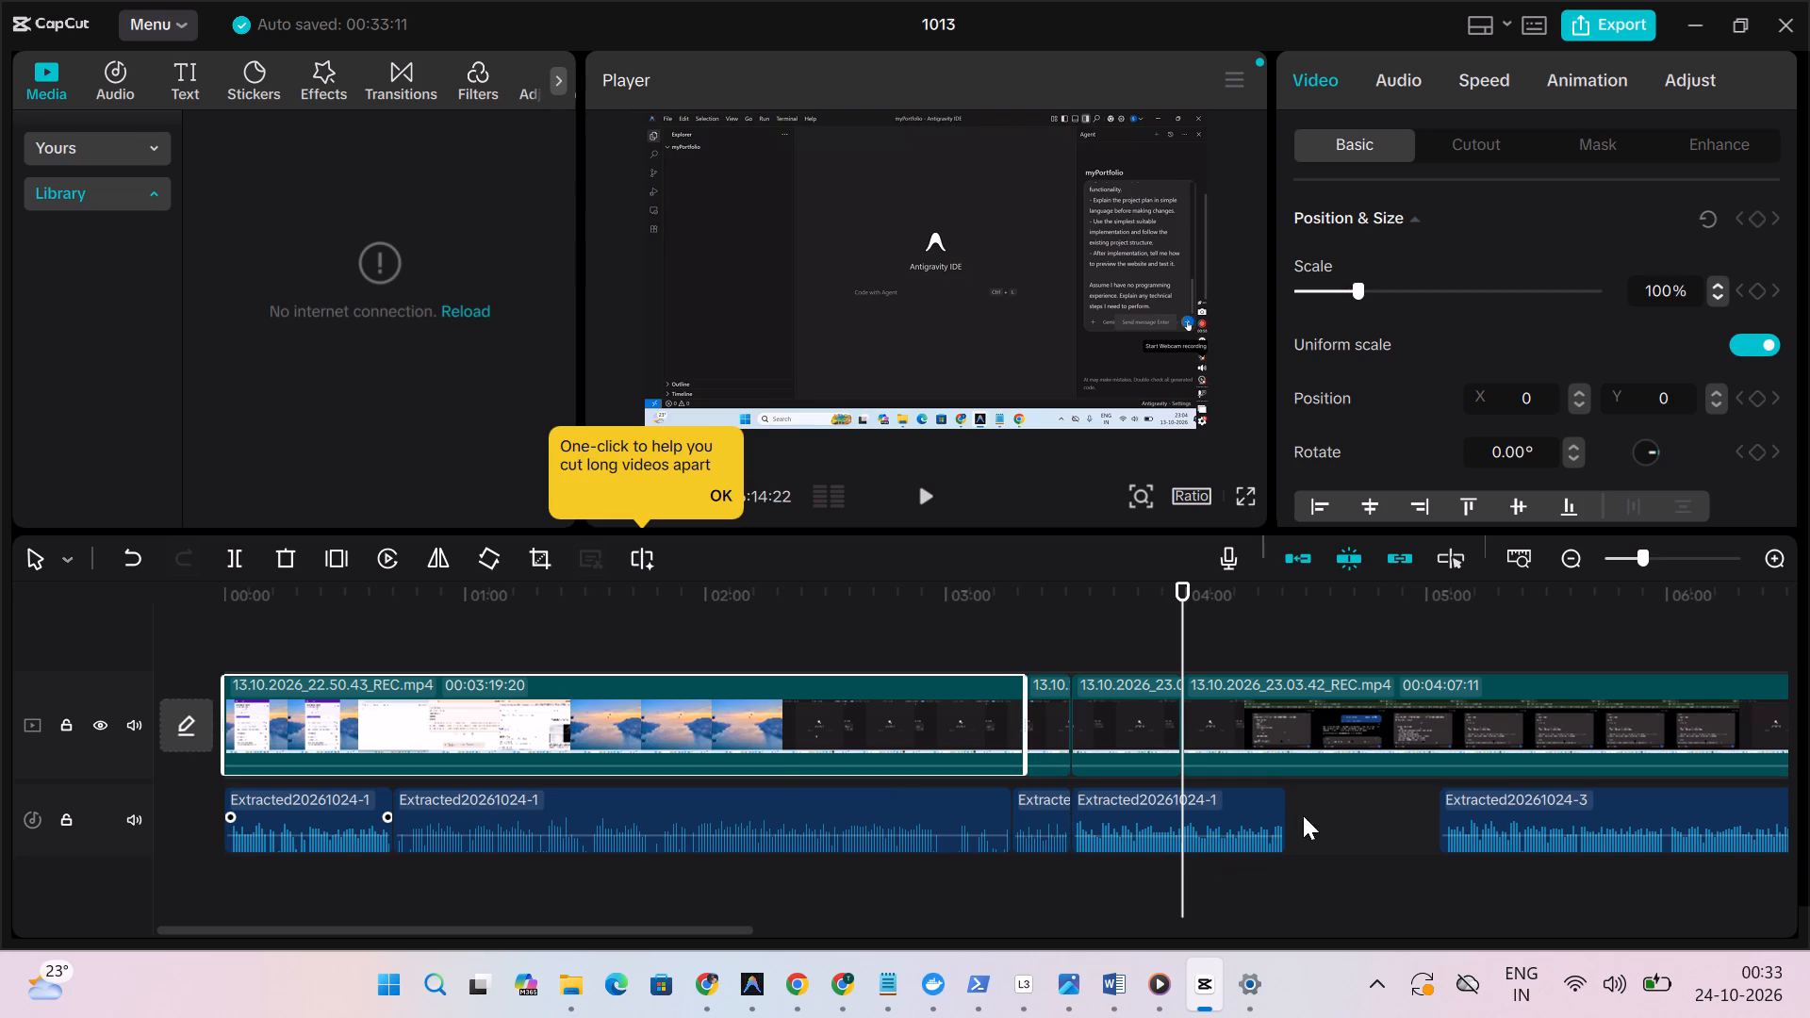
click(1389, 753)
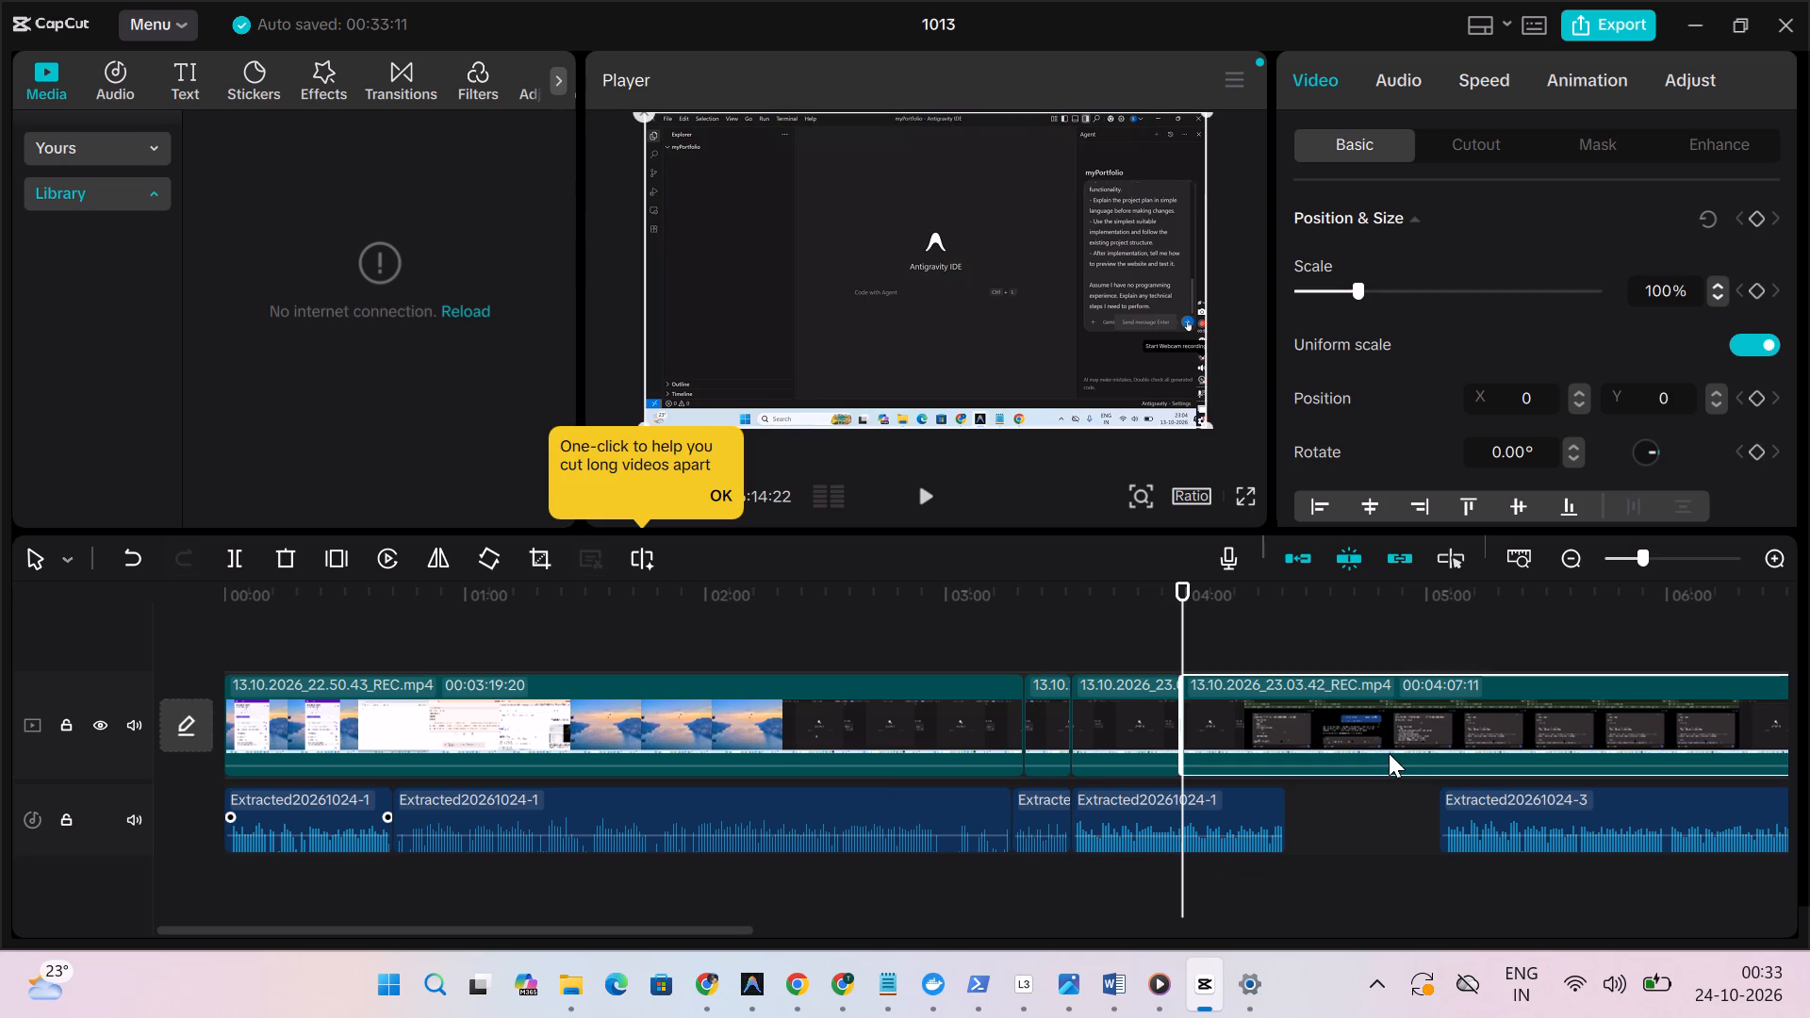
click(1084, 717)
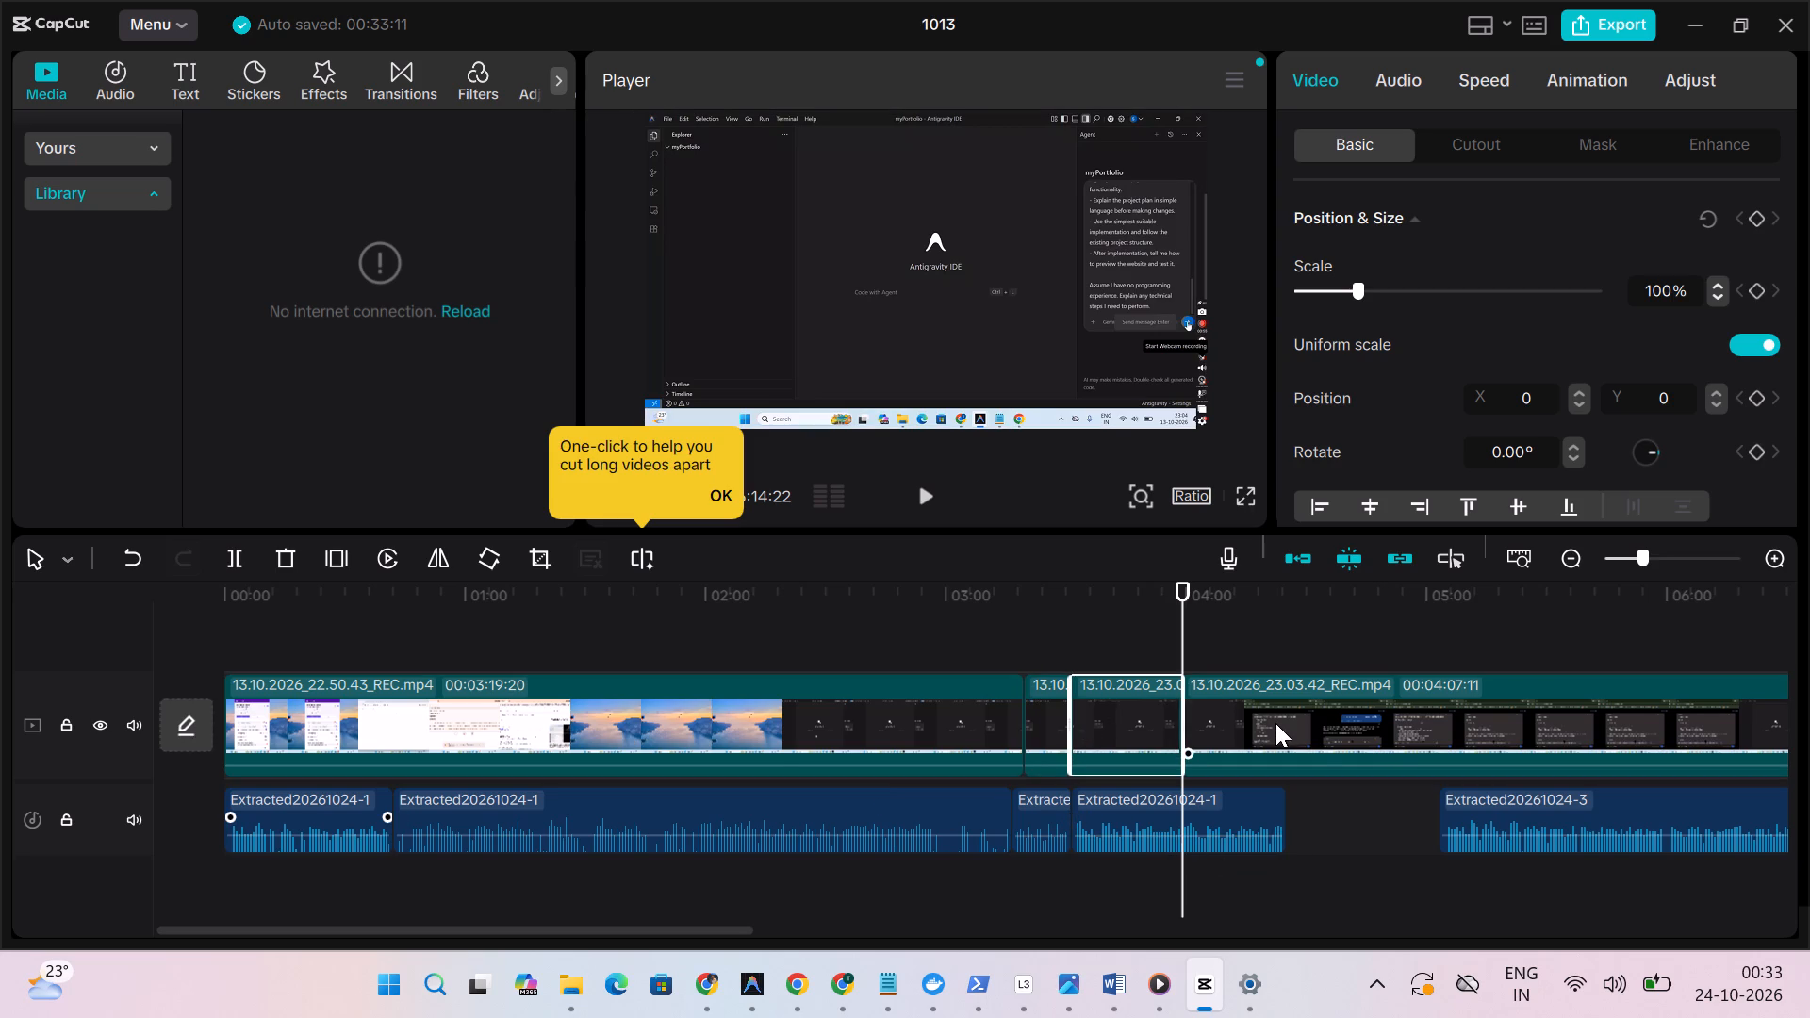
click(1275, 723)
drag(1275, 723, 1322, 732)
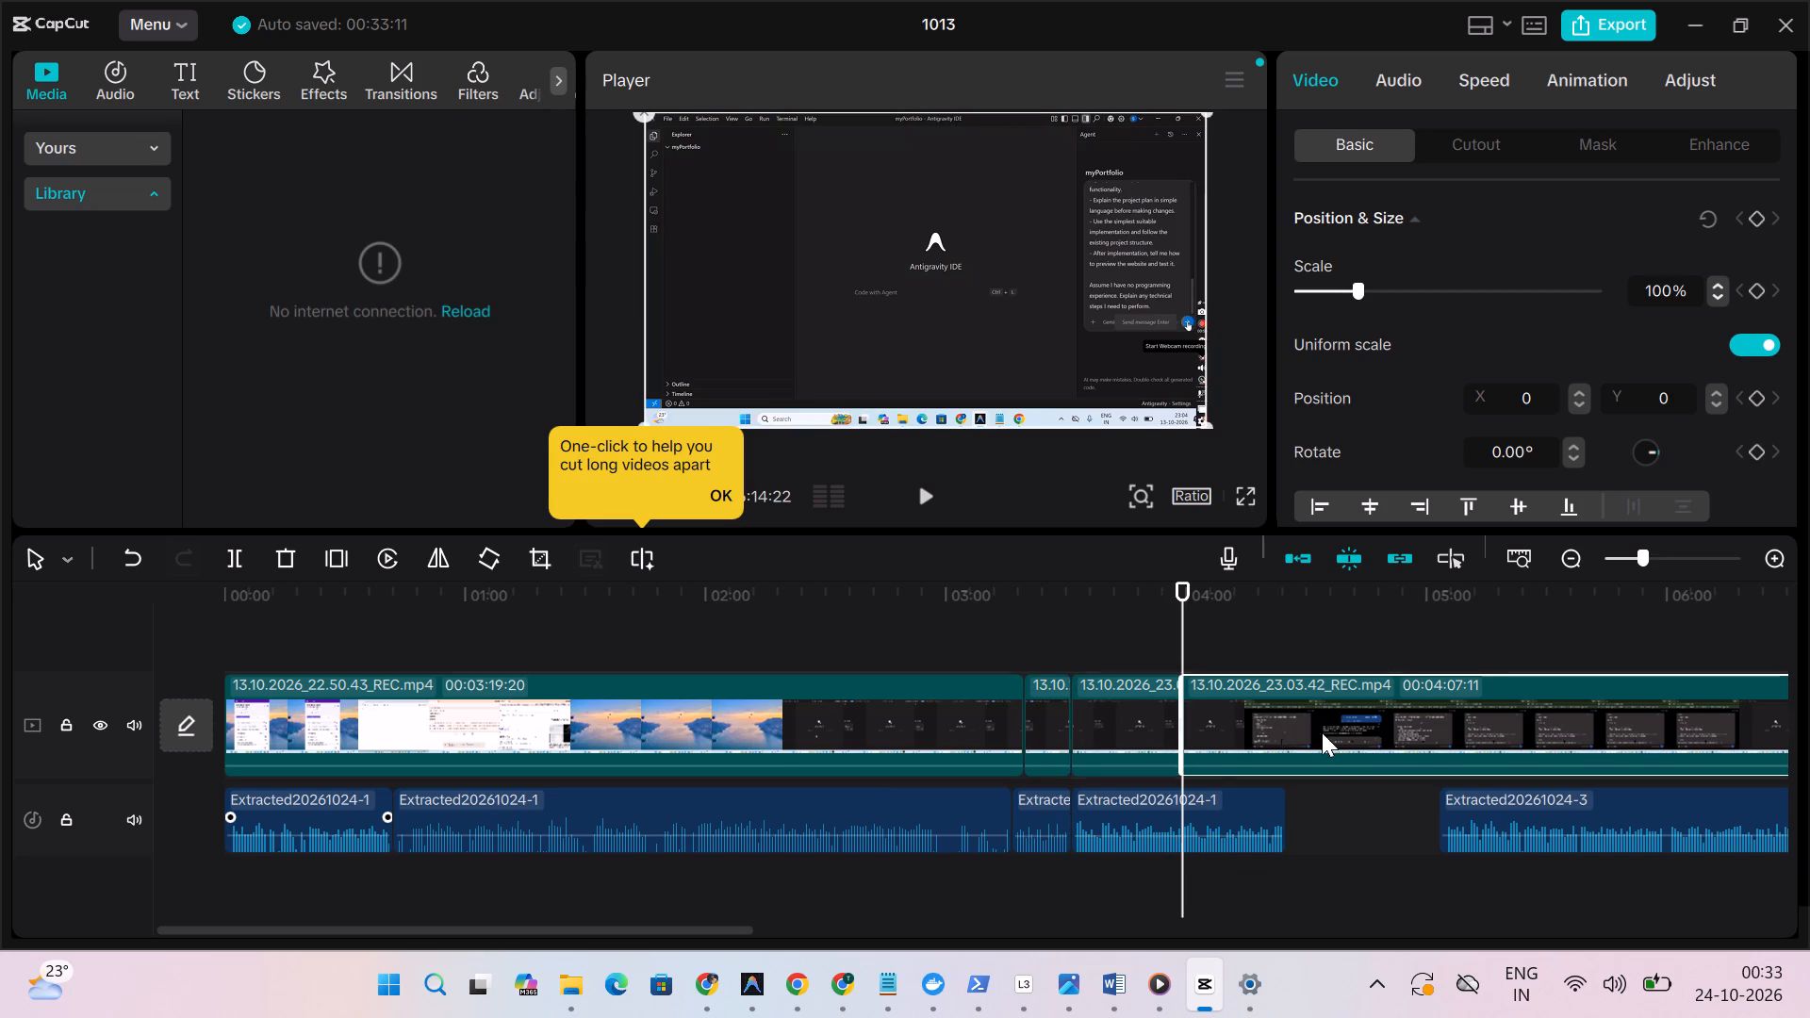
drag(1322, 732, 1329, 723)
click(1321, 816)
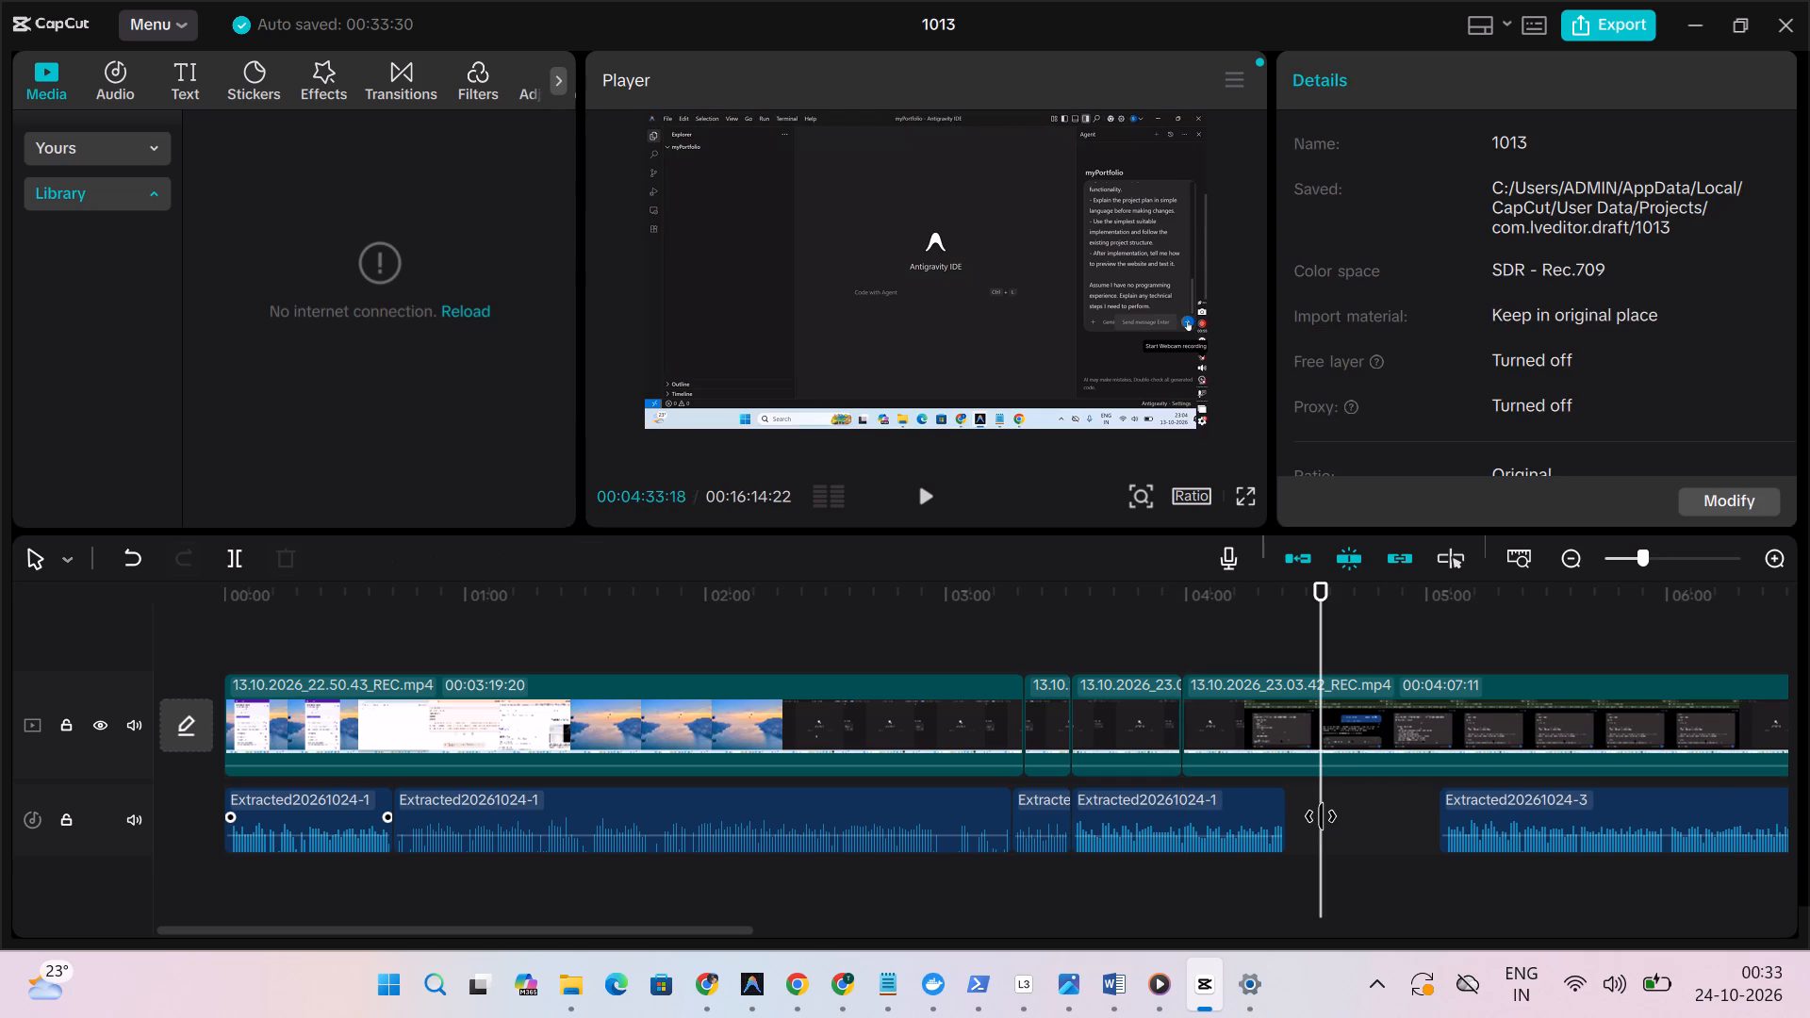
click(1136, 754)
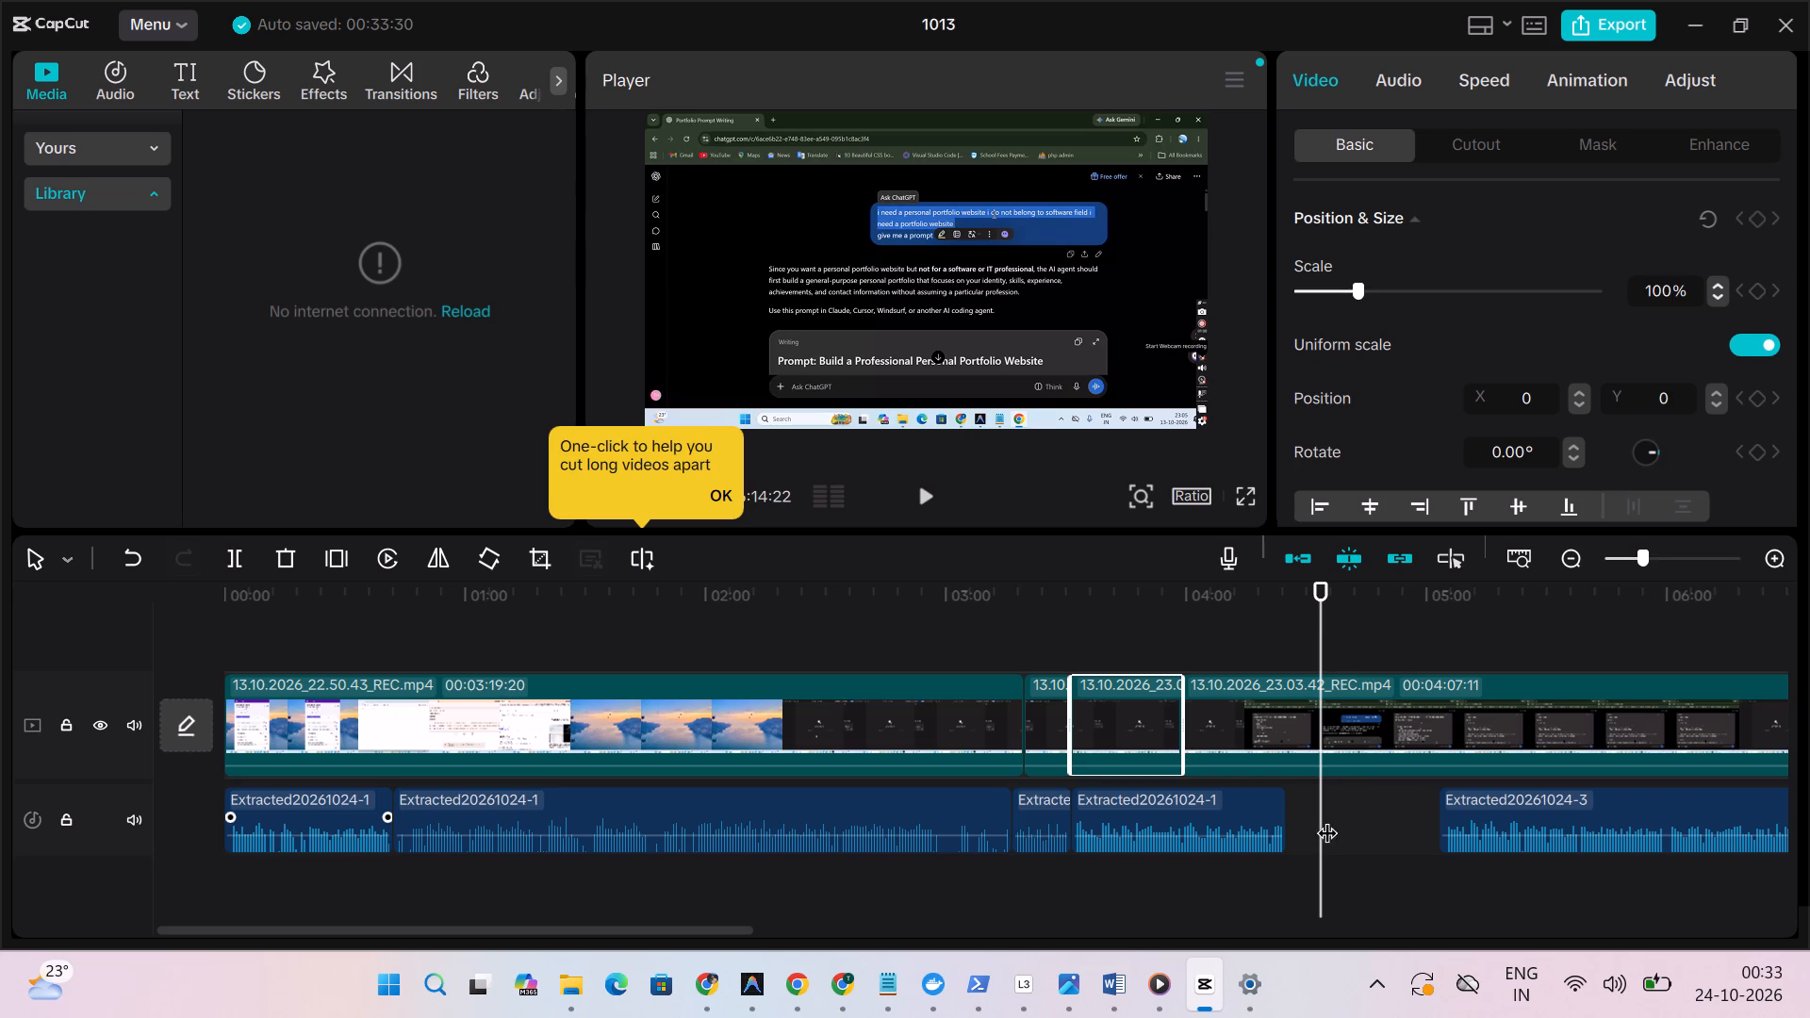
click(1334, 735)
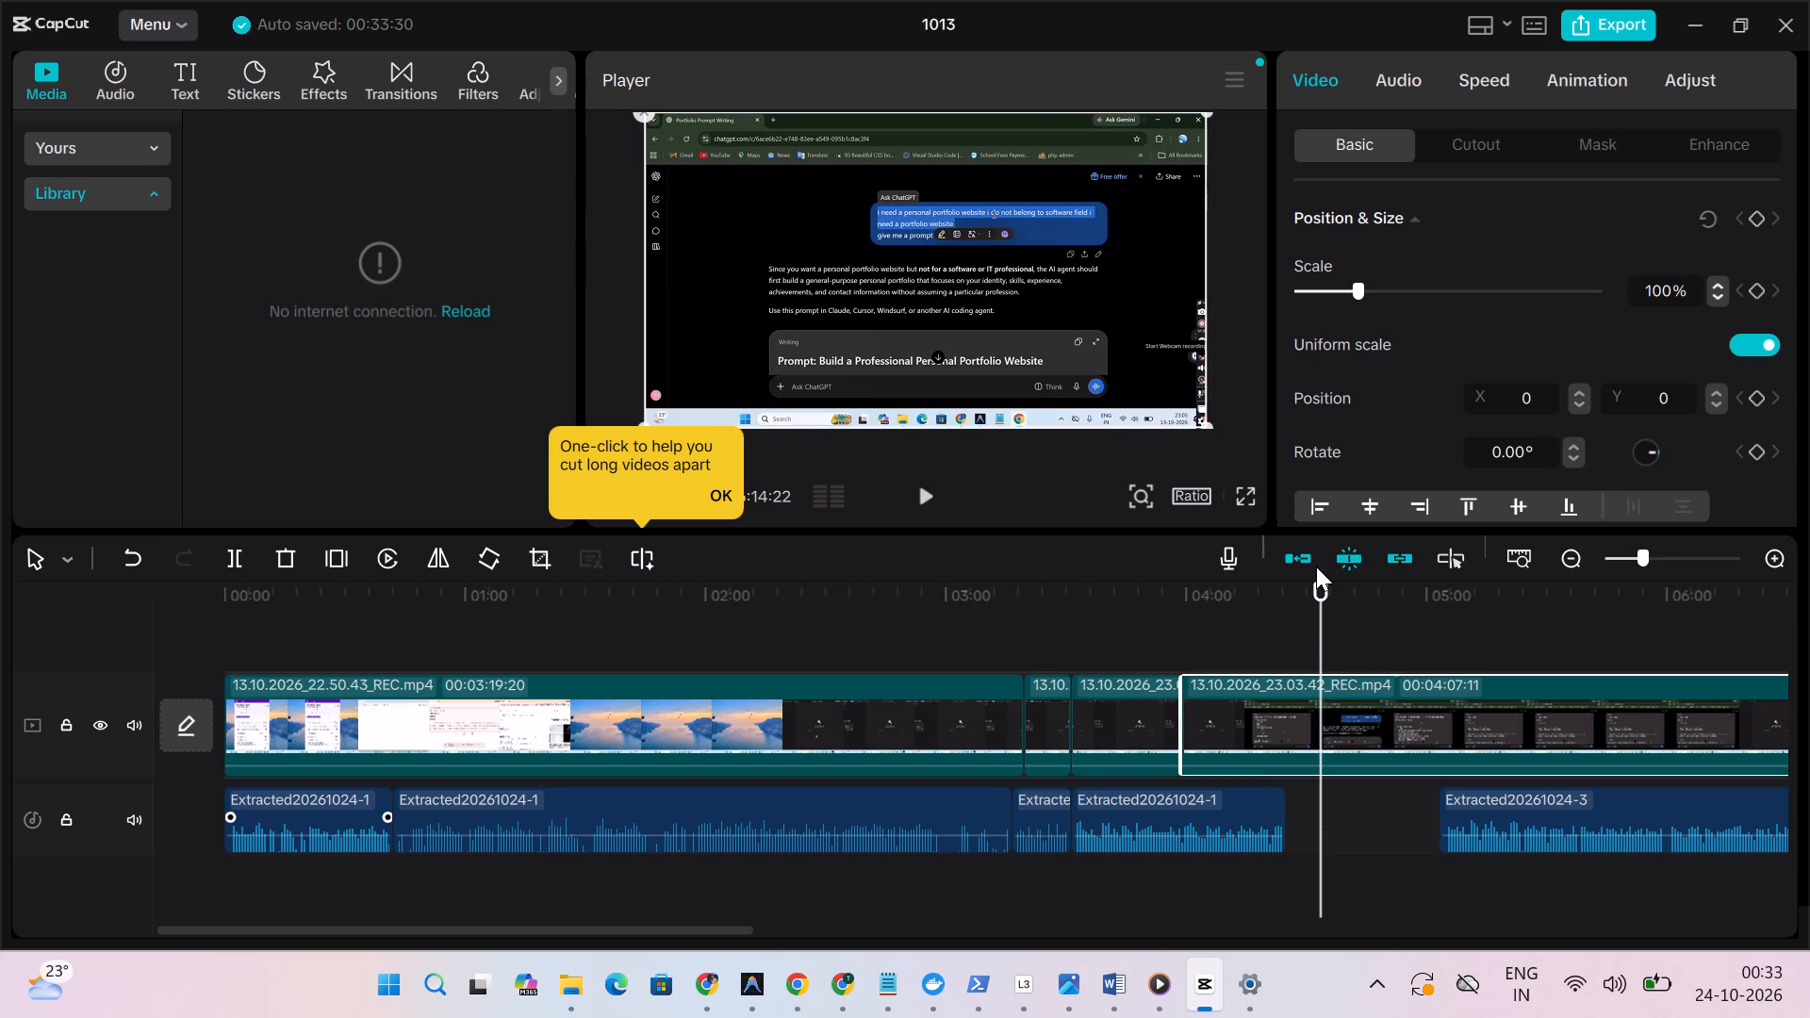
Delete the rest of 13.10.2026_23.03.42_REC.mp4 after 00:03:59:03 and the following 13.10.2026_23.12.57_REC.mp4 and 13.10.2026_23.31.26_REC.mp4 clips.
drag(1320, 582, 1185, 591)
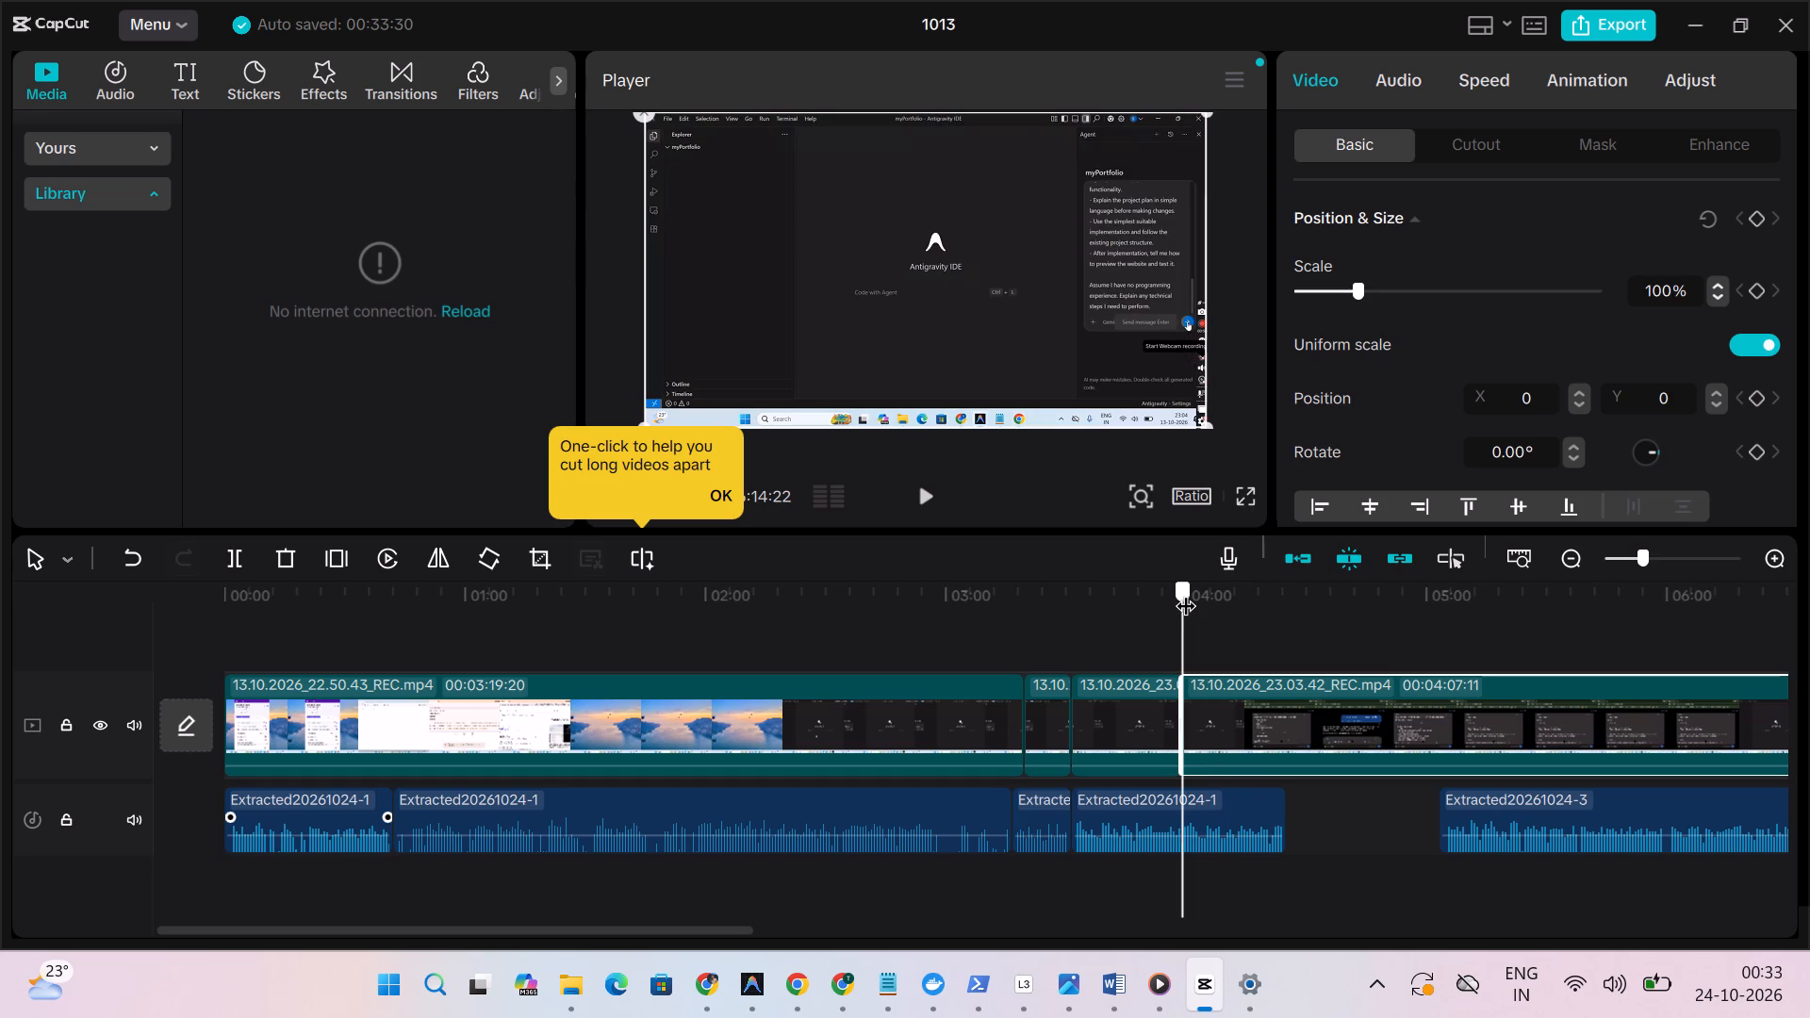
drag(1185, 591, 1209, 584)
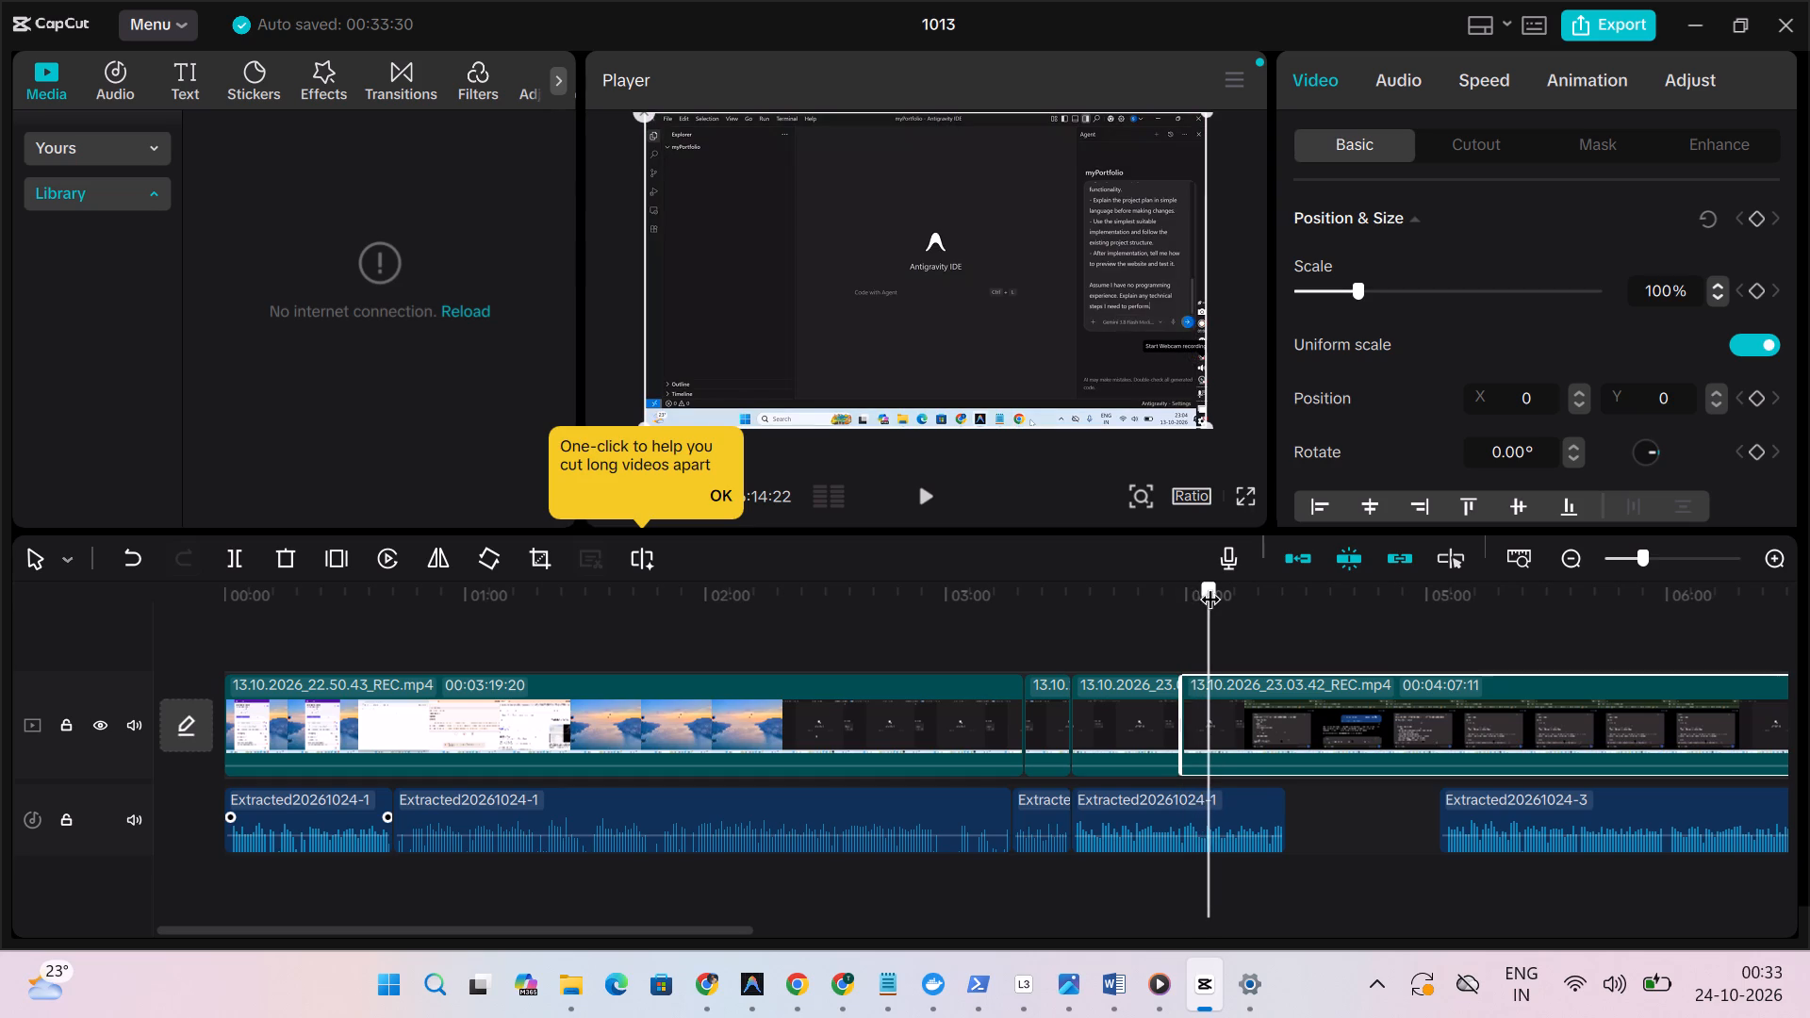
drag(1209, 584, 1186, 593)
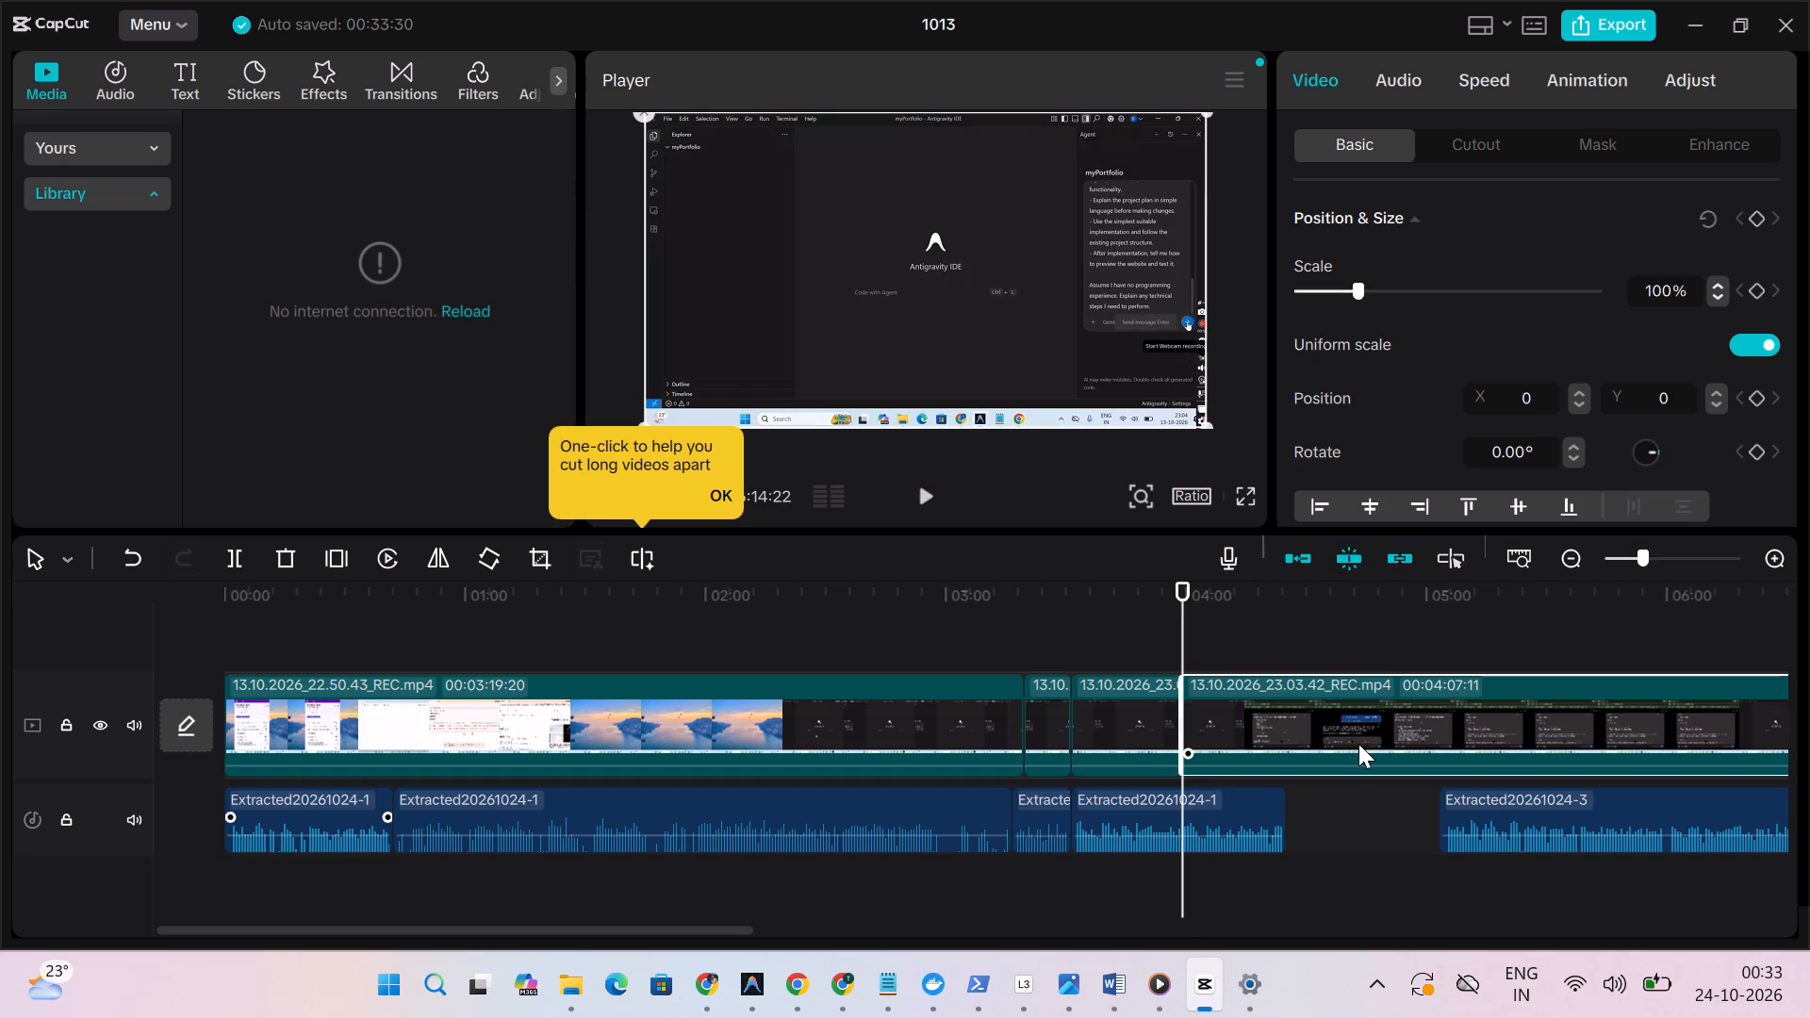
click(1357, 738)
key(Delete)
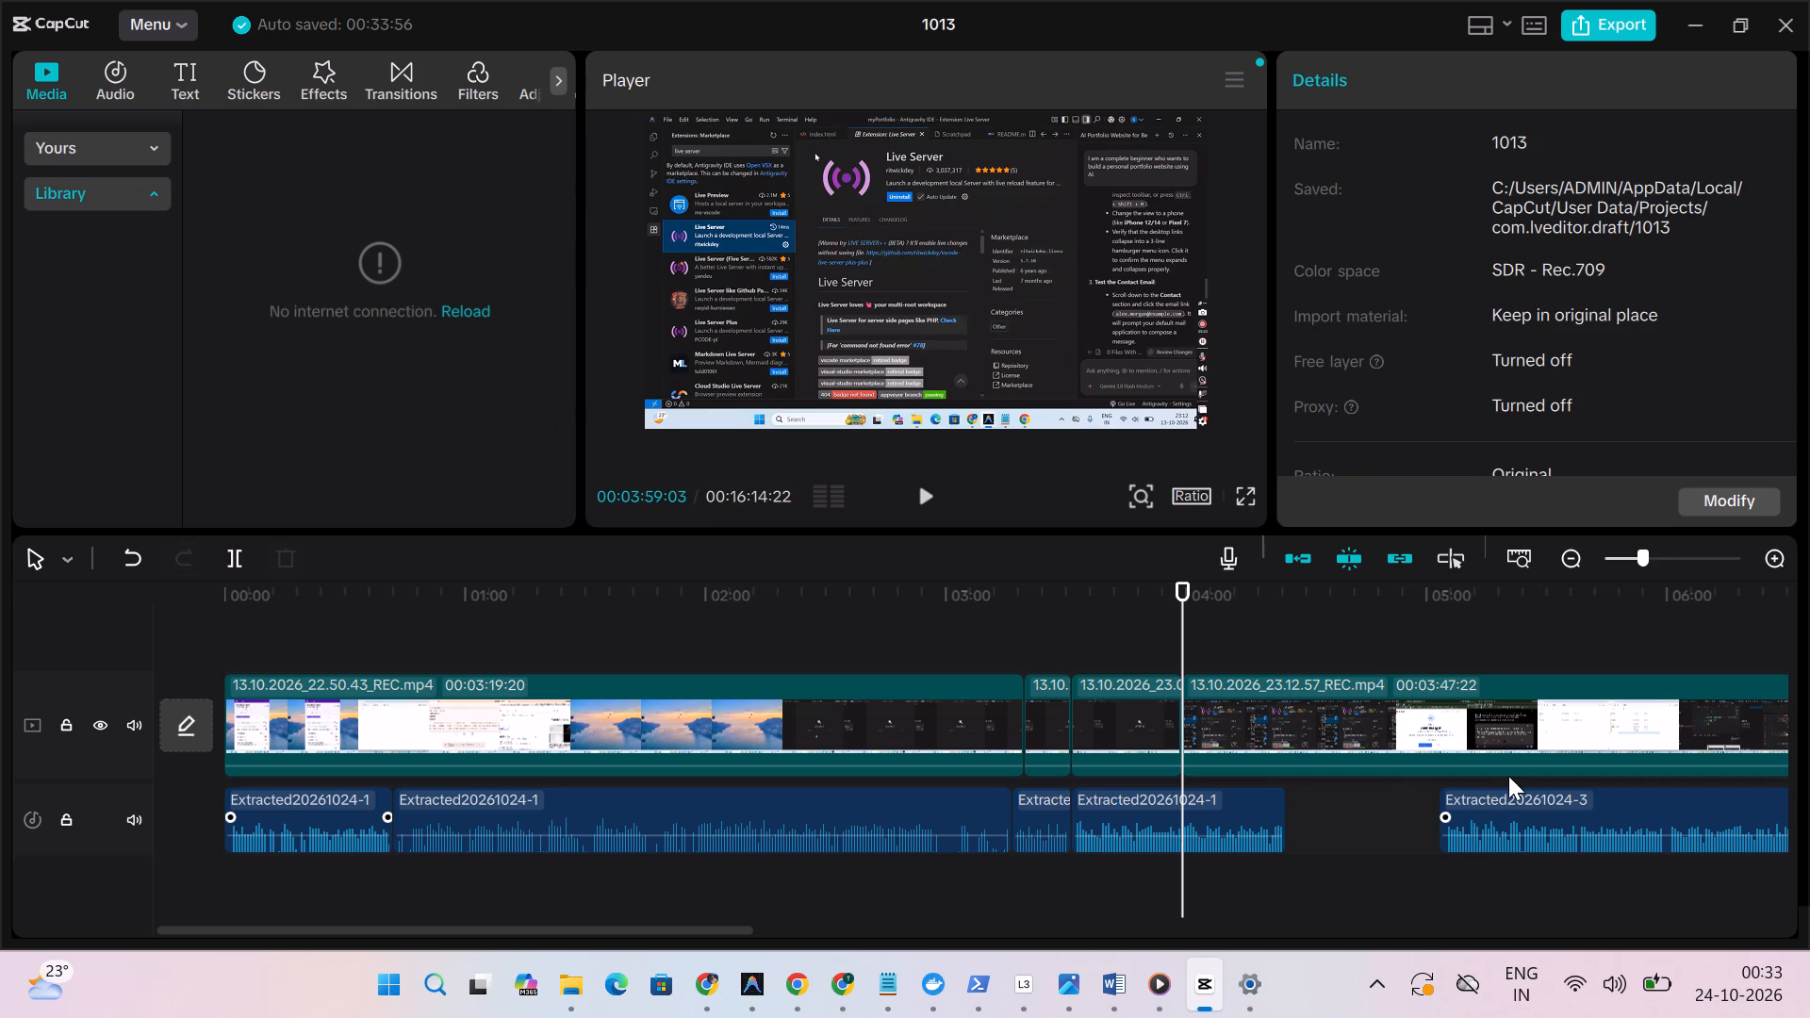
click(1472, 737)
key(Delete)
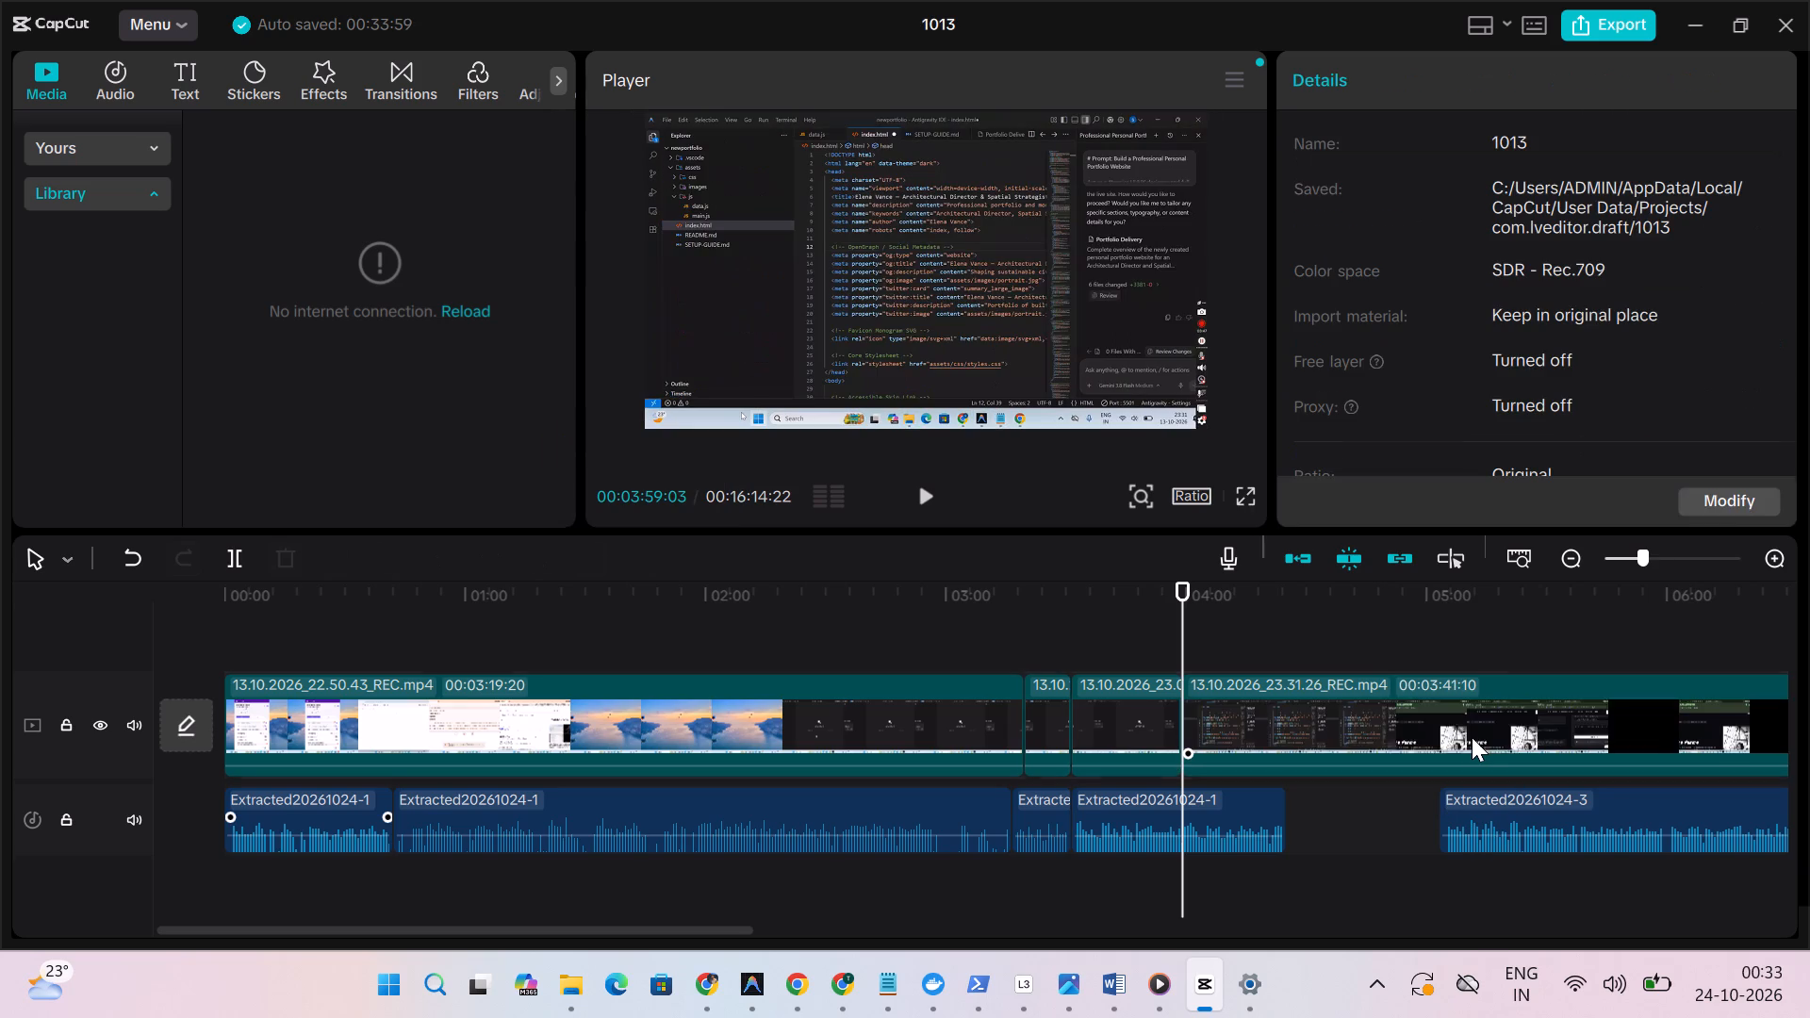
click(1472, 737)
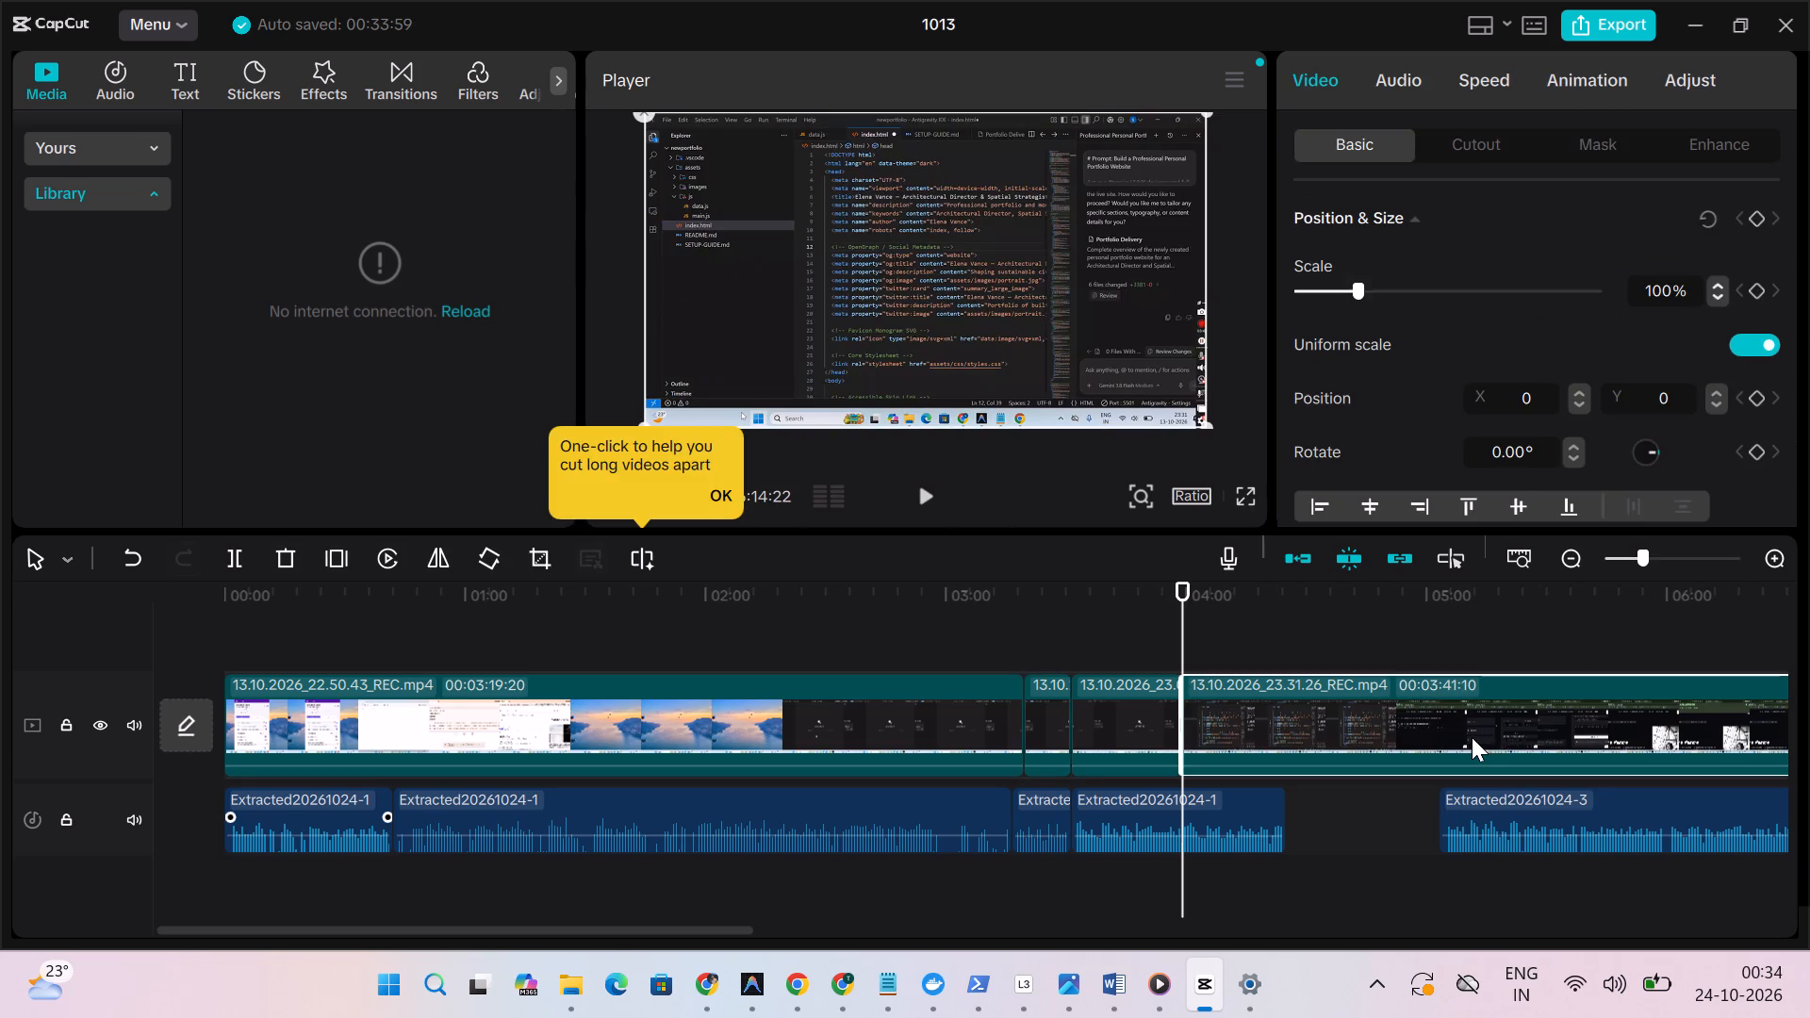
key(Delete)
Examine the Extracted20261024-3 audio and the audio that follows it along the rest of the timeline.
click(1499, 820)
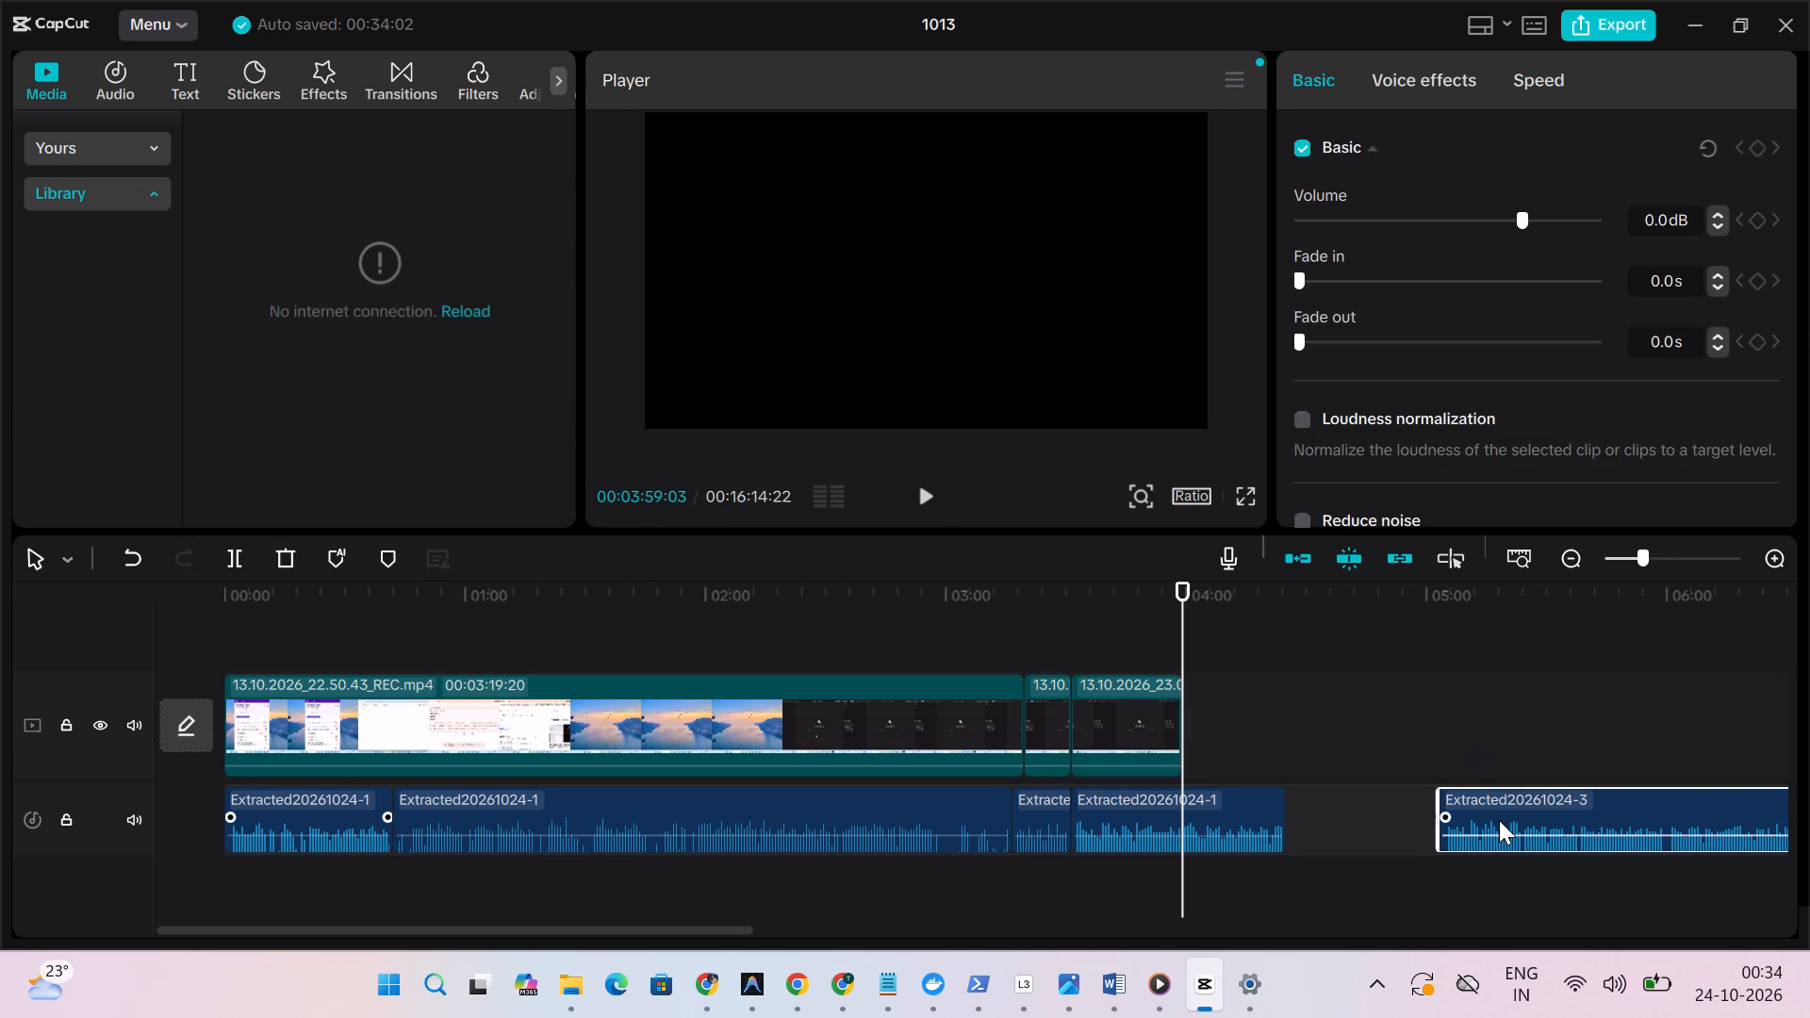
drag(1184, 585, 1440, 591)
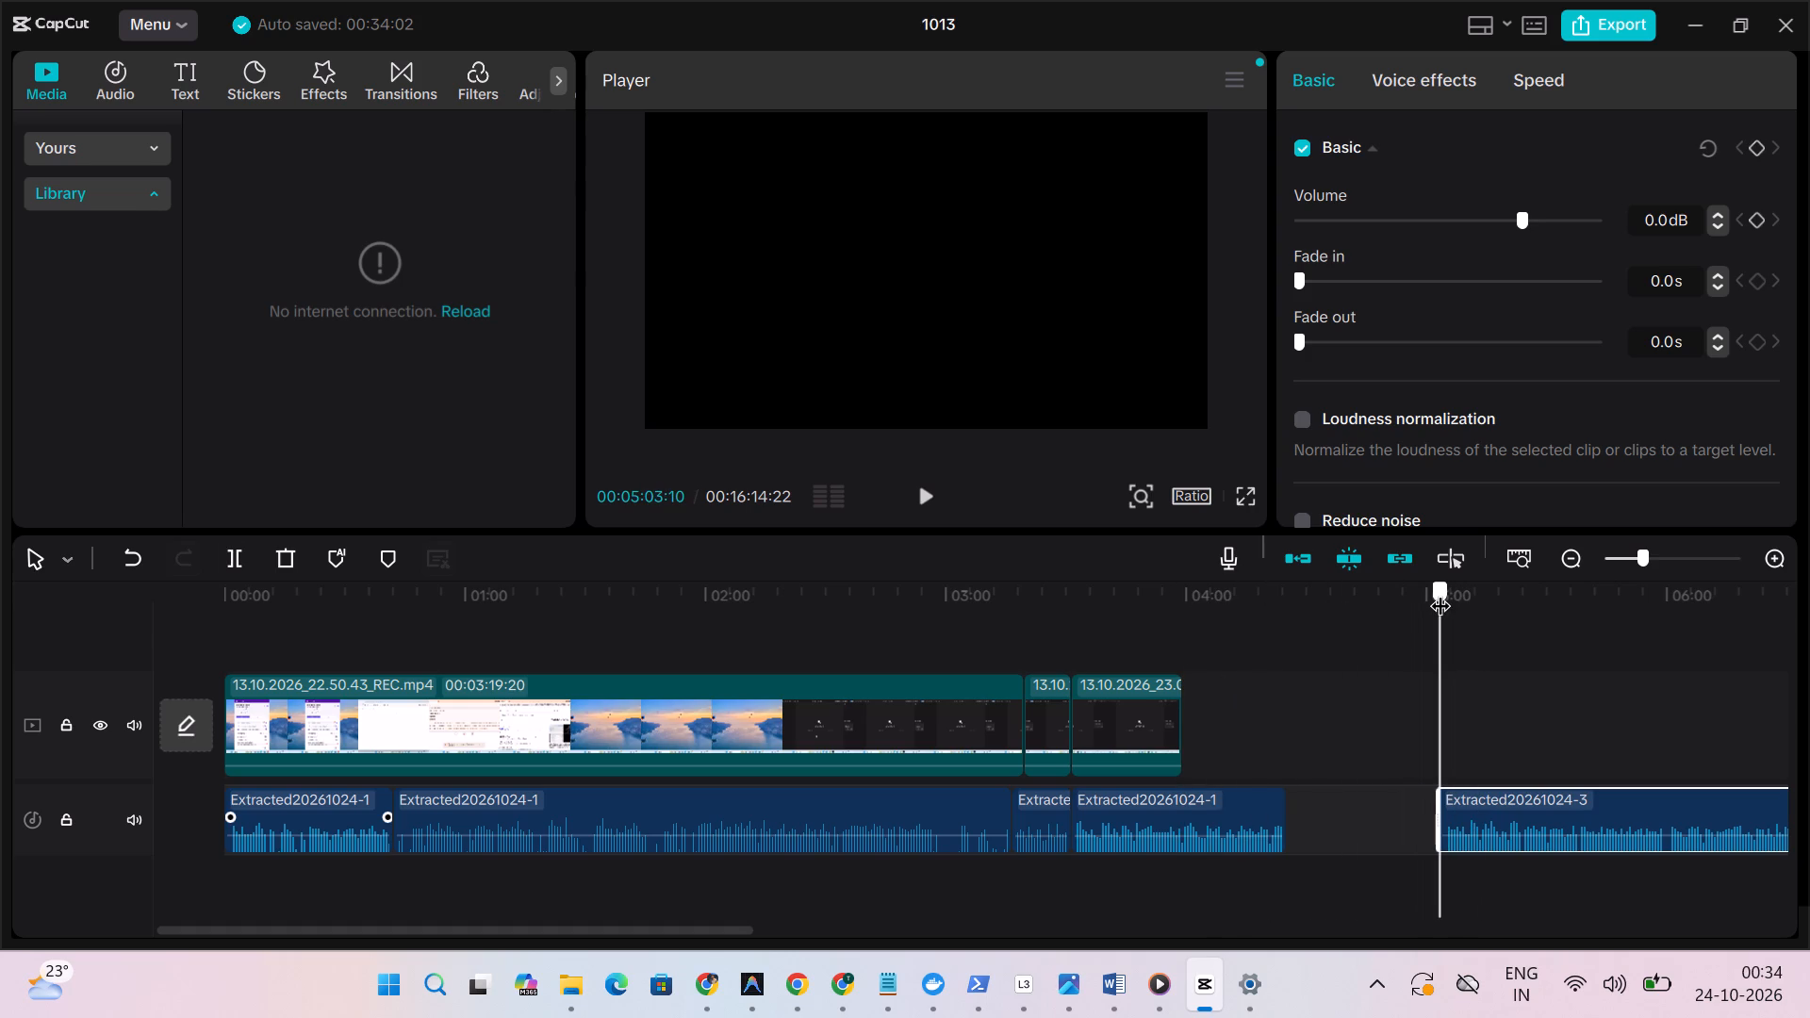
drag(1440, 591, 1443, 592)
click(1506, 836)
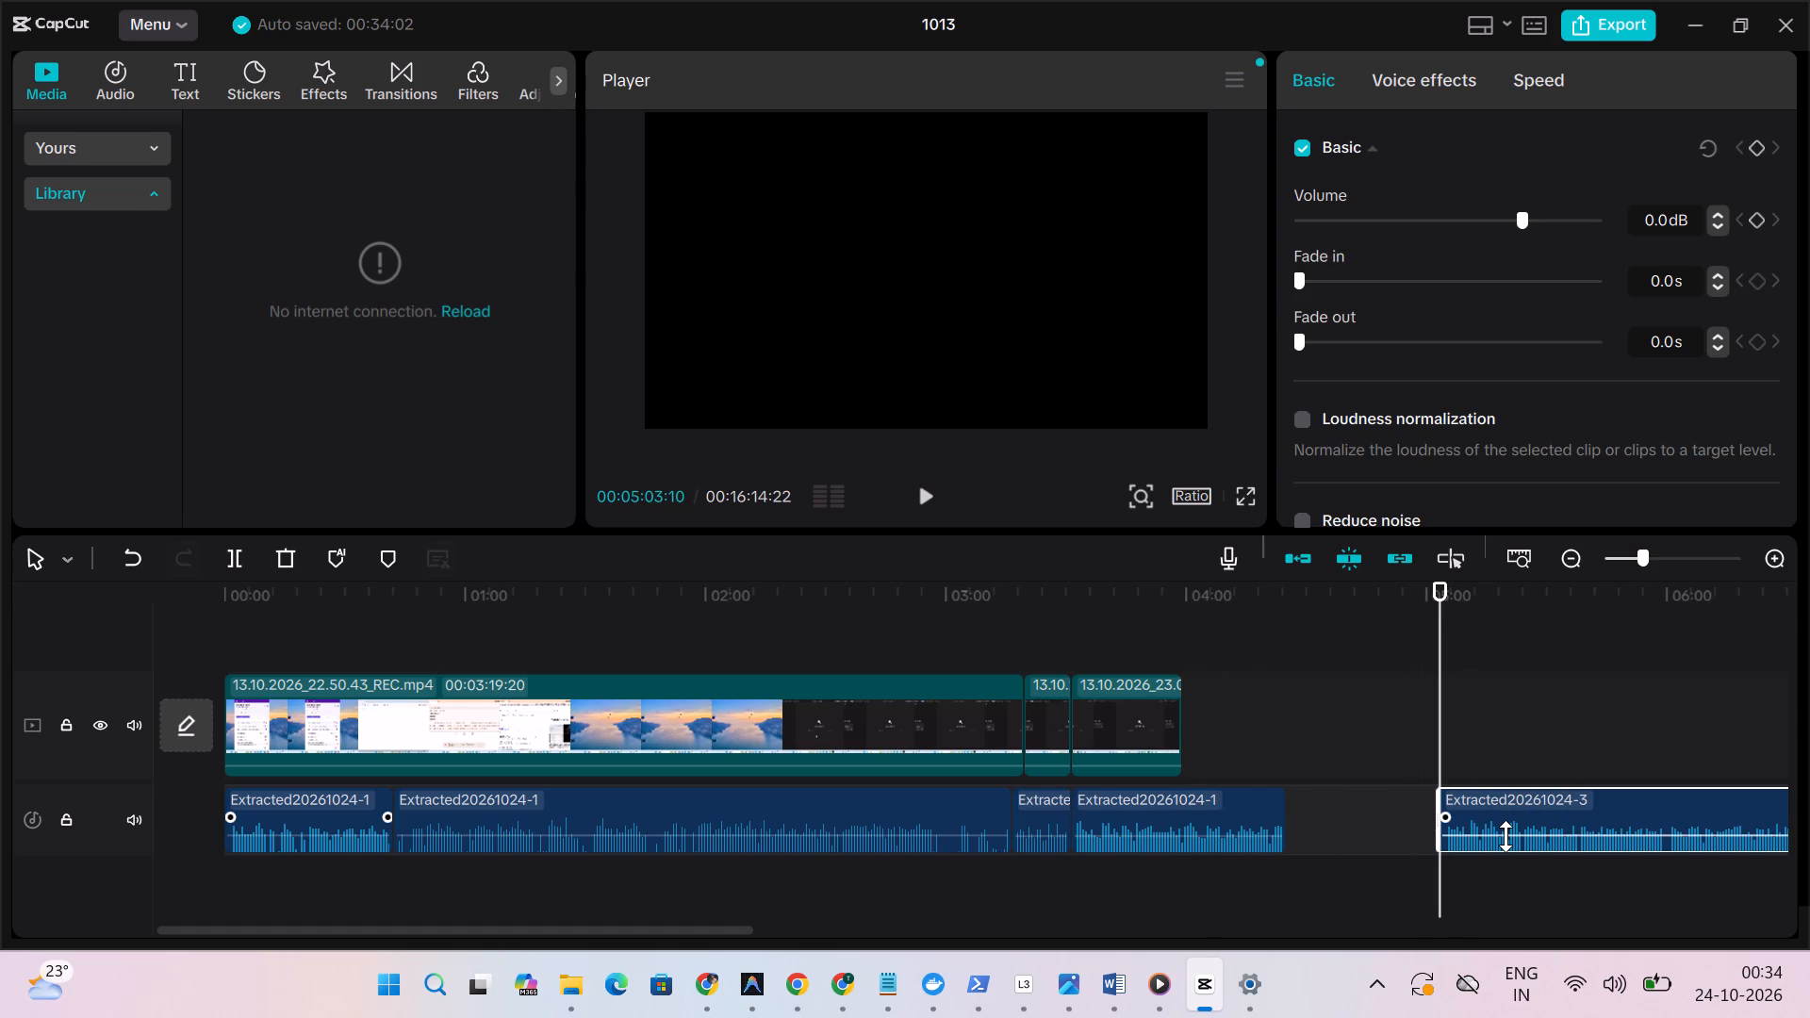
click(1571, 856)
click(1584, 807)
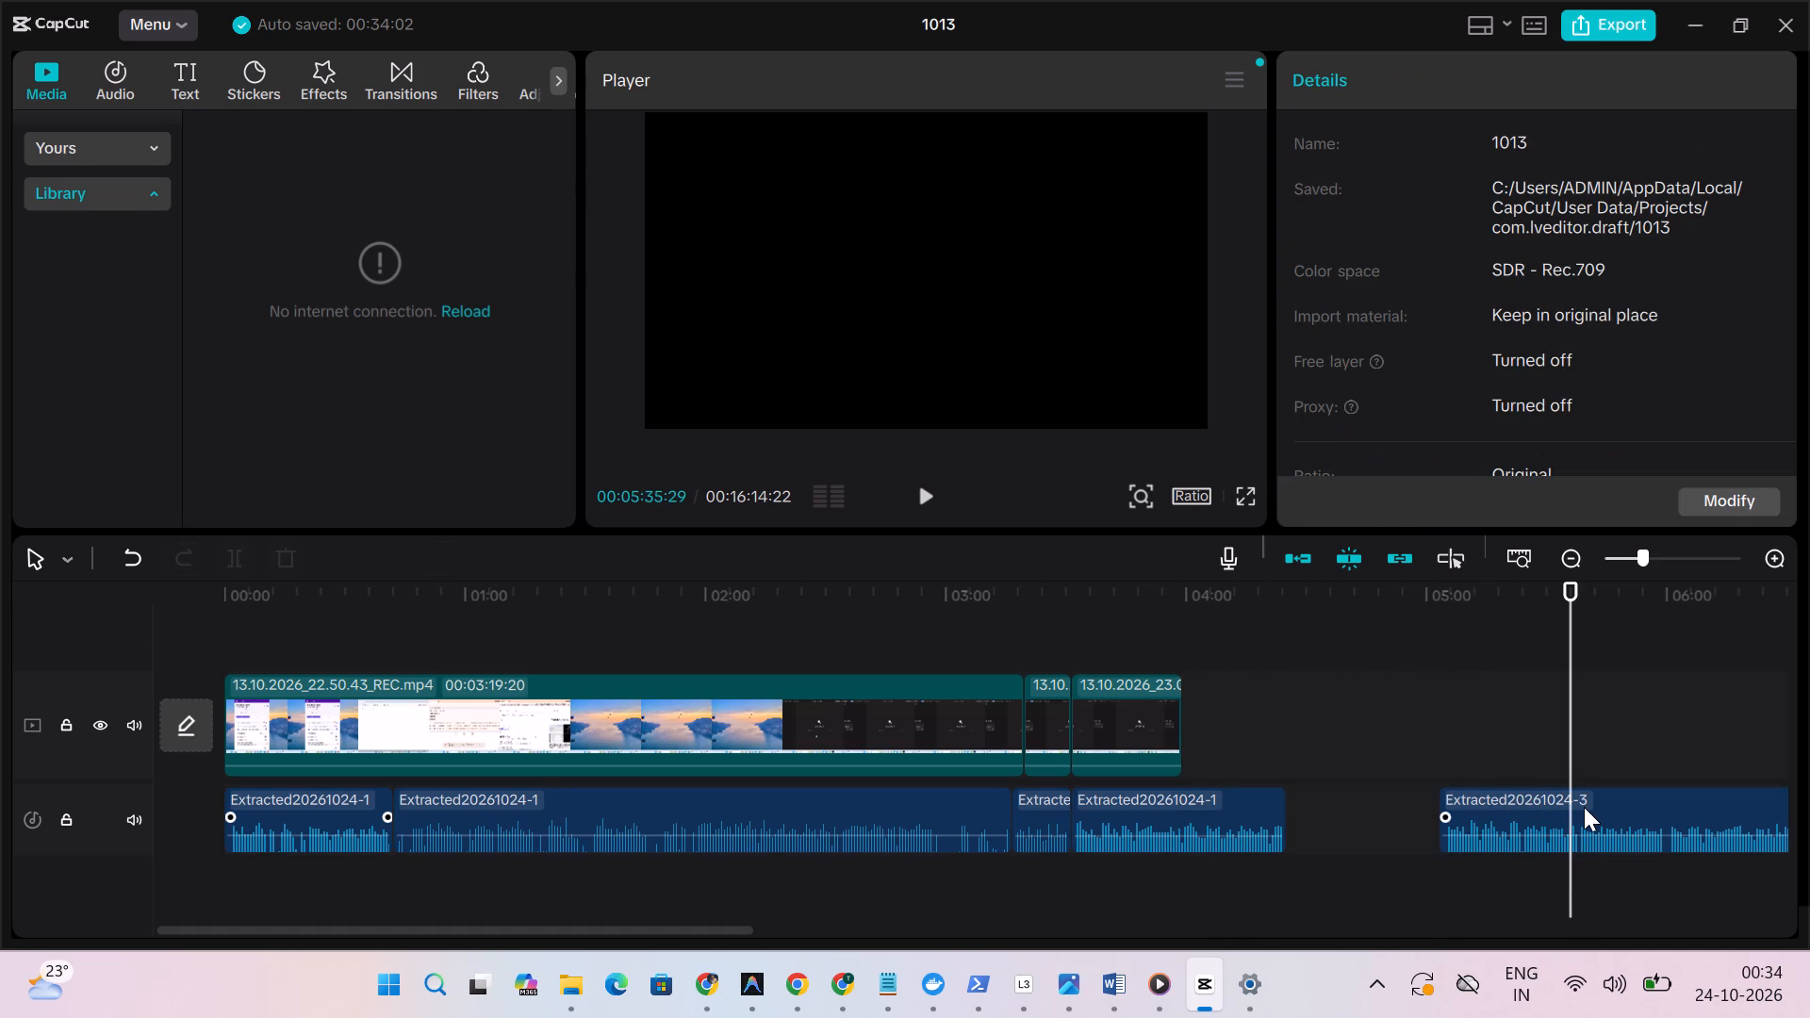
scroll(1617, 334, down, 3)
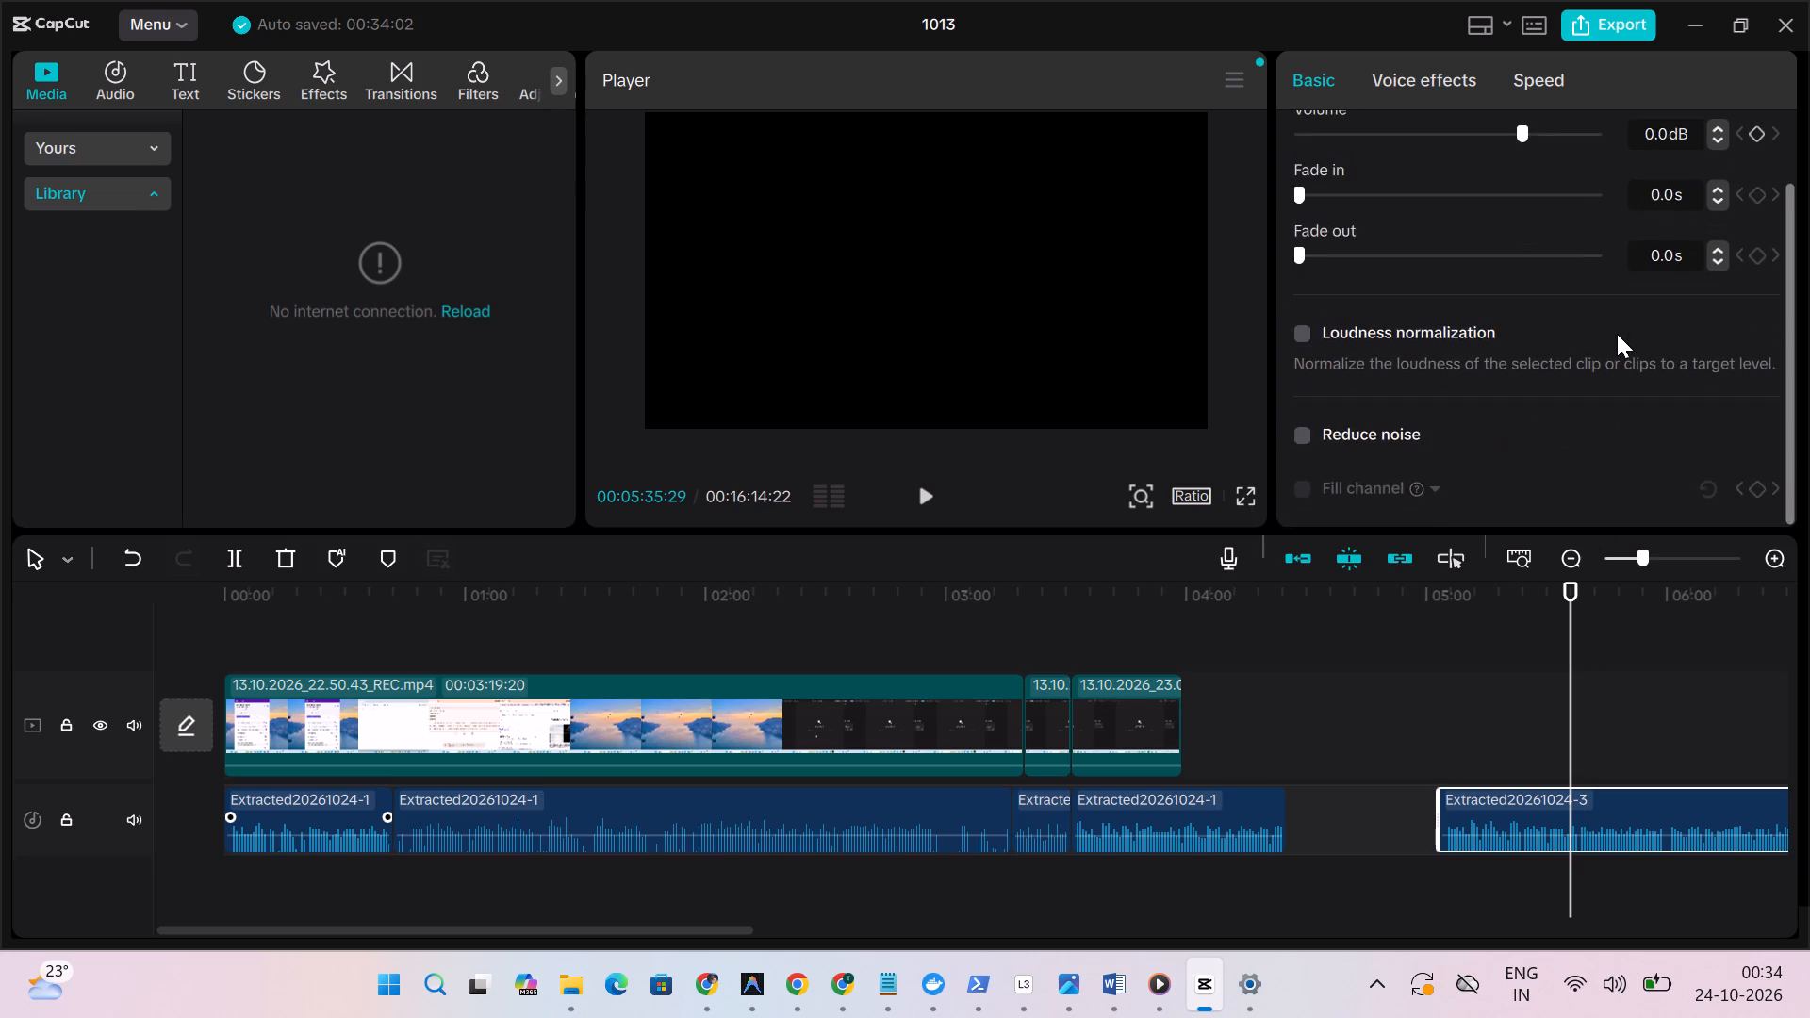
scroll(1617, 334, down, 3)
scroll(1617, 334, up, 4)
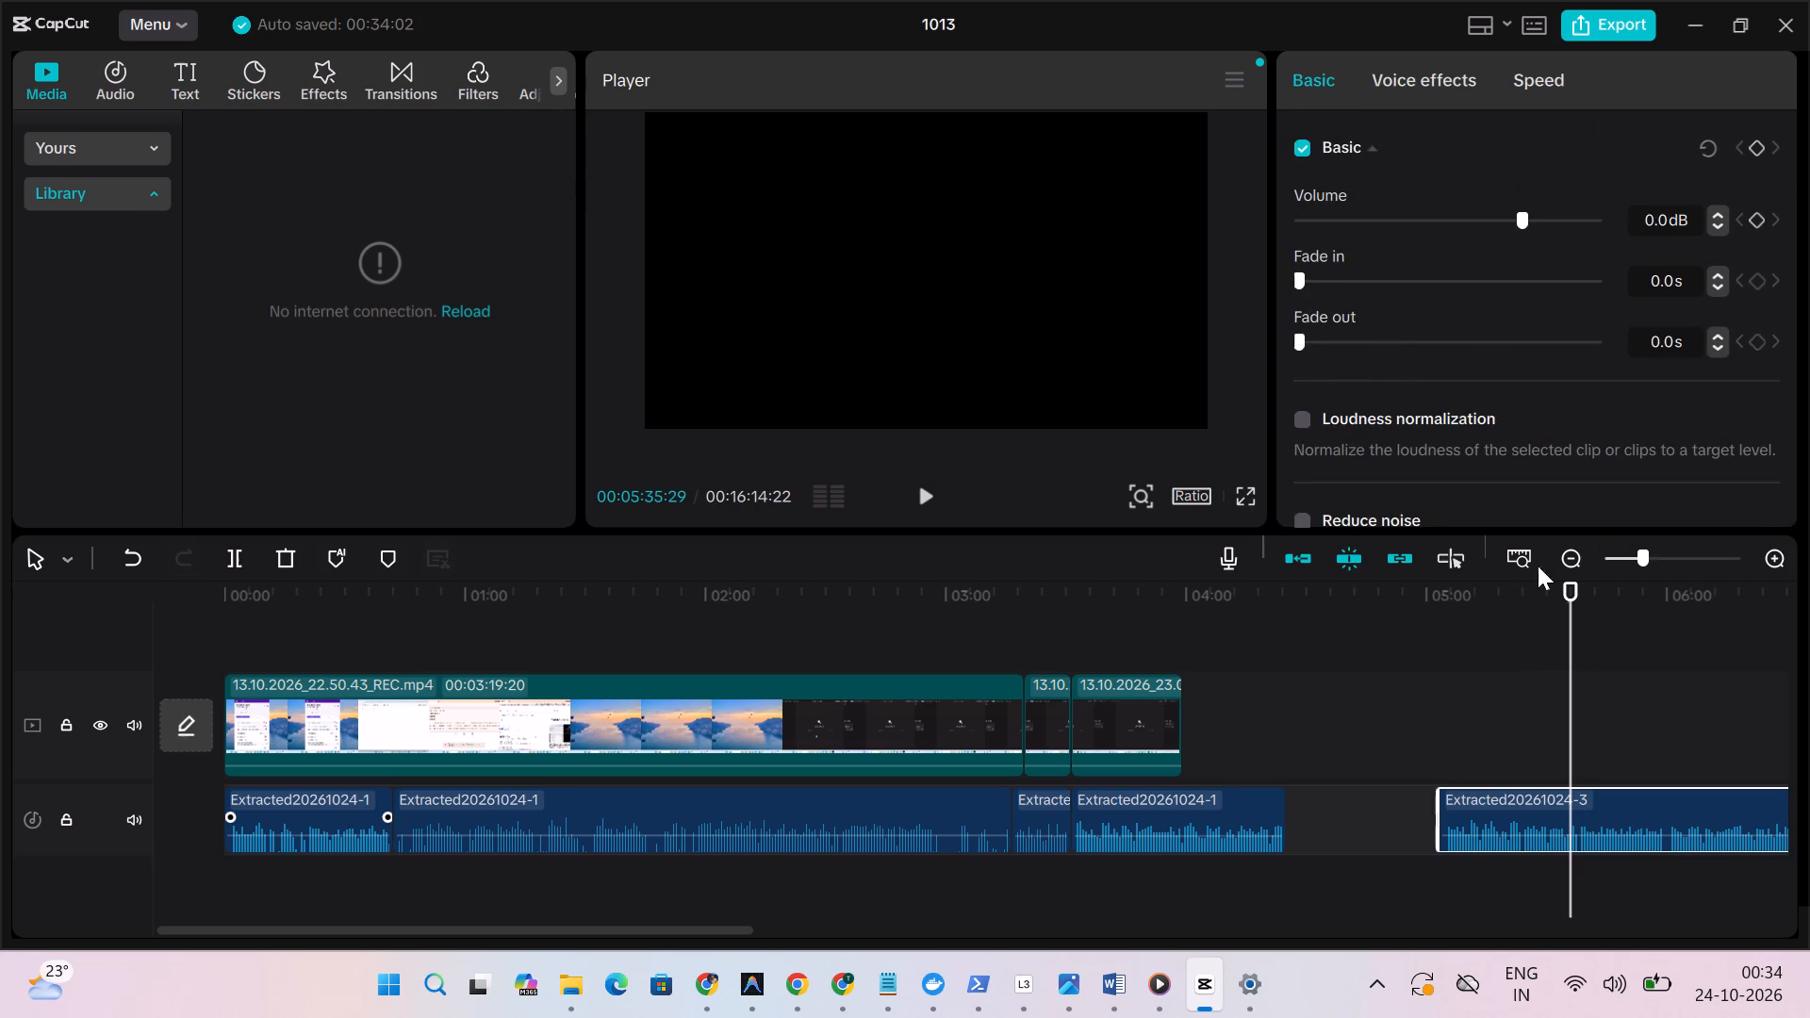
scroll(1531, 769, left, 6)
scroll(1531, 769, right, 1)
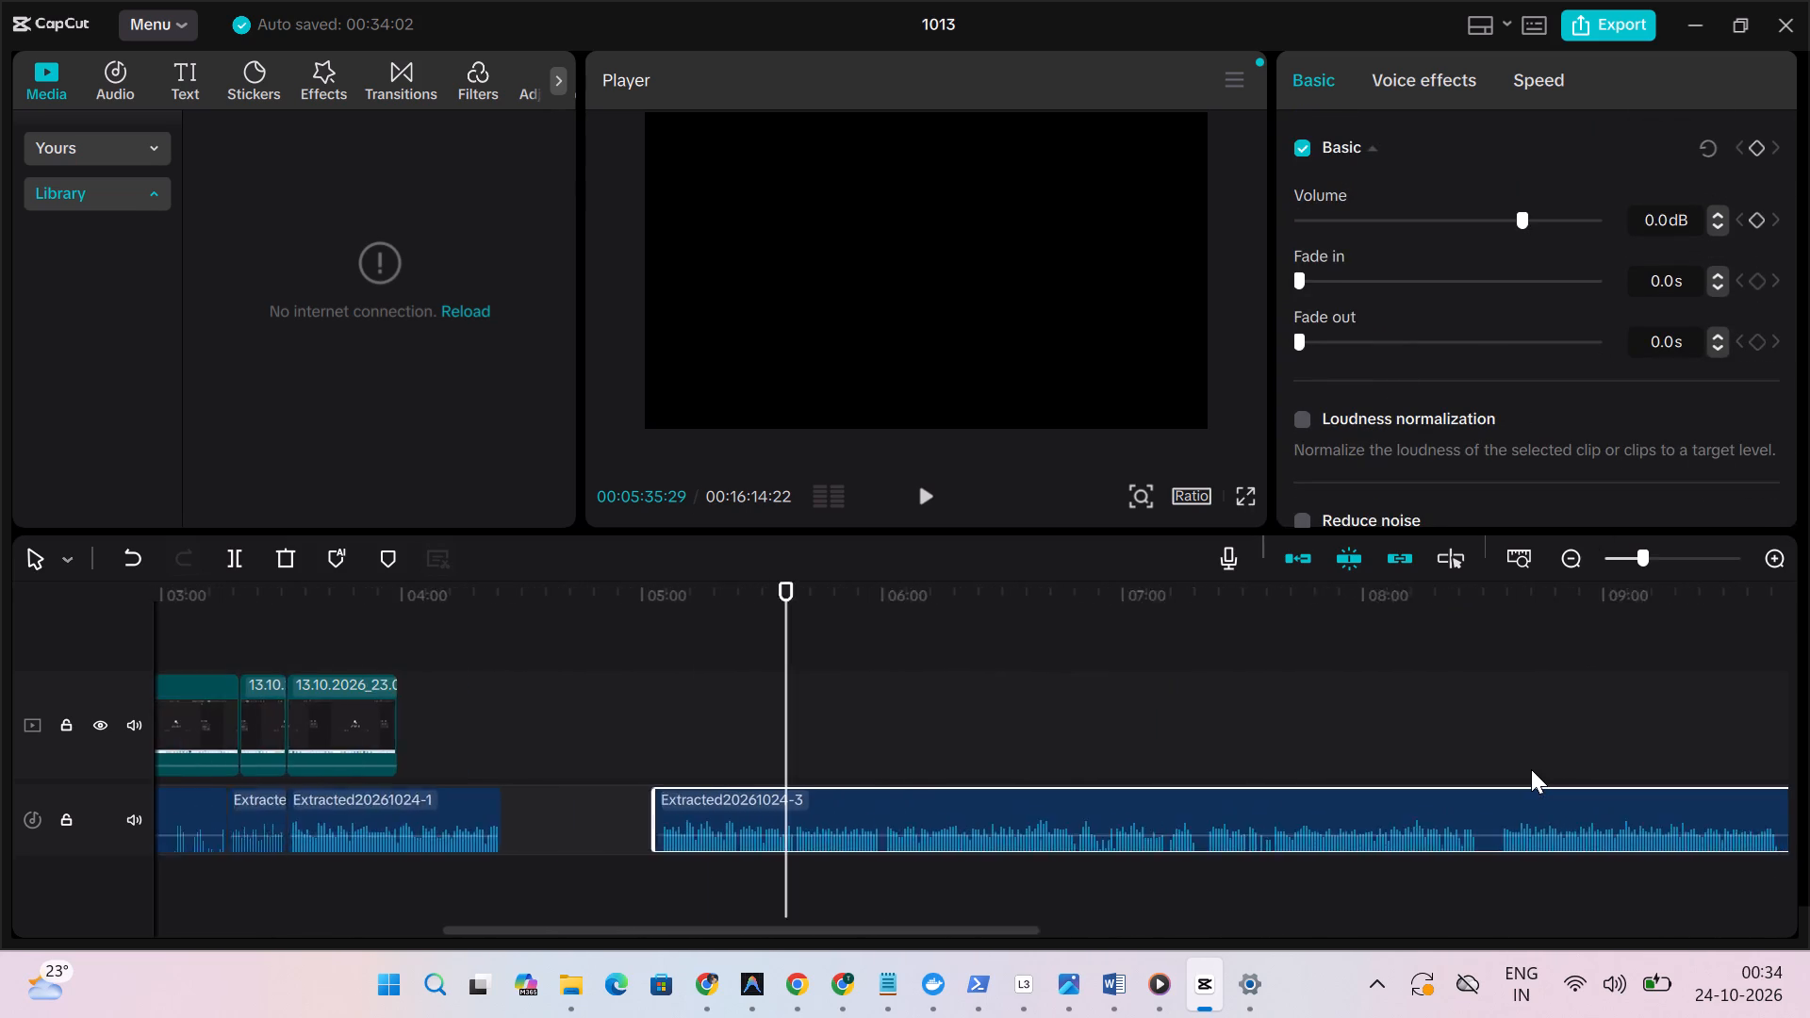
scroll(1531, 769, right, 1)
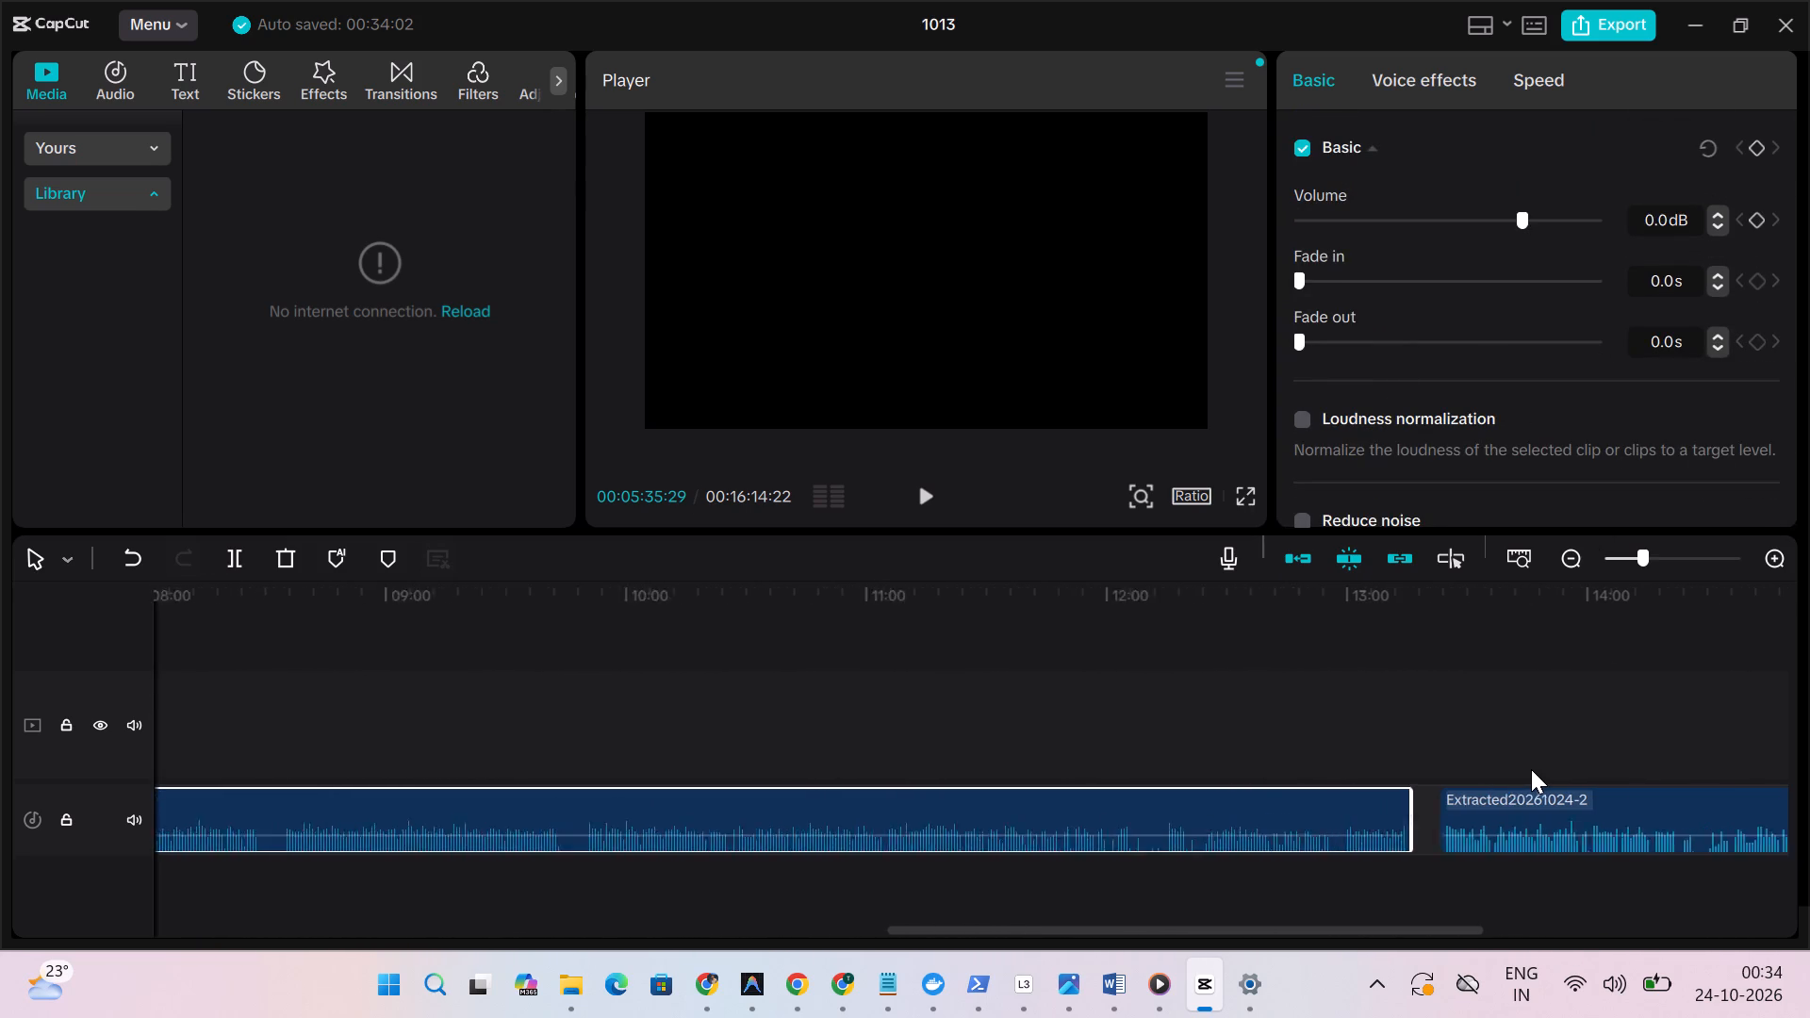
scroll(1531, 769, right, 2)
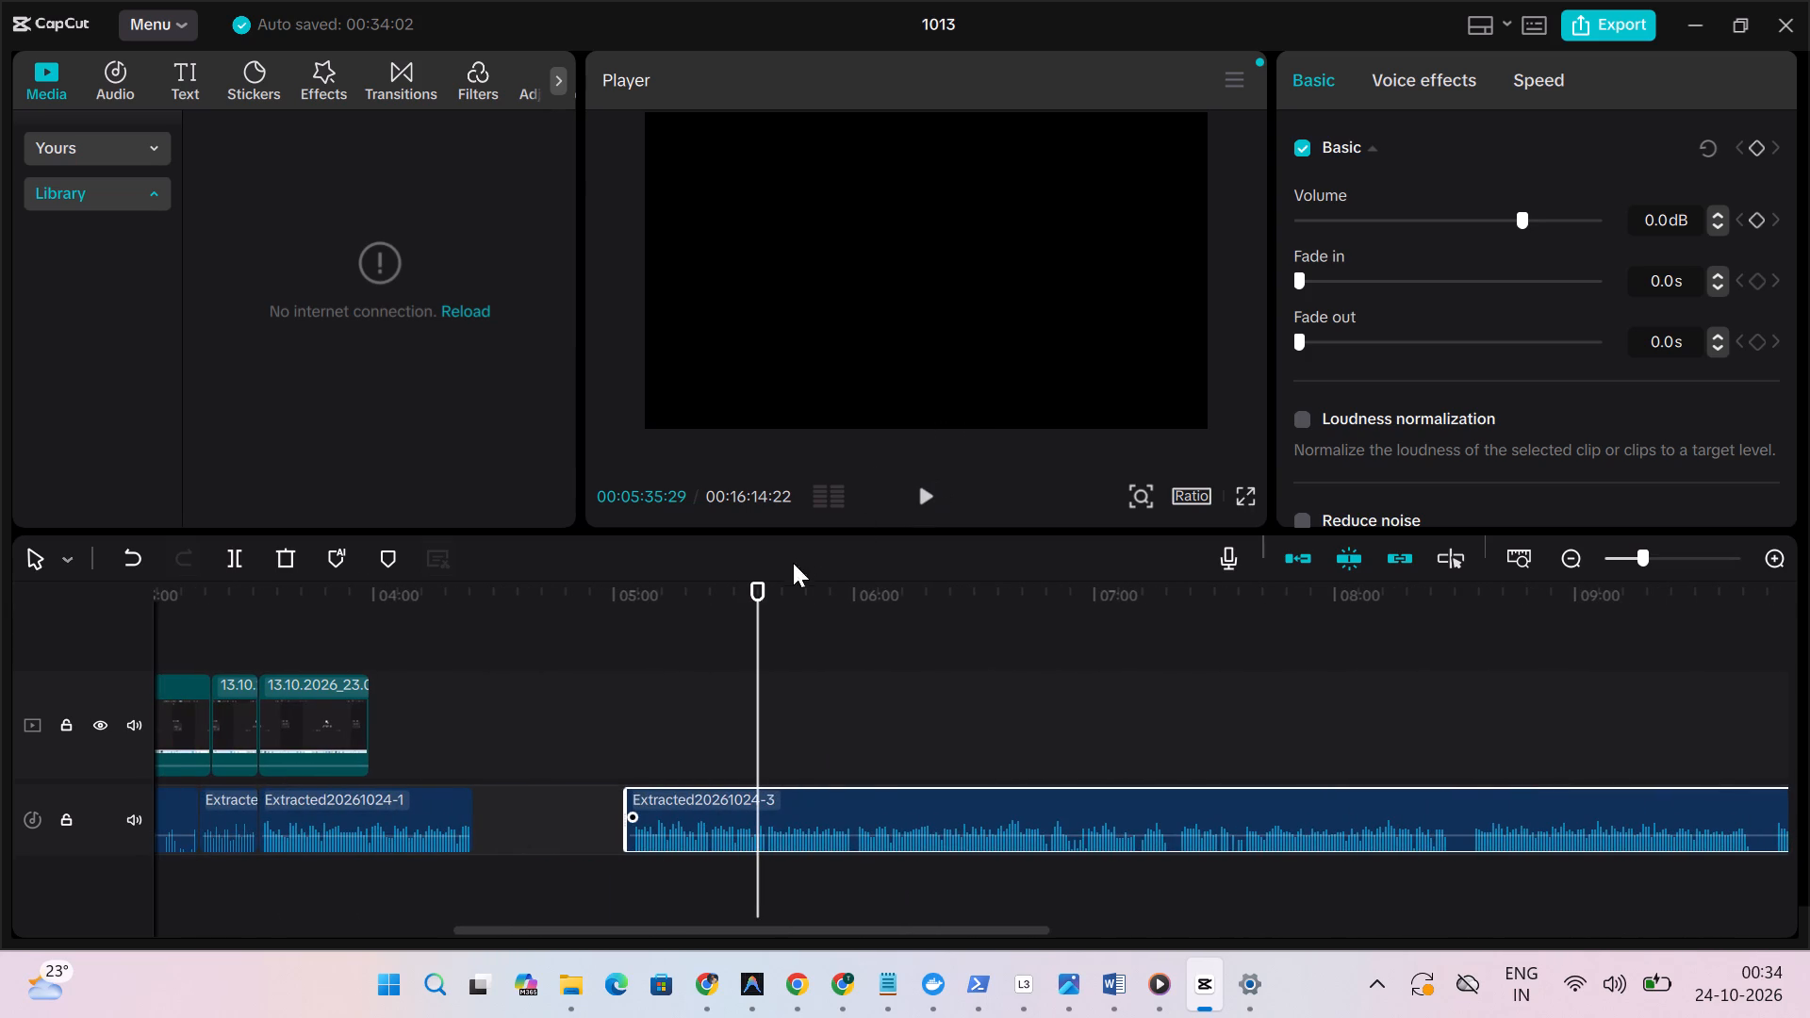
drag(757, 587, 625, 616)
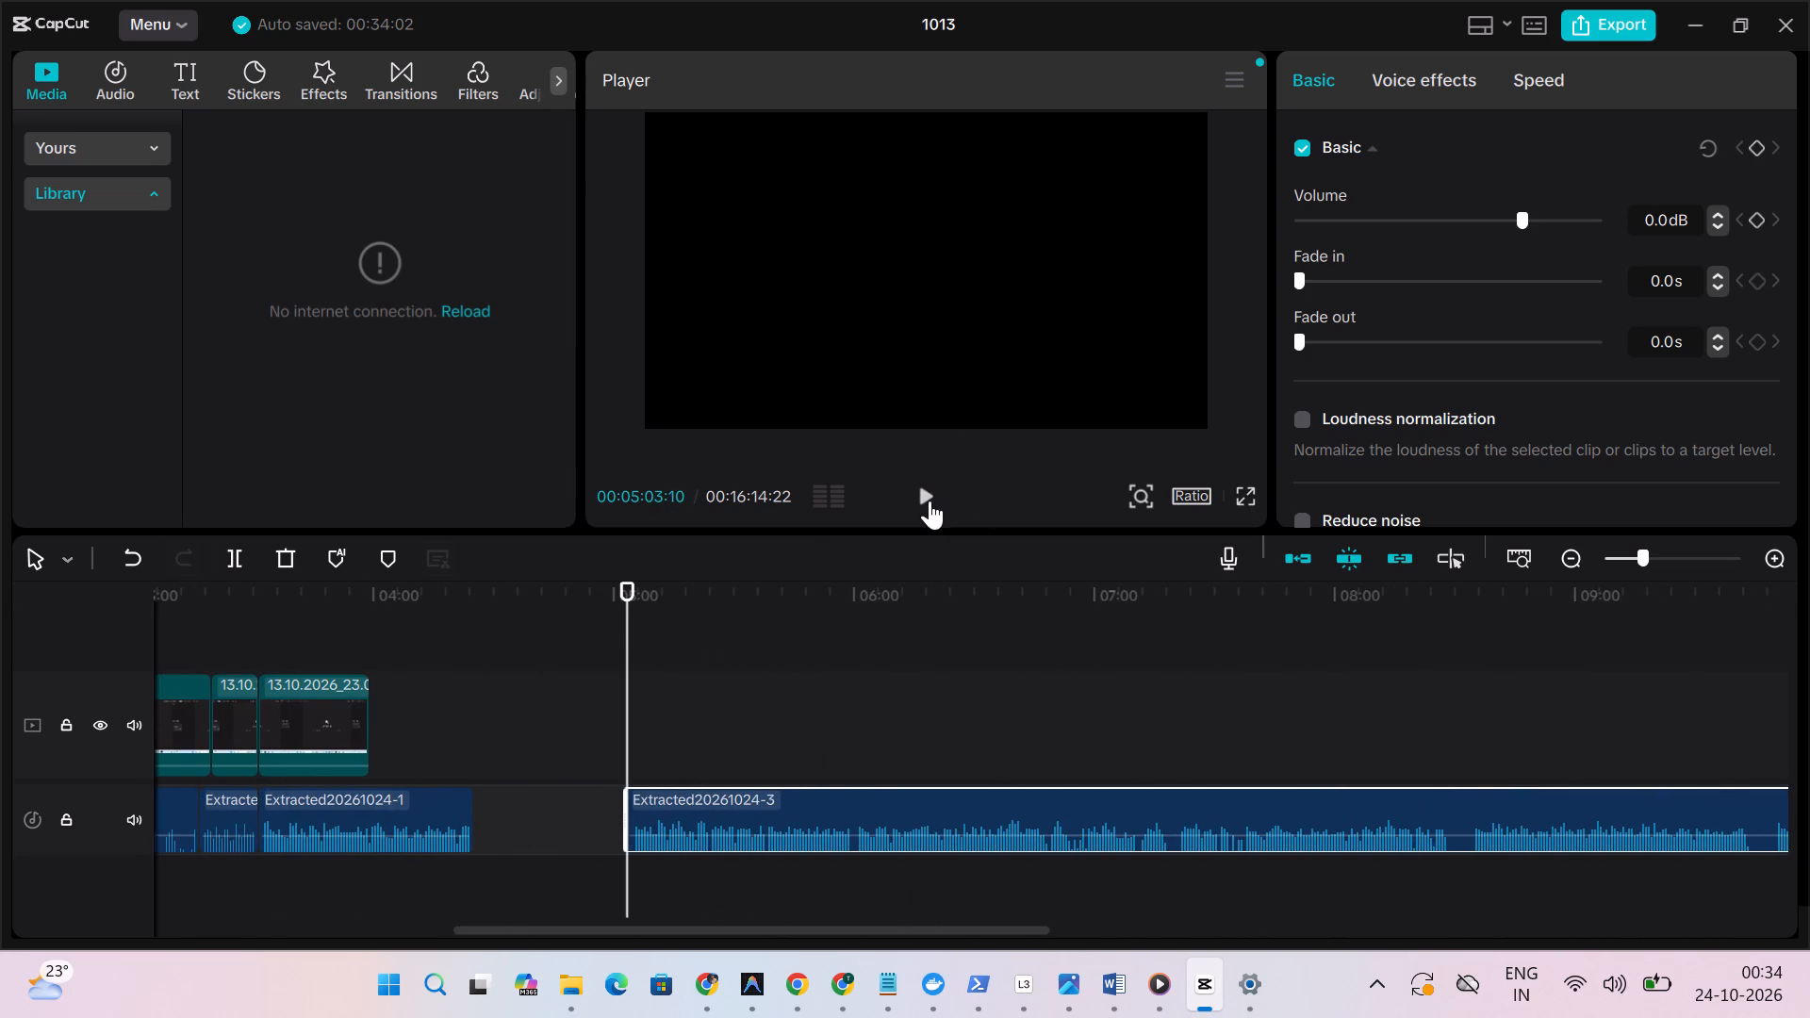
click(930, 501)
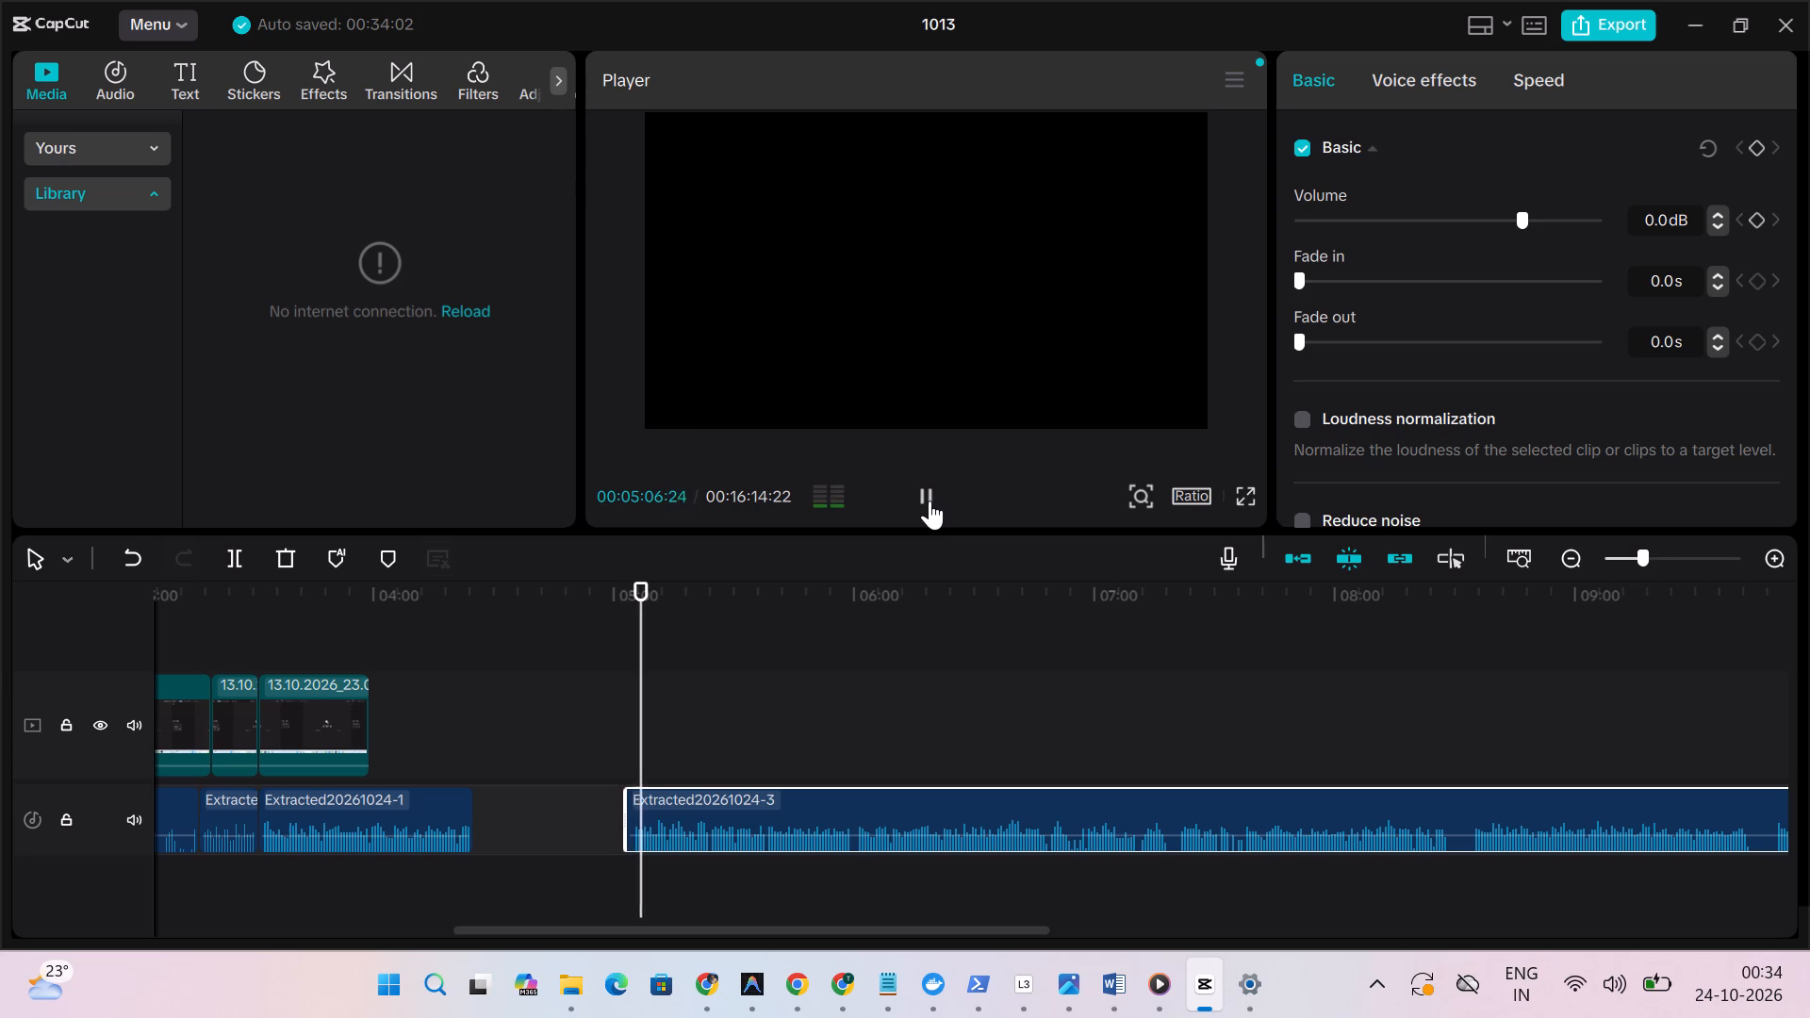
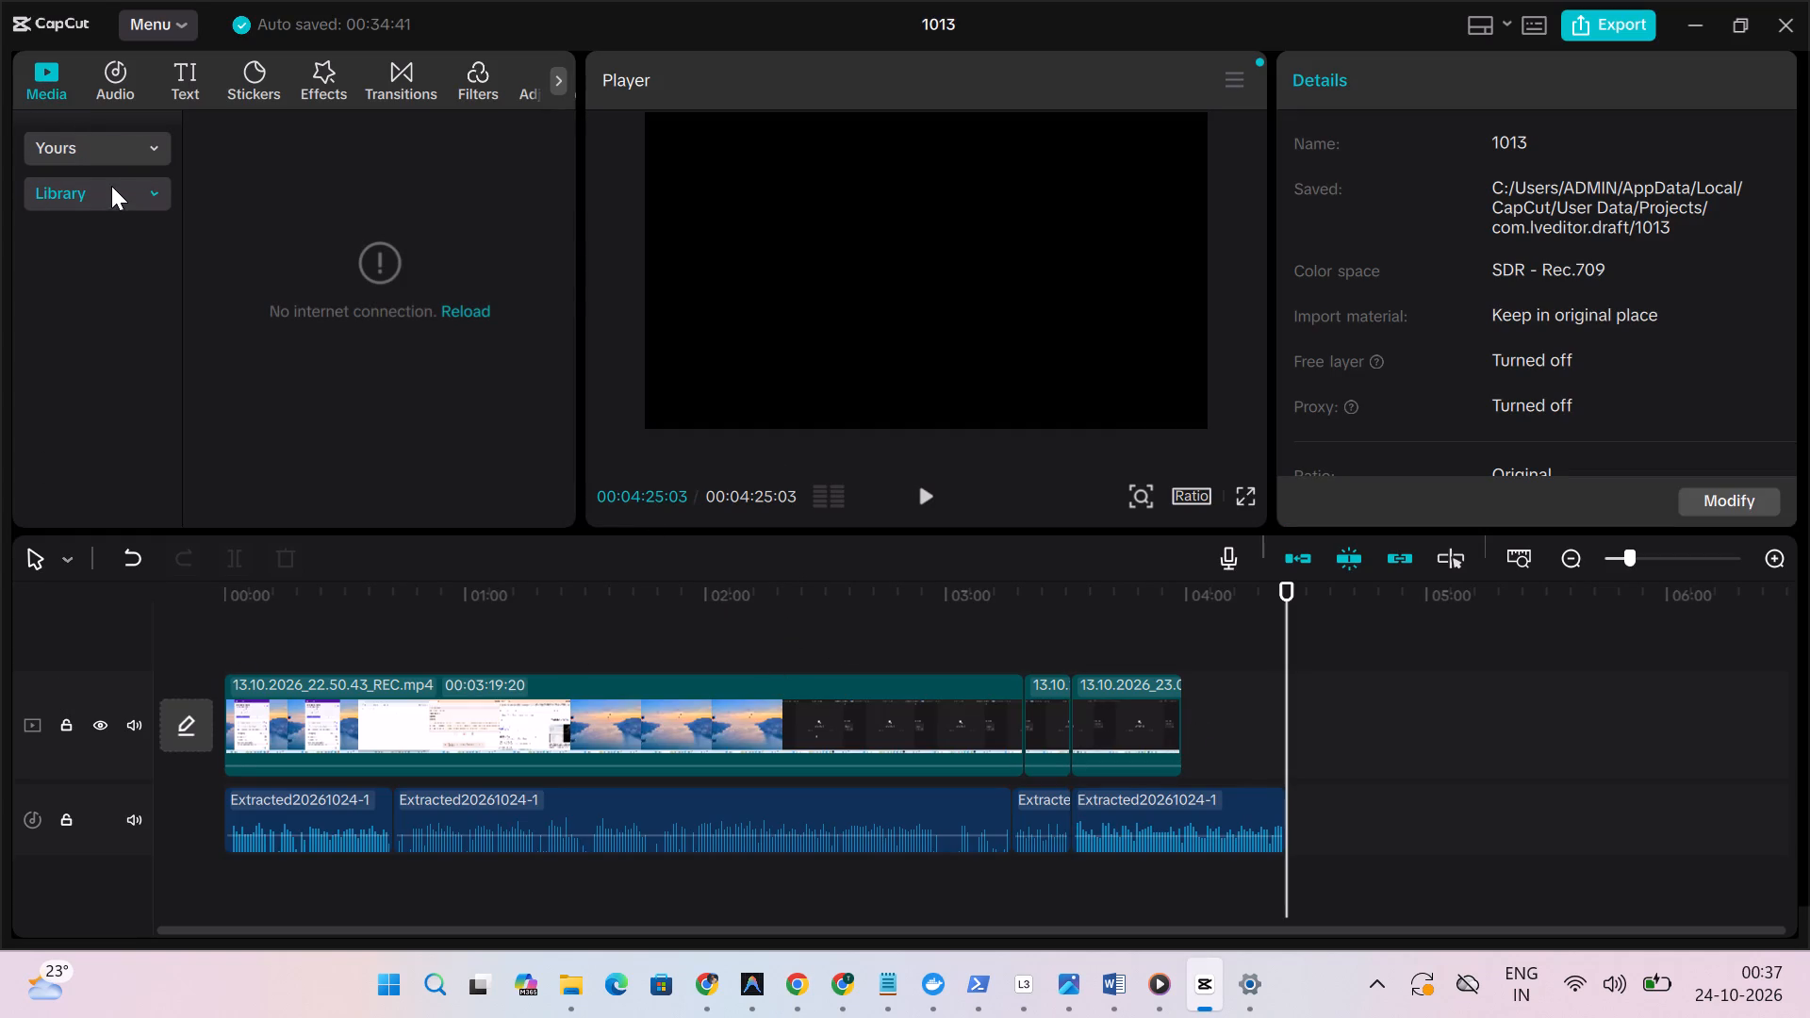
click(108, 165)
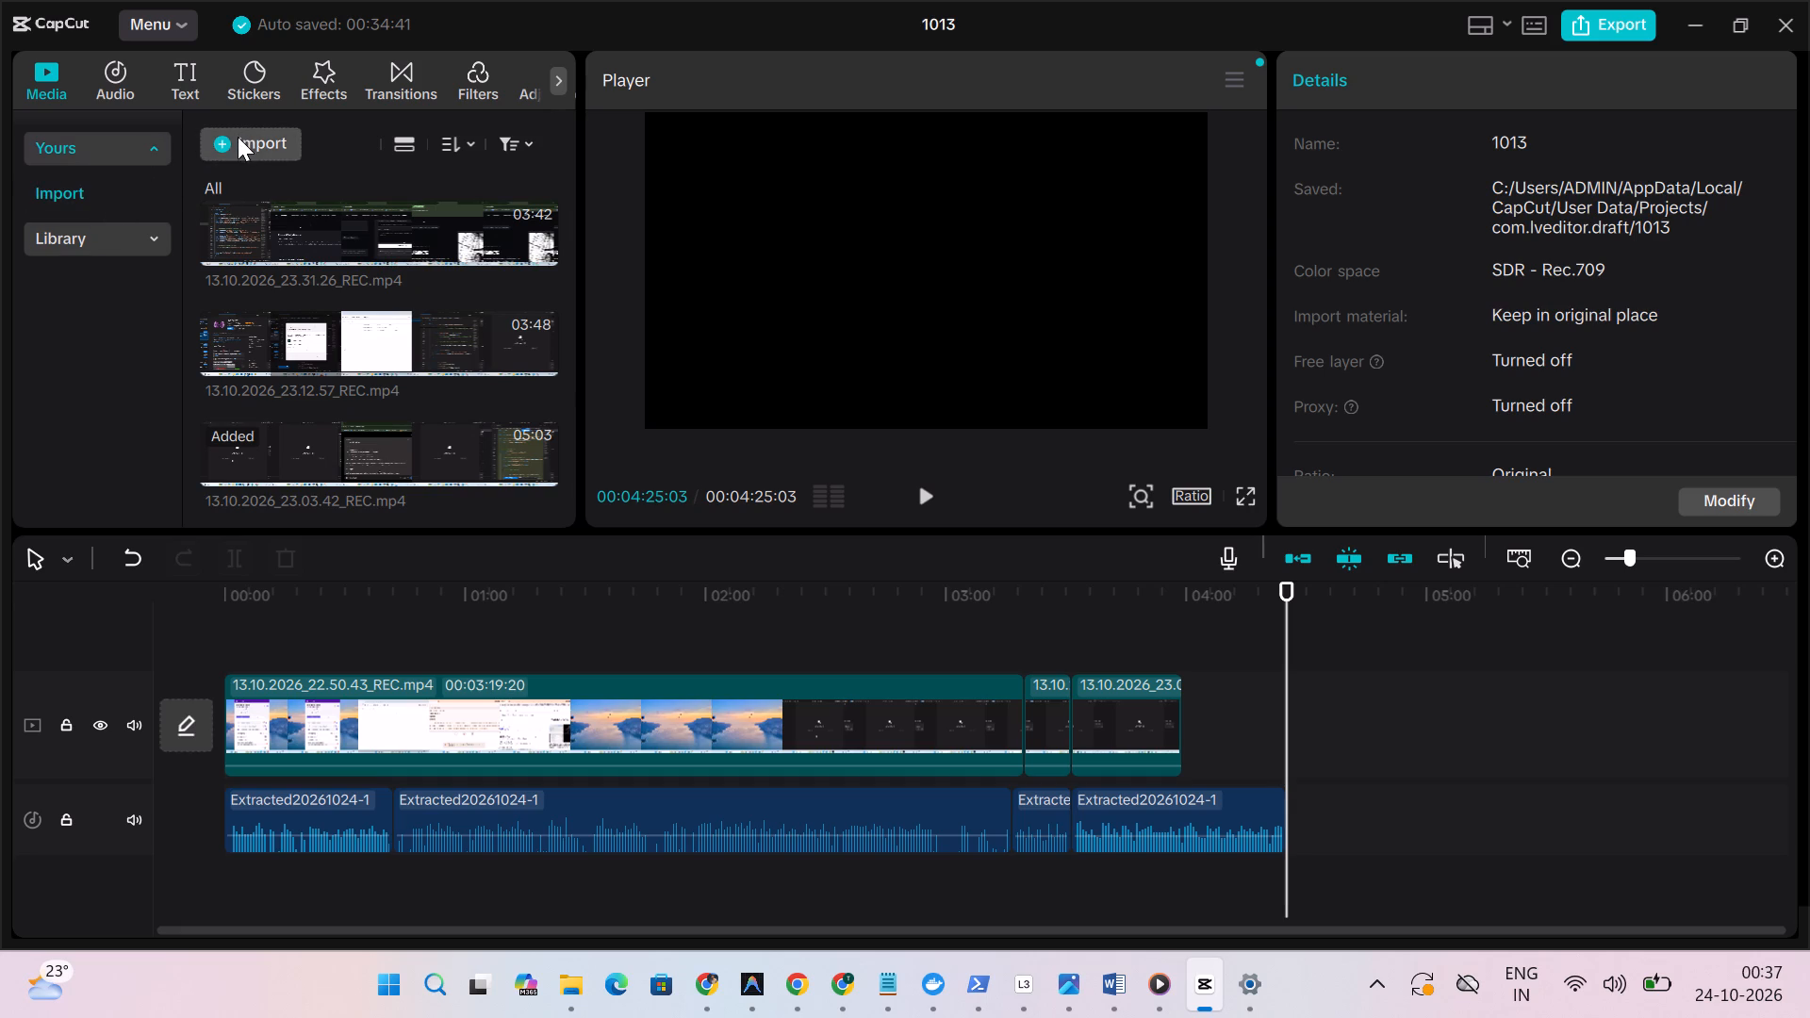
click(238, 137)
click(294, 233)
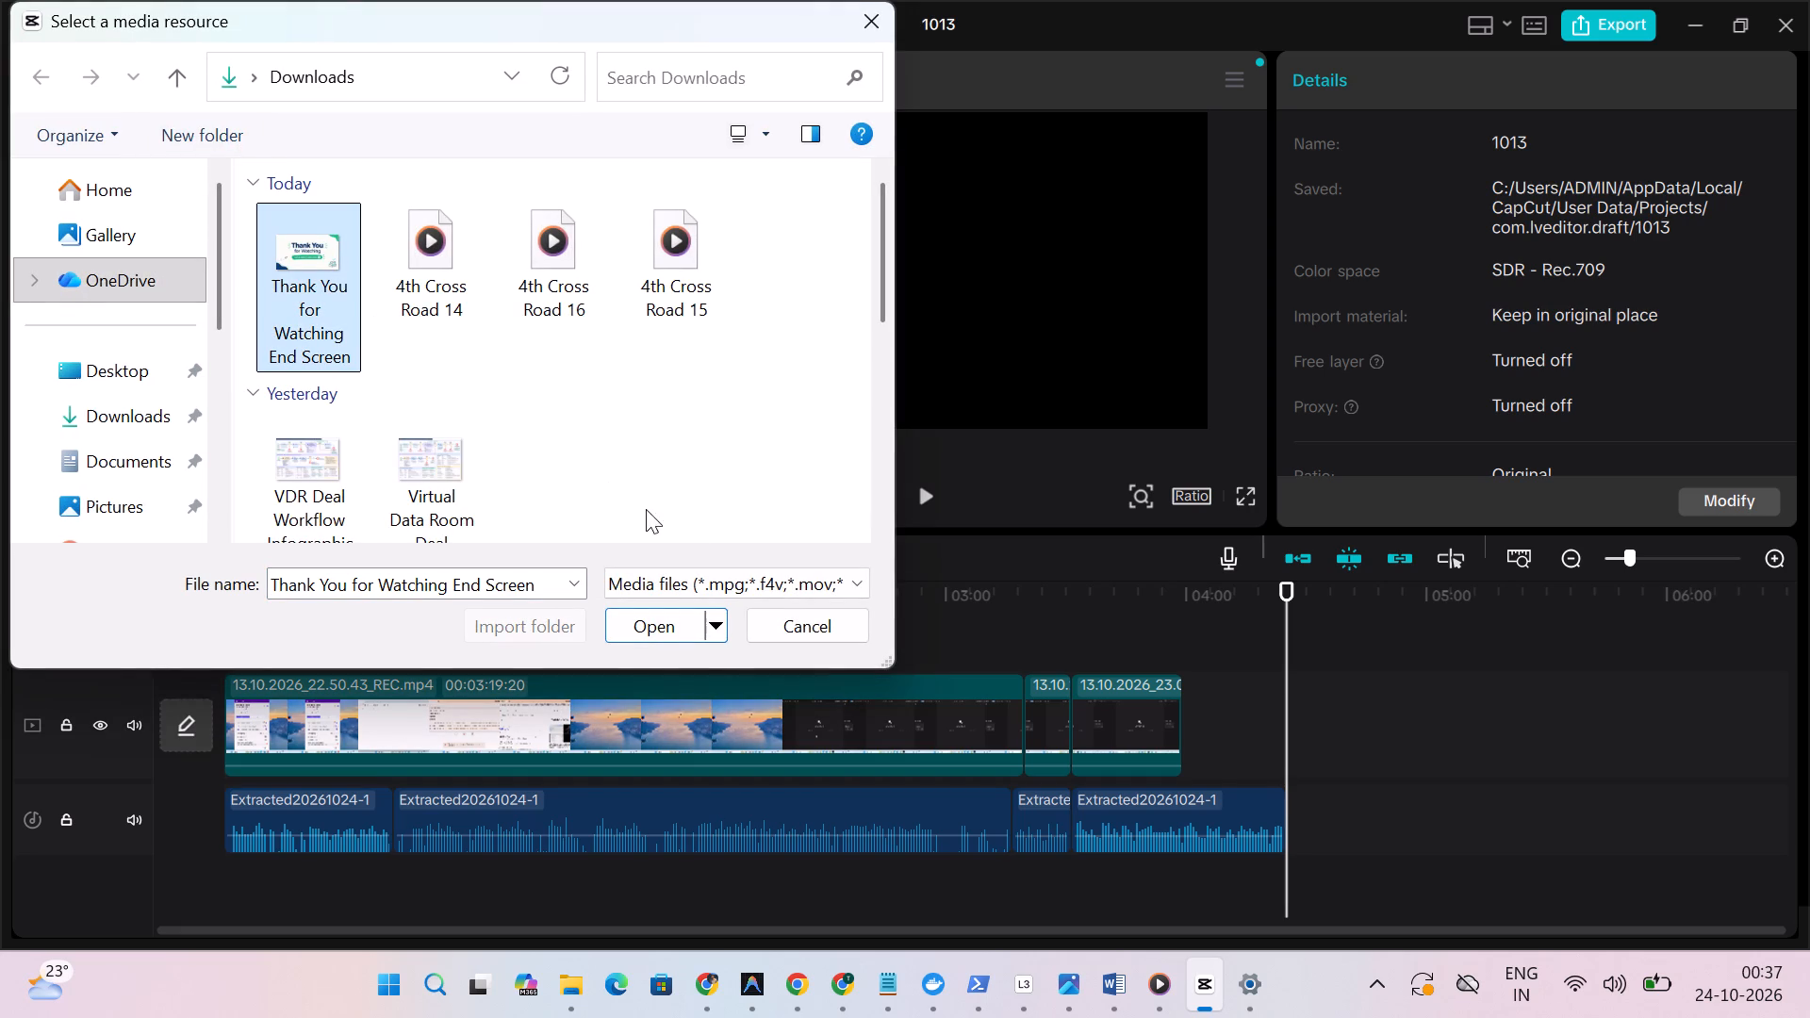
click(649, 616)
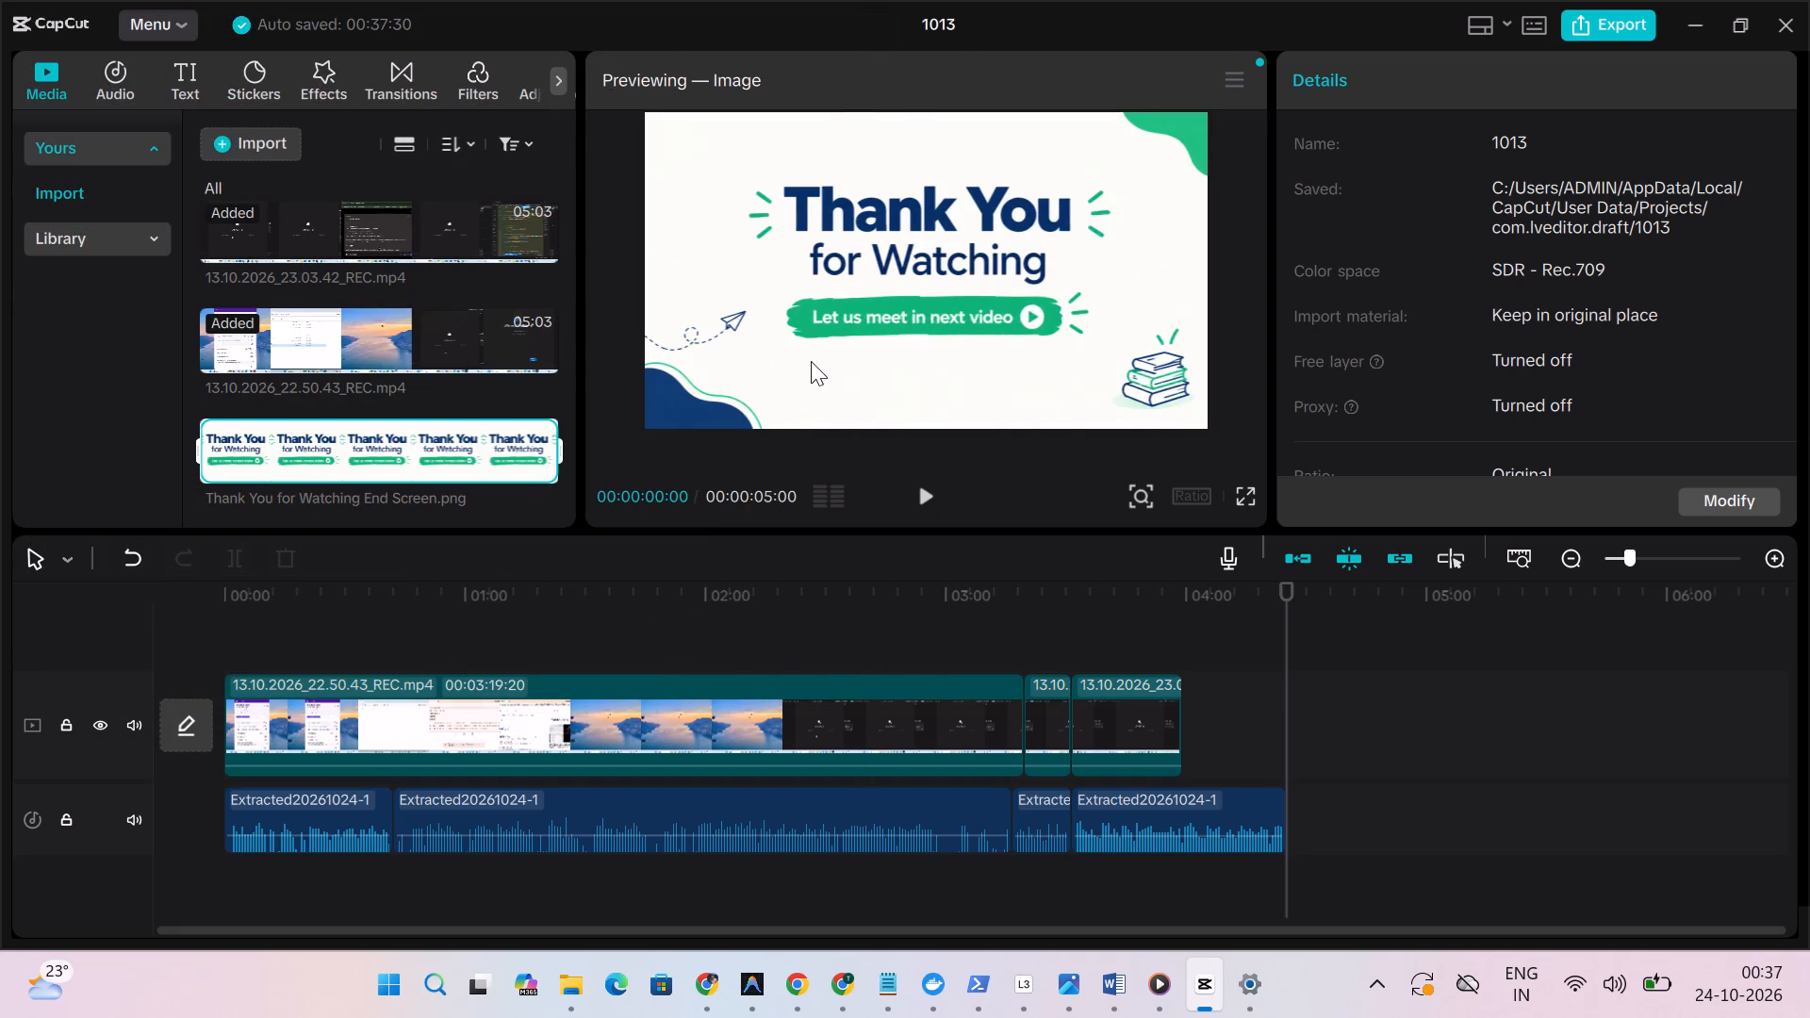
Place the thank-you image after the last clip on the video track and extend it to the end of the narration audio.
scroll(976, 824, down, 2)
drag(439, 445, 1178, 701)
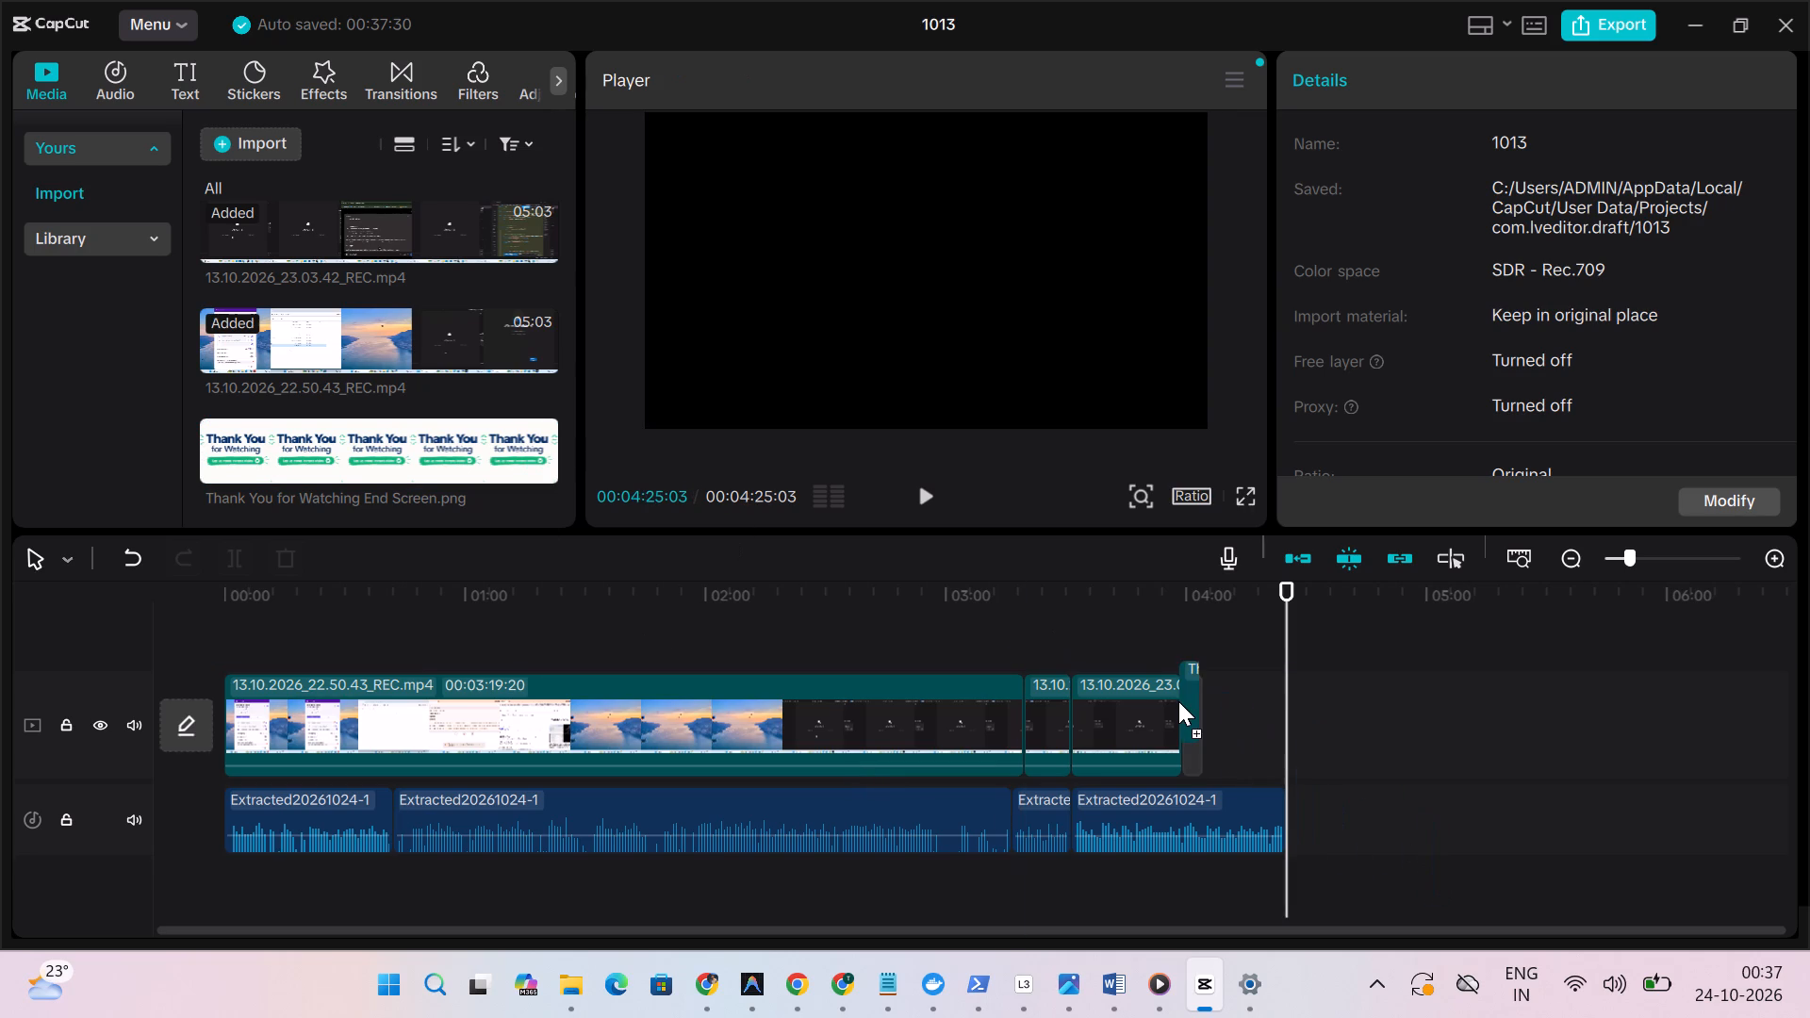
drag(1178, 701, 1184, 712)
drag(1207, 721, 1291, 713)
click(1411, 734)
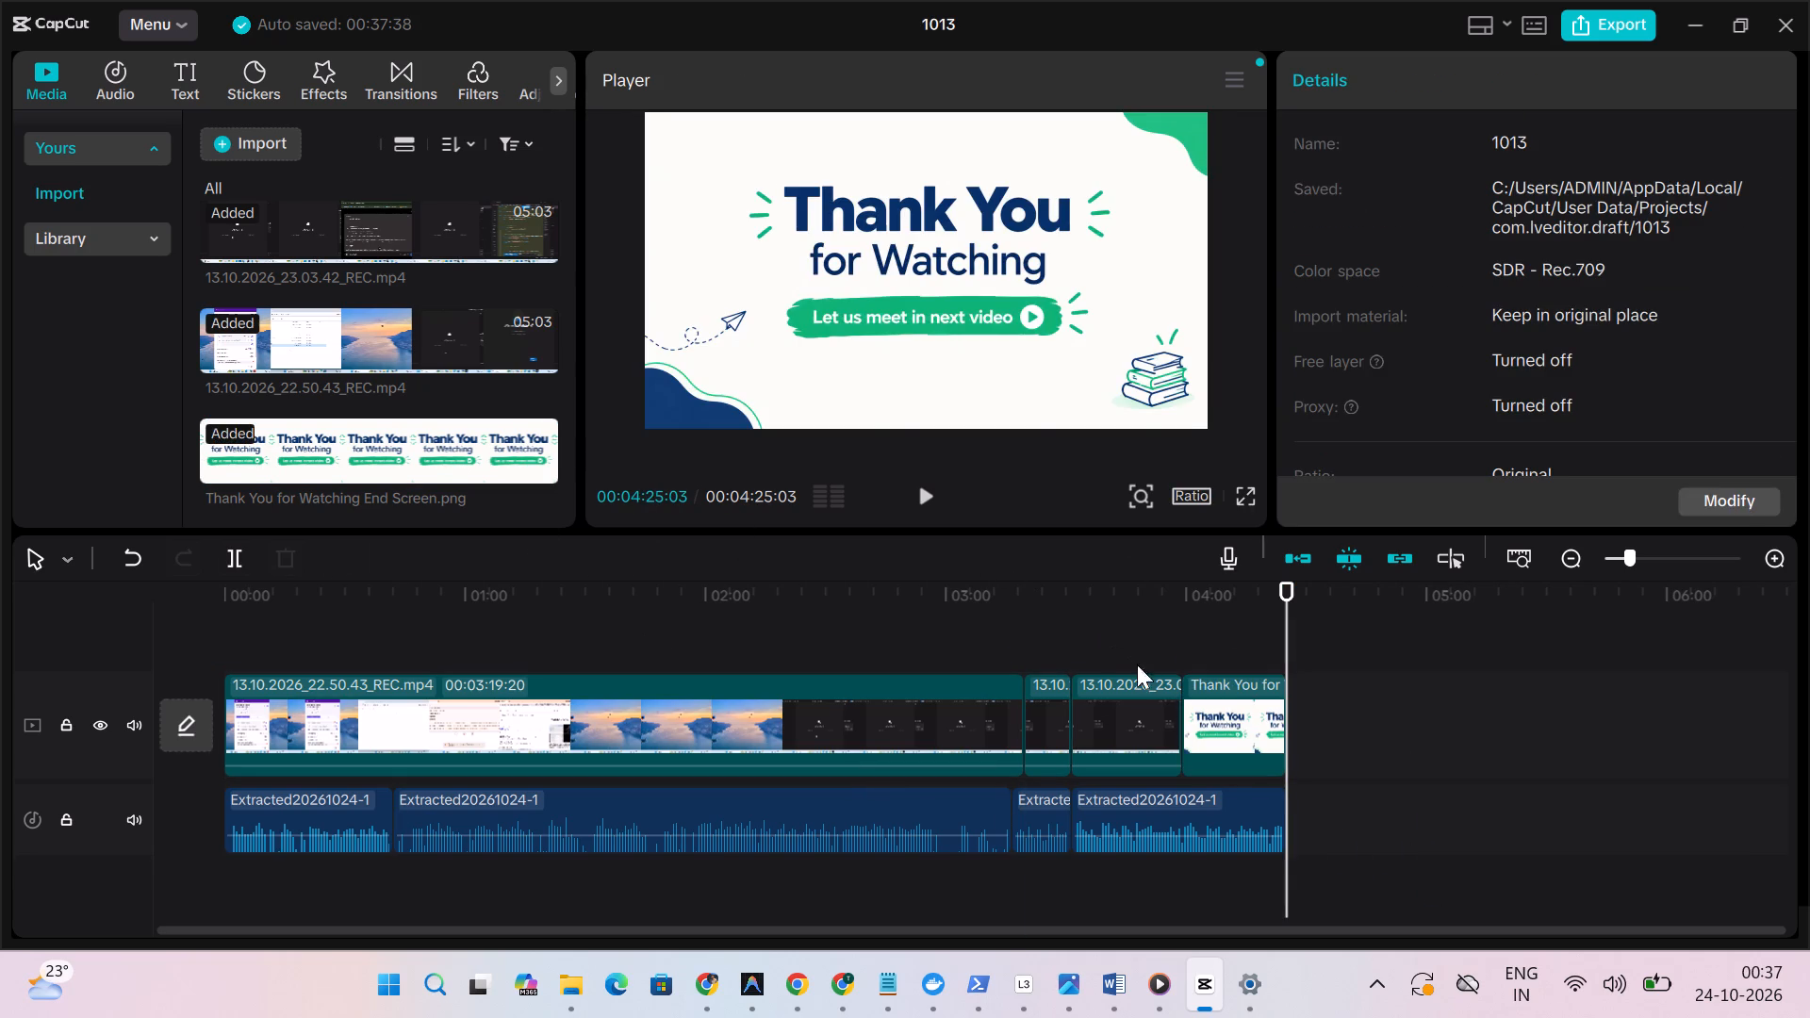
Play back the video's ending from just before the thank-you image to check it against the narration.
drag(1282, 590, 1166, 598)
click(921, 496)
Open the export settings for project 1013.
click(1574, 26)
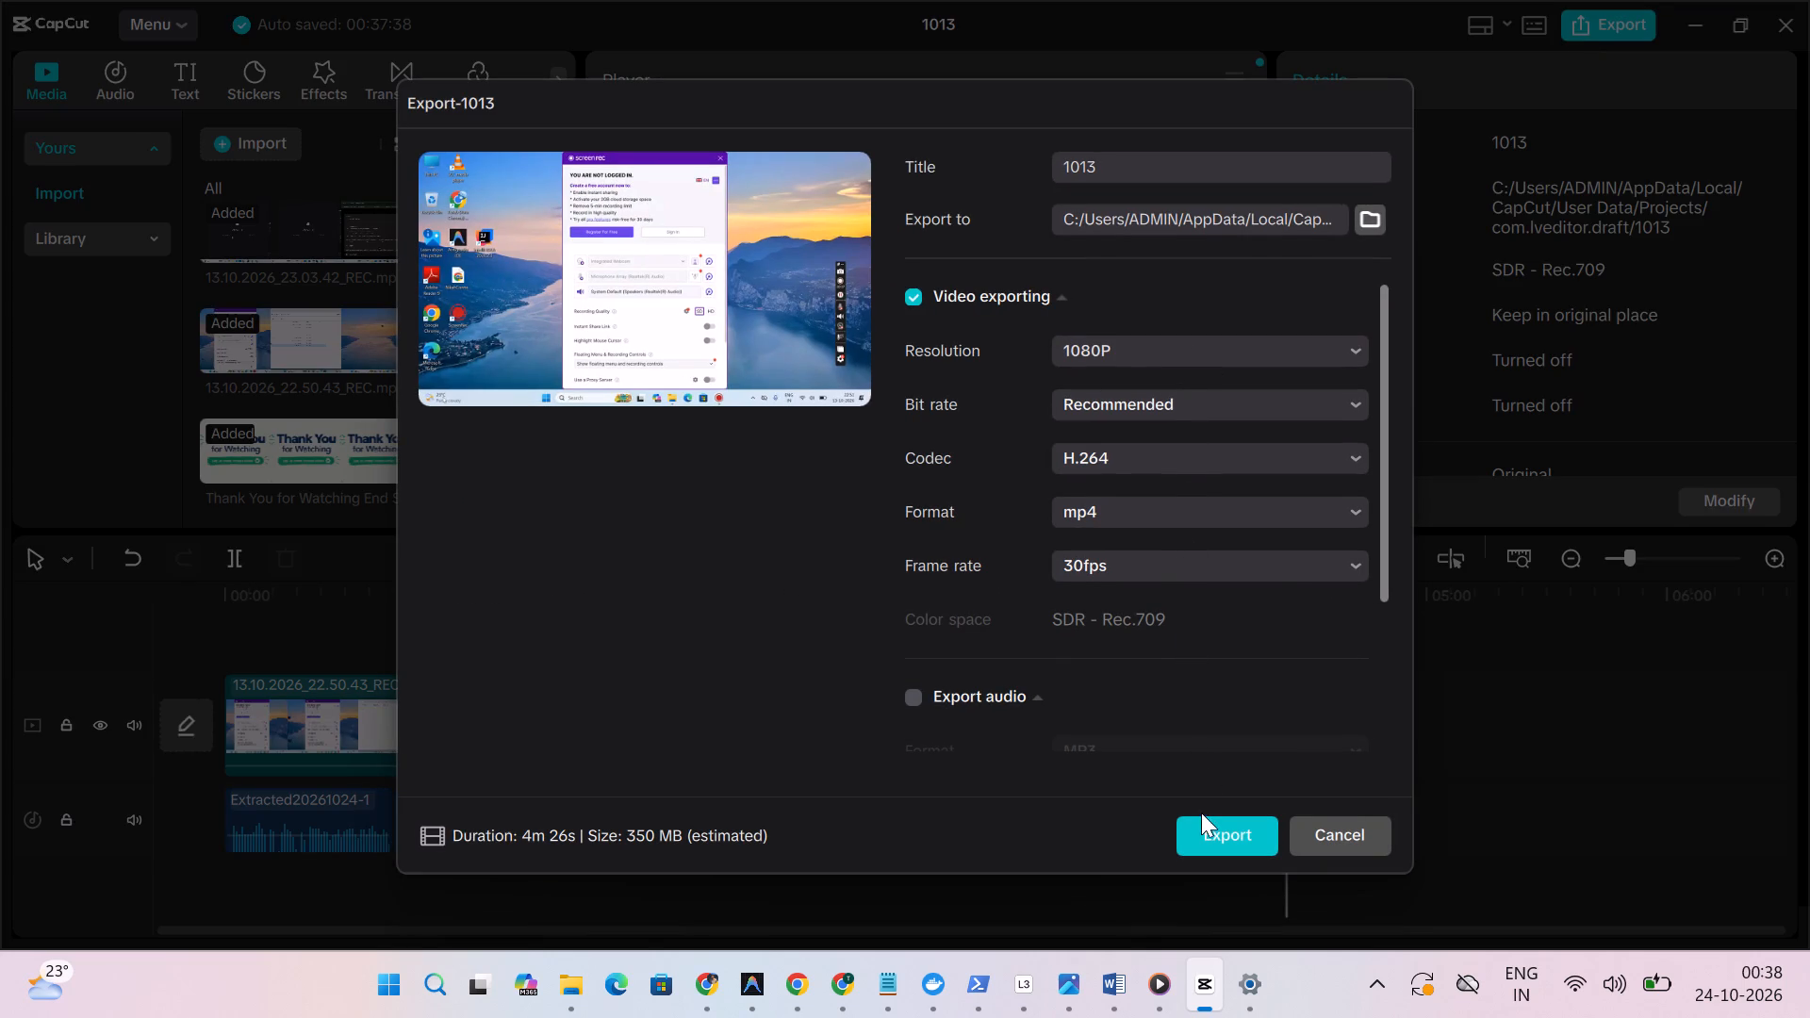
Configure the export with a video frame rate of 50fps and audio export enabled in MP3 format.
click(1270, 566)
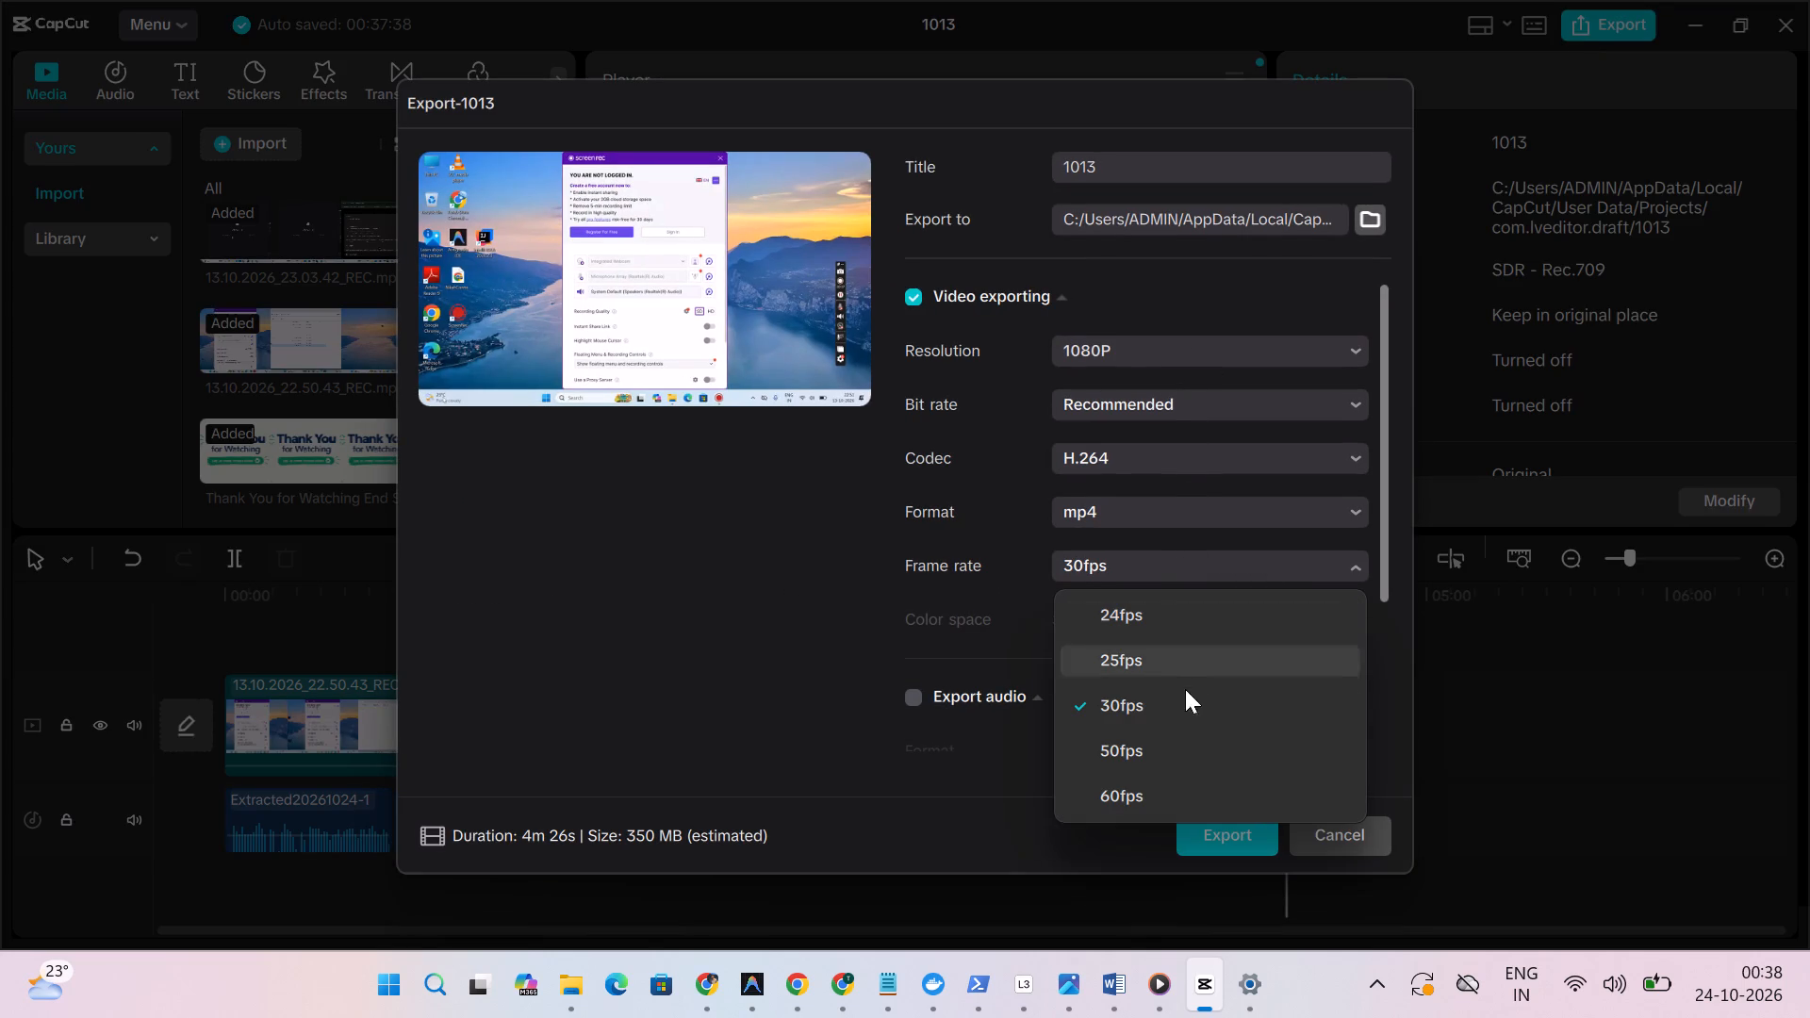
click(1166, 737)
scroll(1124, 710, down, 1)
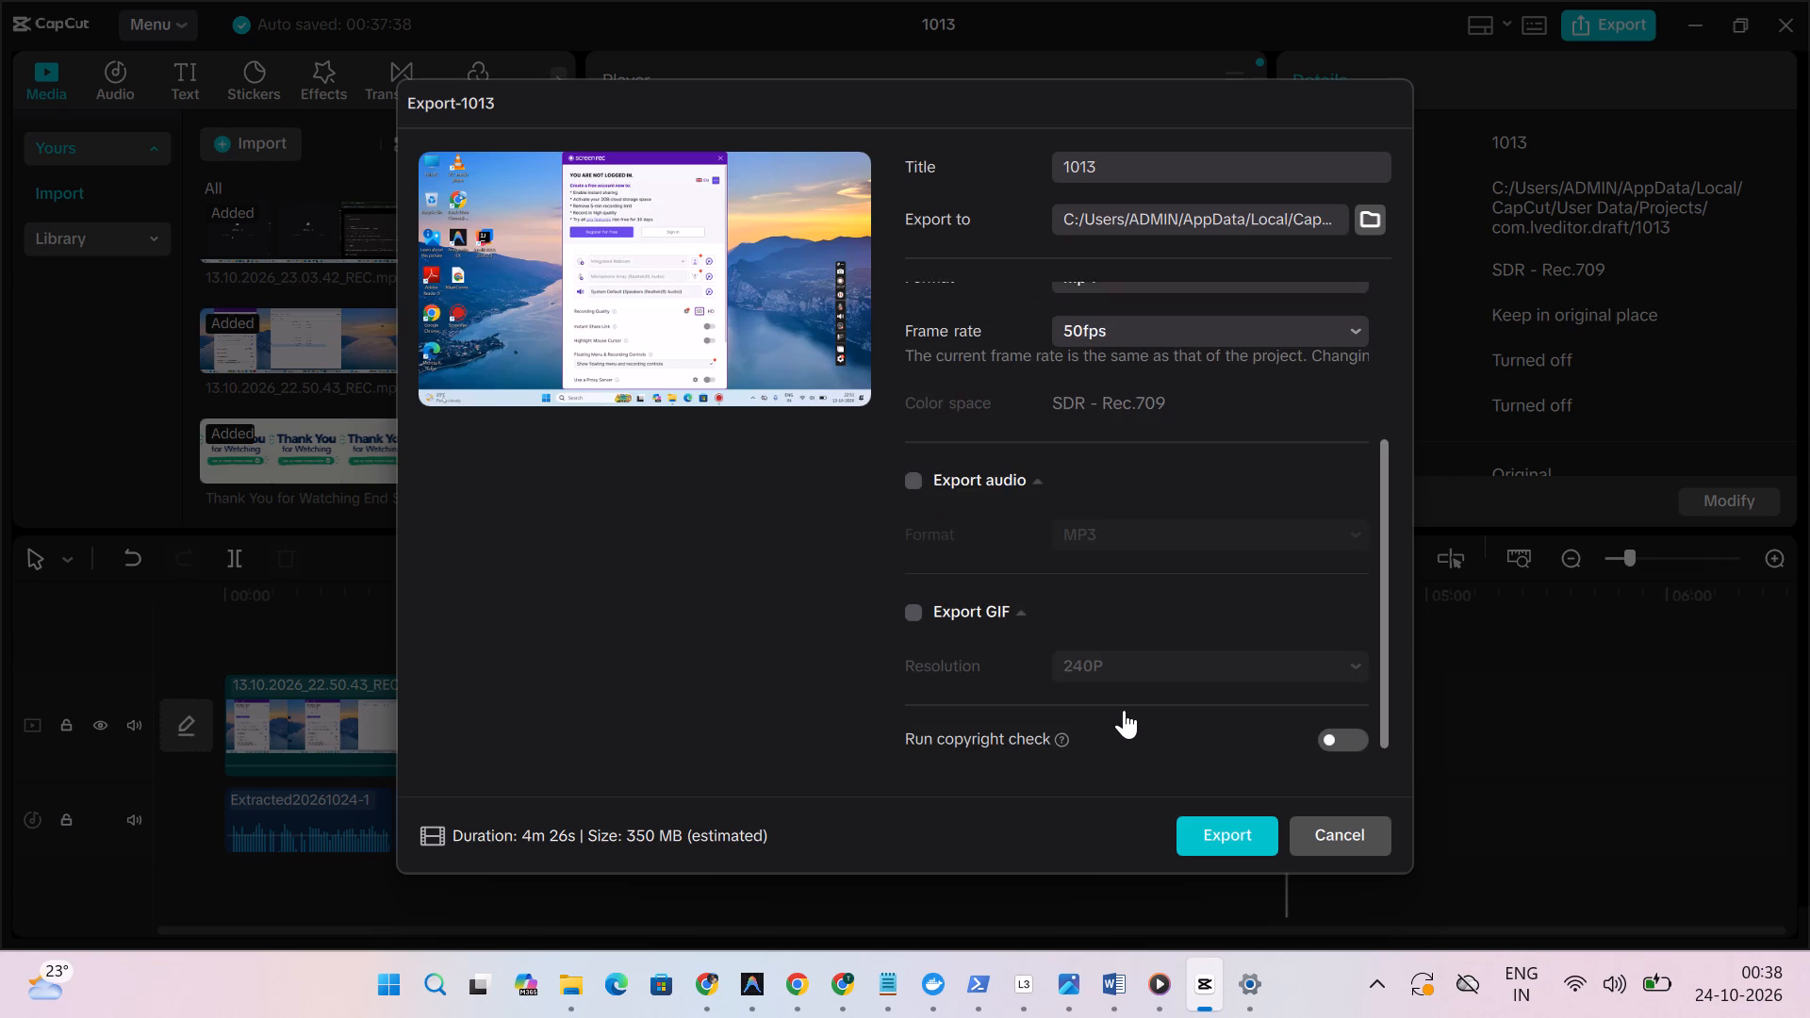
scroll(1124, 710, down, 1)
click(915, 483)
click(915, 483)
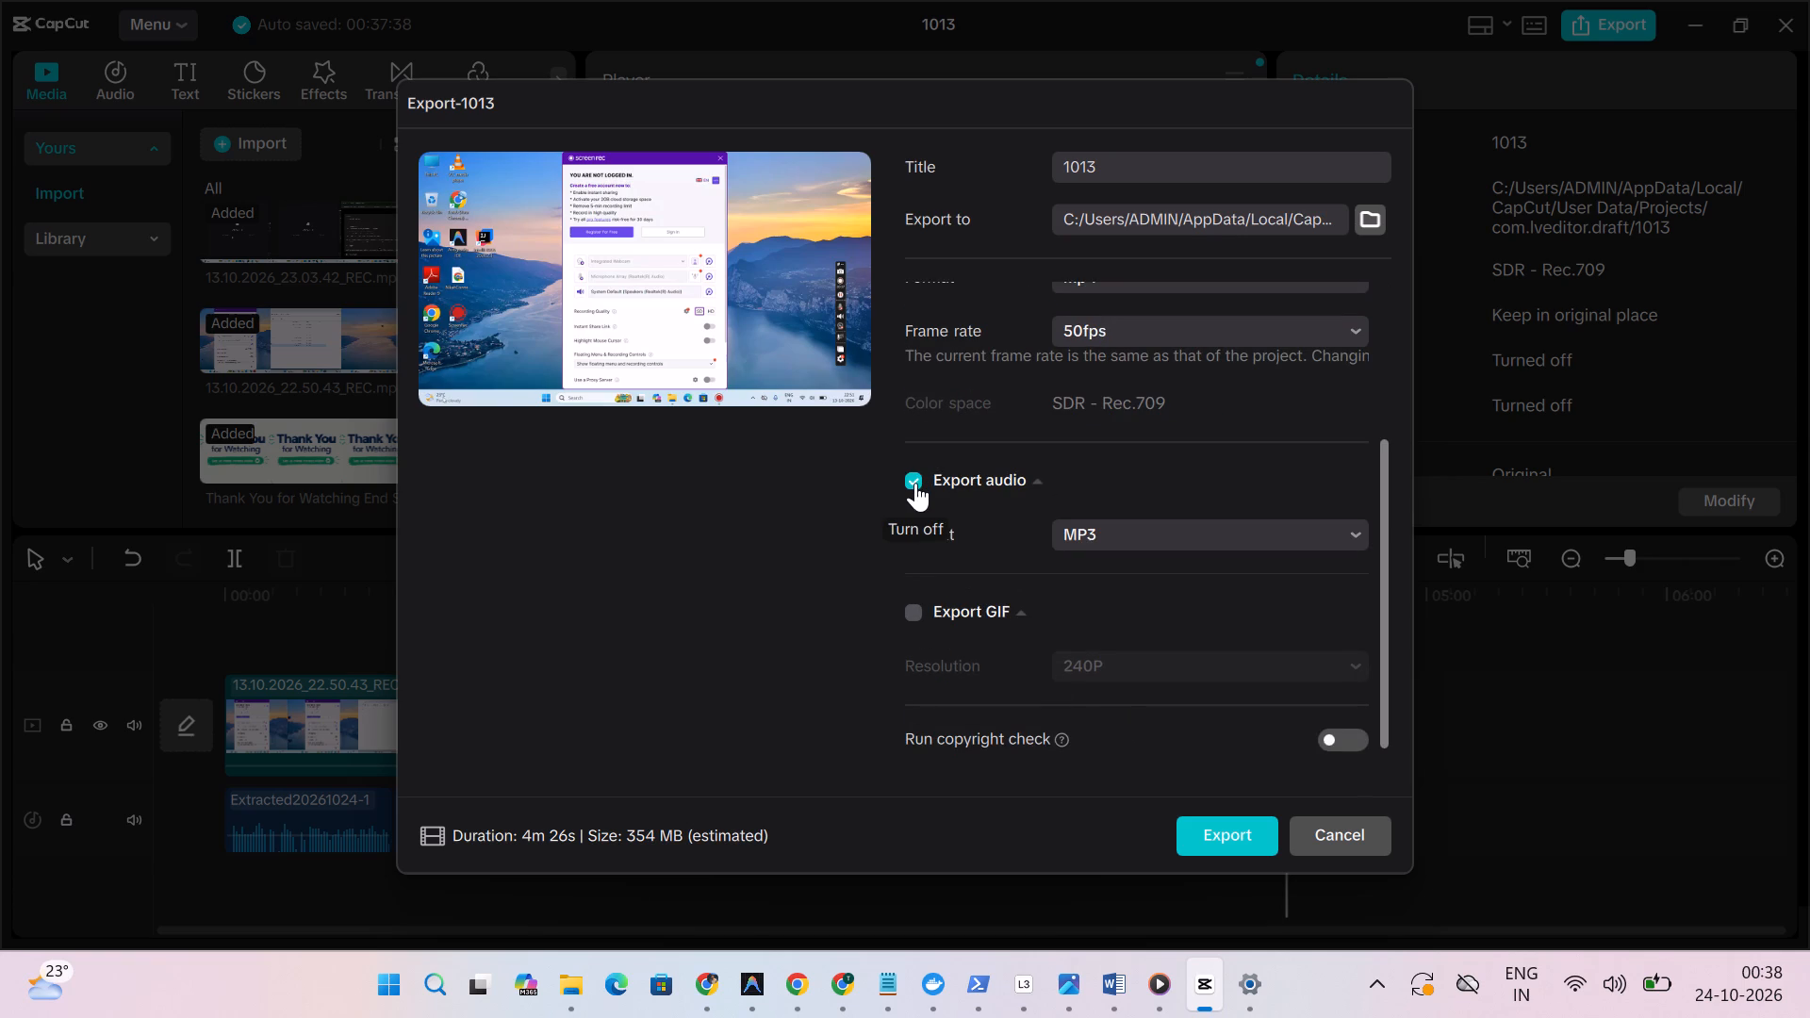
click(915, 483)
scroll(1185, 441, up, 3)
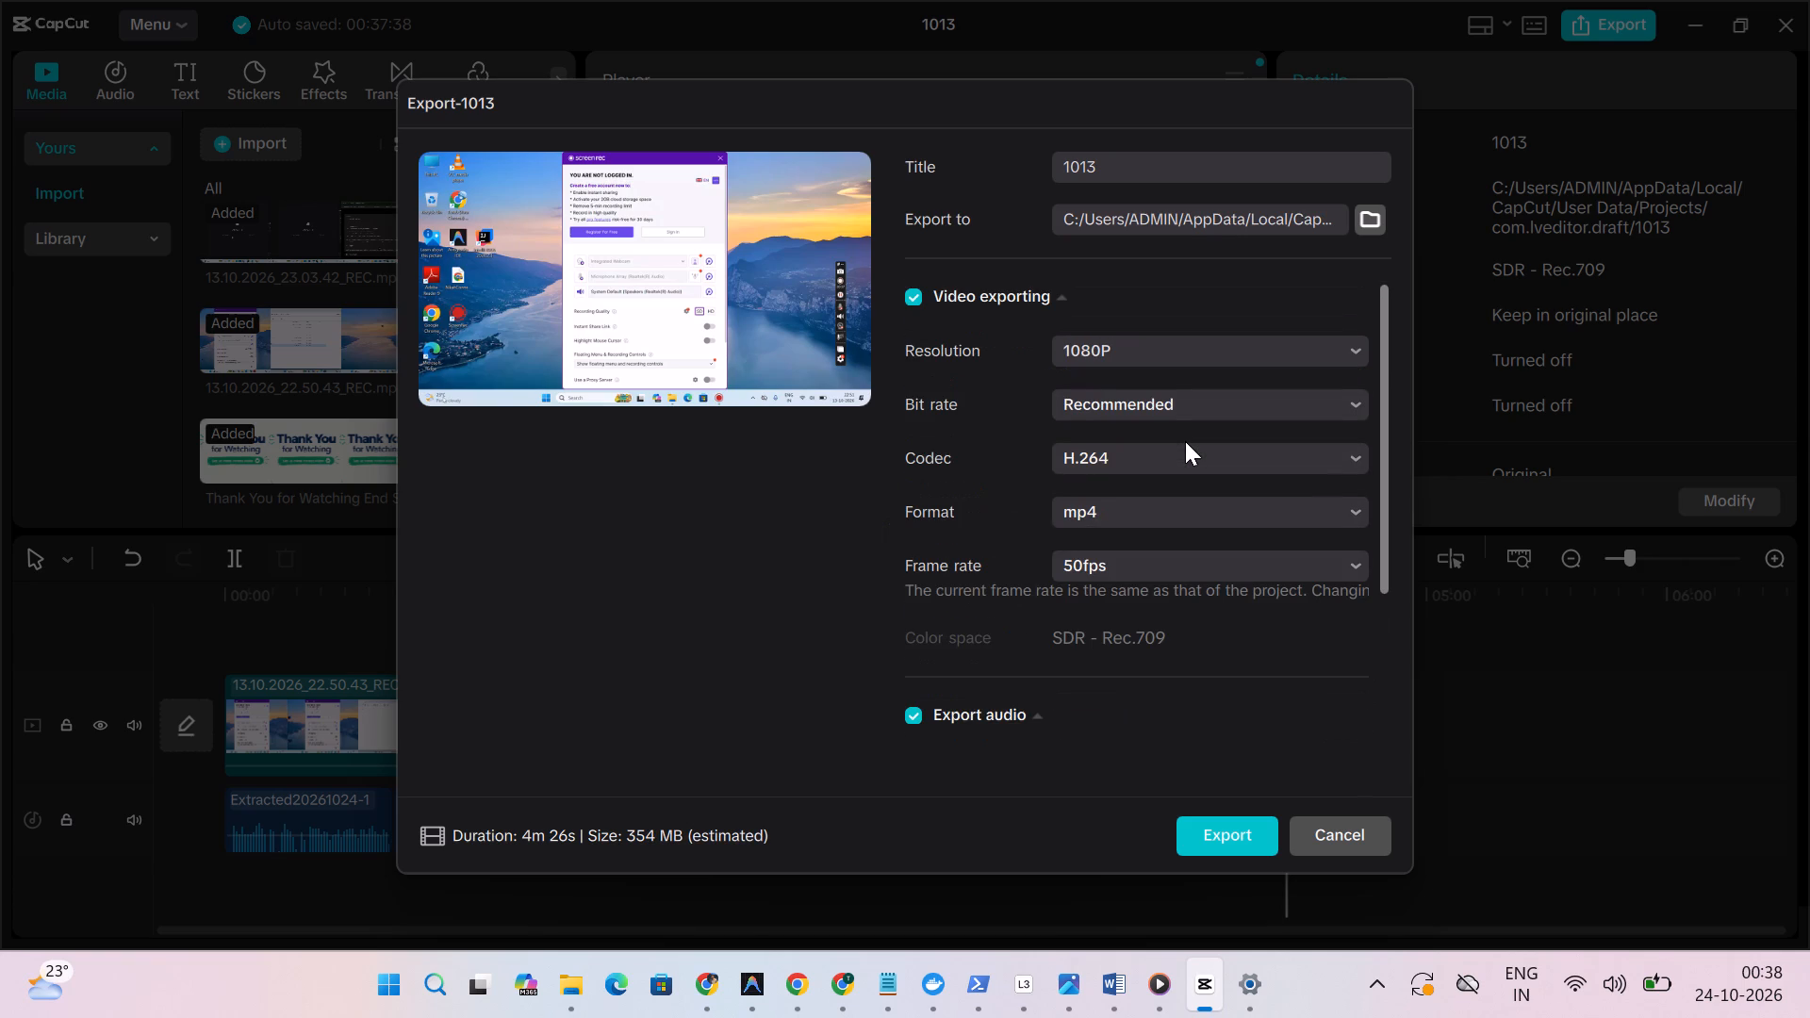
scroll(1185, 441, up, 2)
scroll(1185, 441, down, 3)
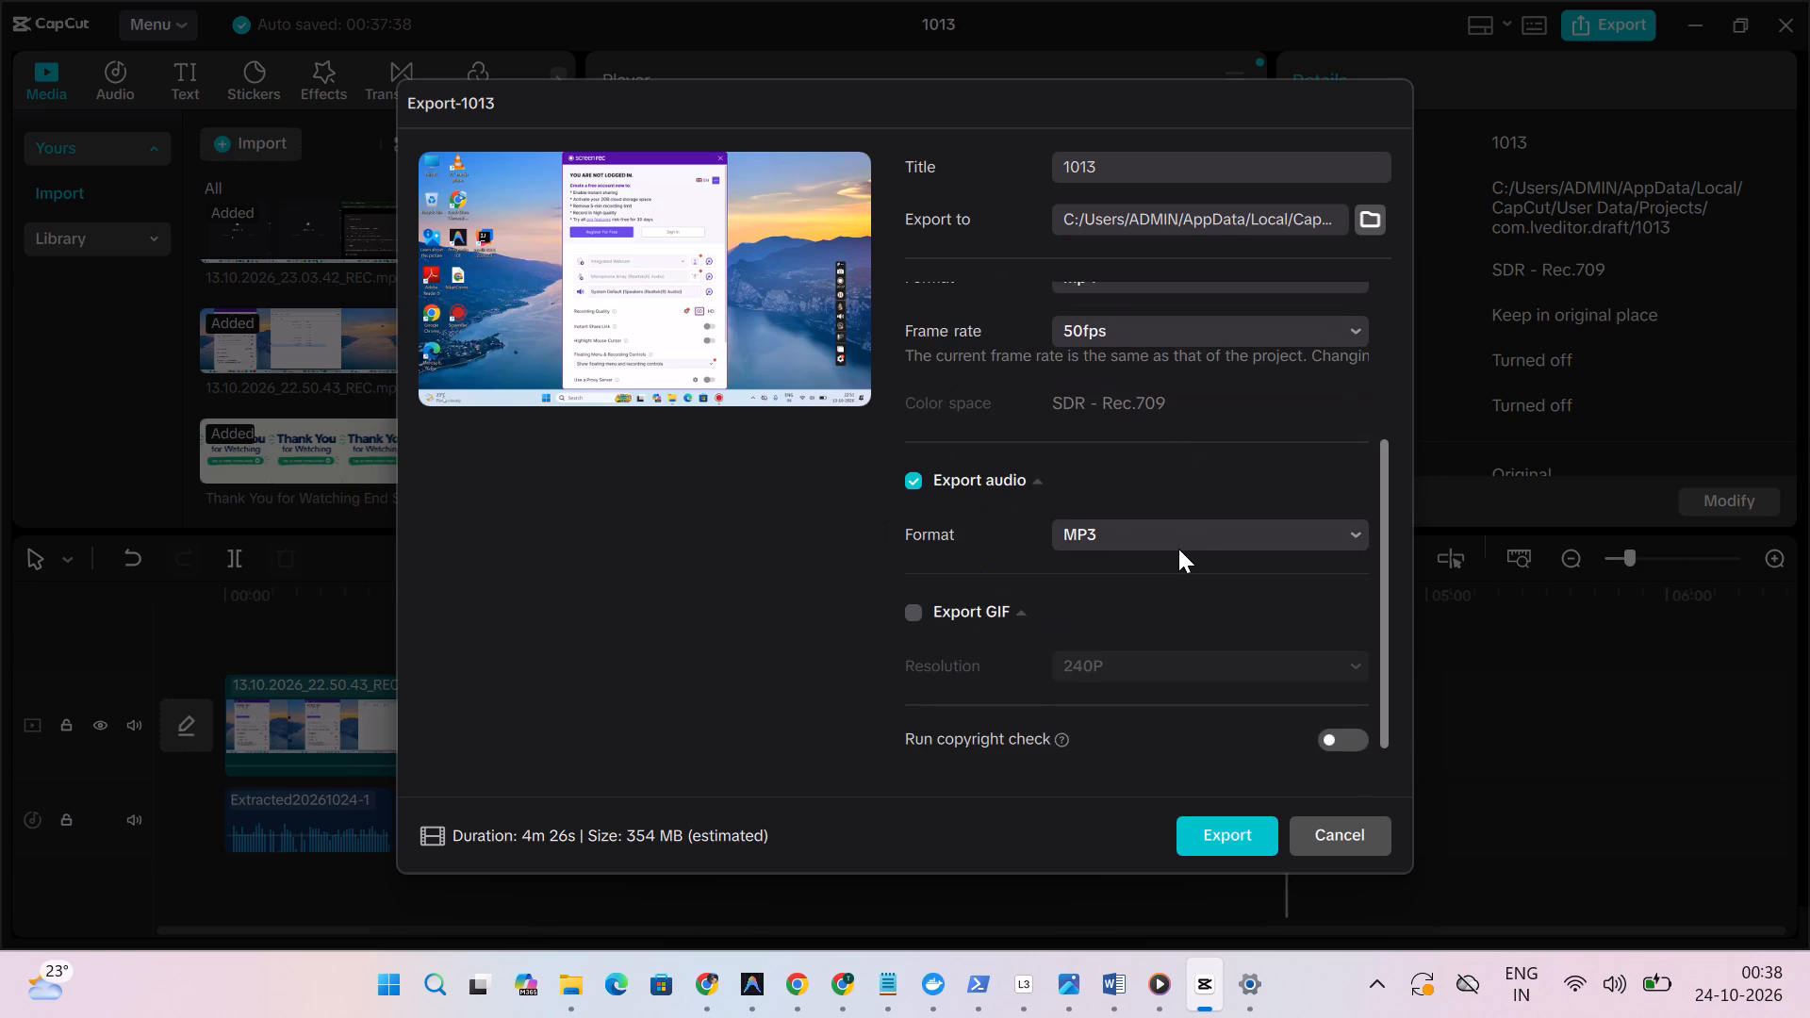
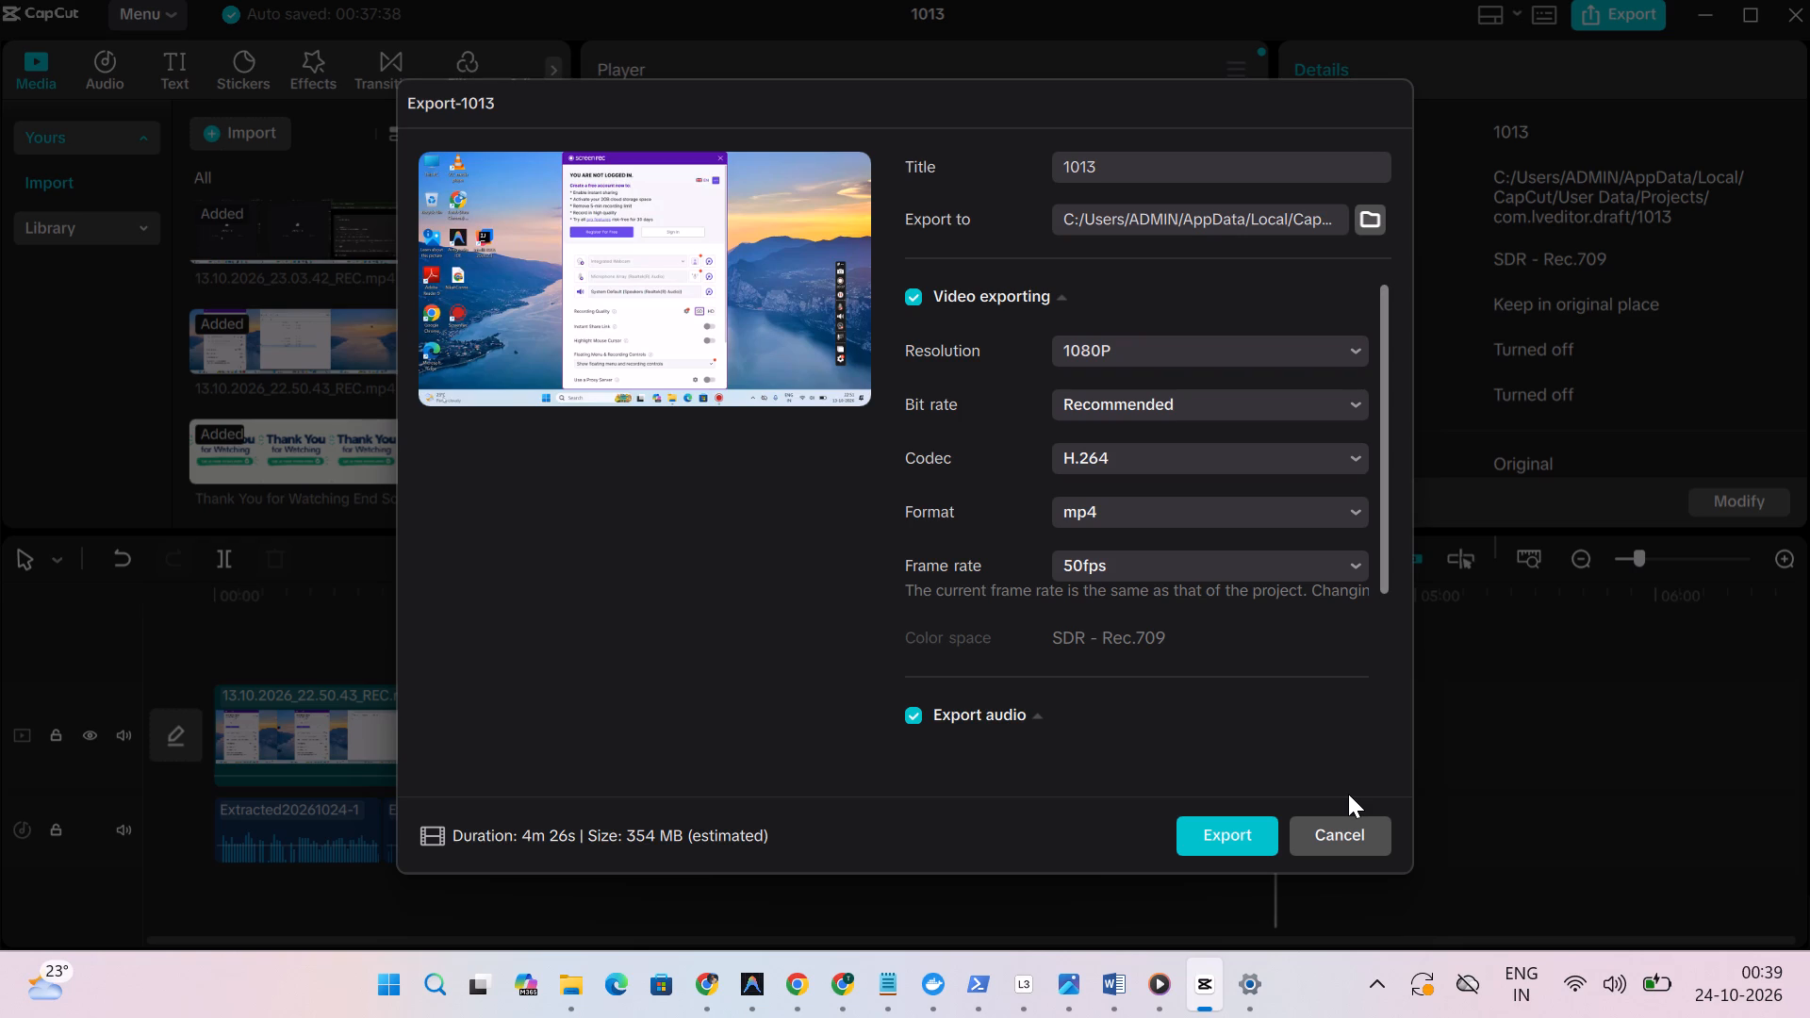
Start exporting video 1013 with audio as a 1080P H.264 mp4 at 50fps with the recommended bit rate.
click(1200, 813)
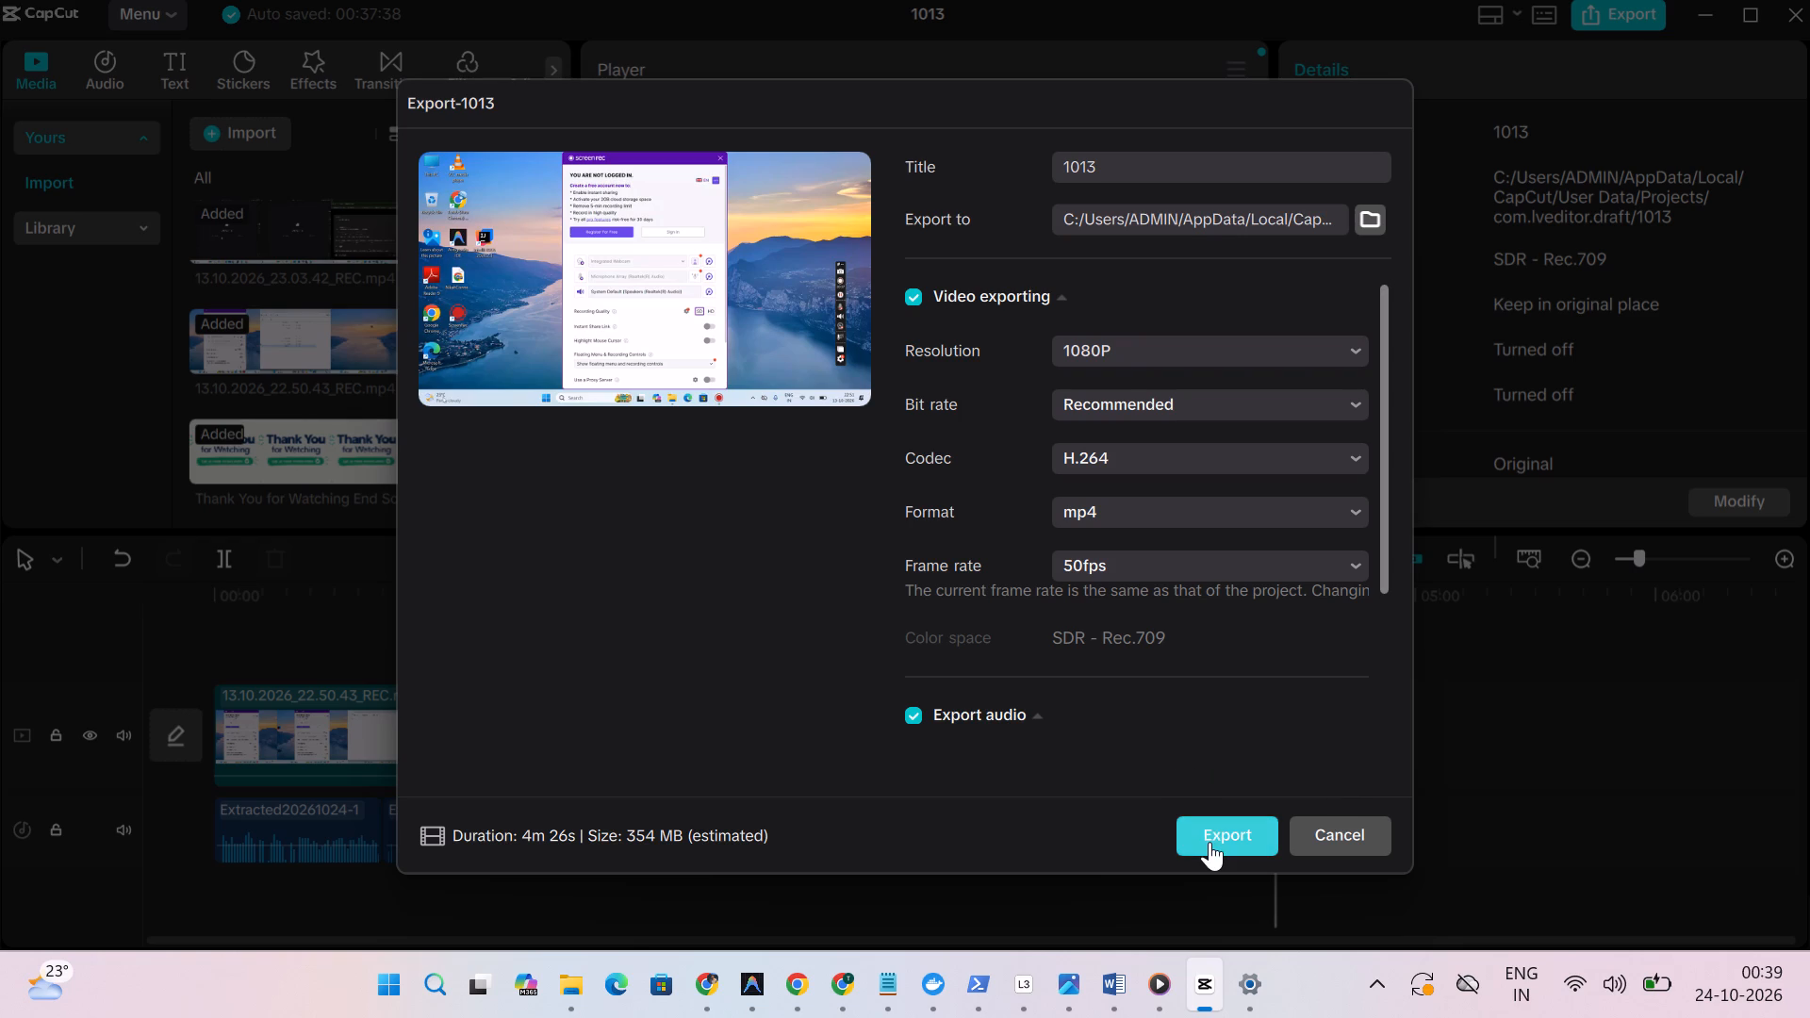
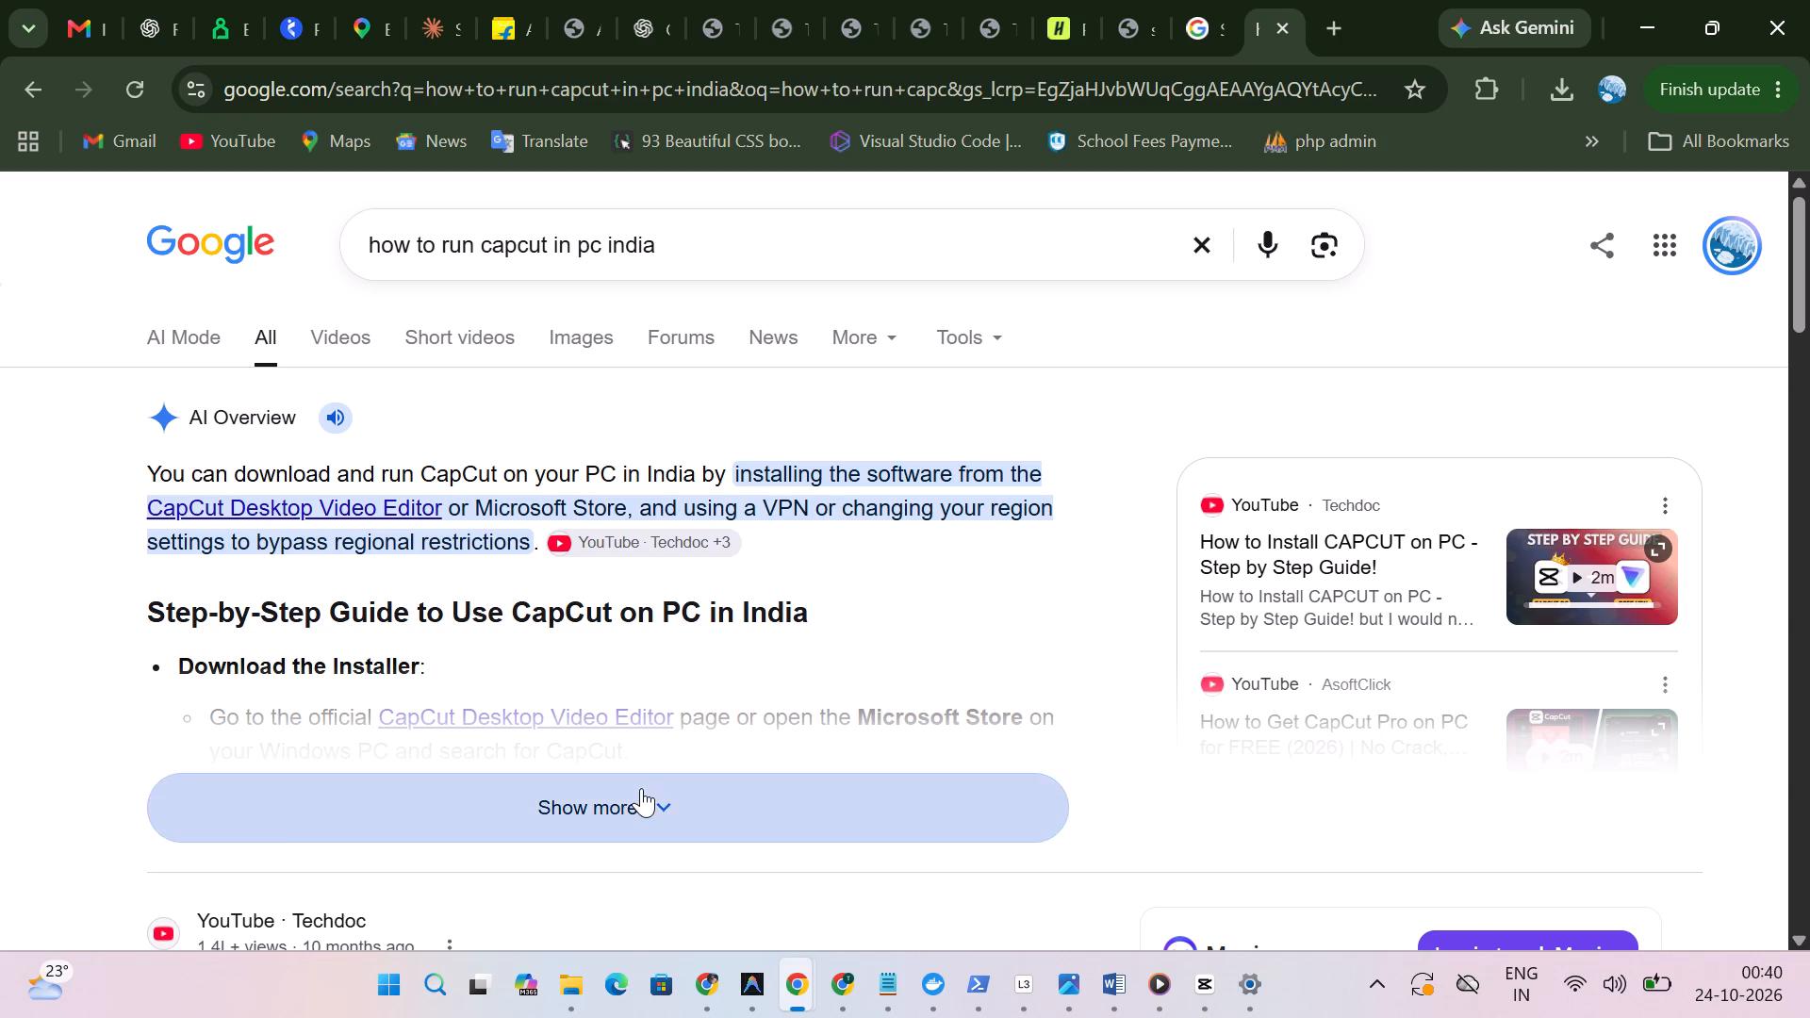
Read the regional-restriction guidance for running CapCut on a PC in India, and search Google for "hotspot vpn for pc".
scroll(739, 638, down, 2)
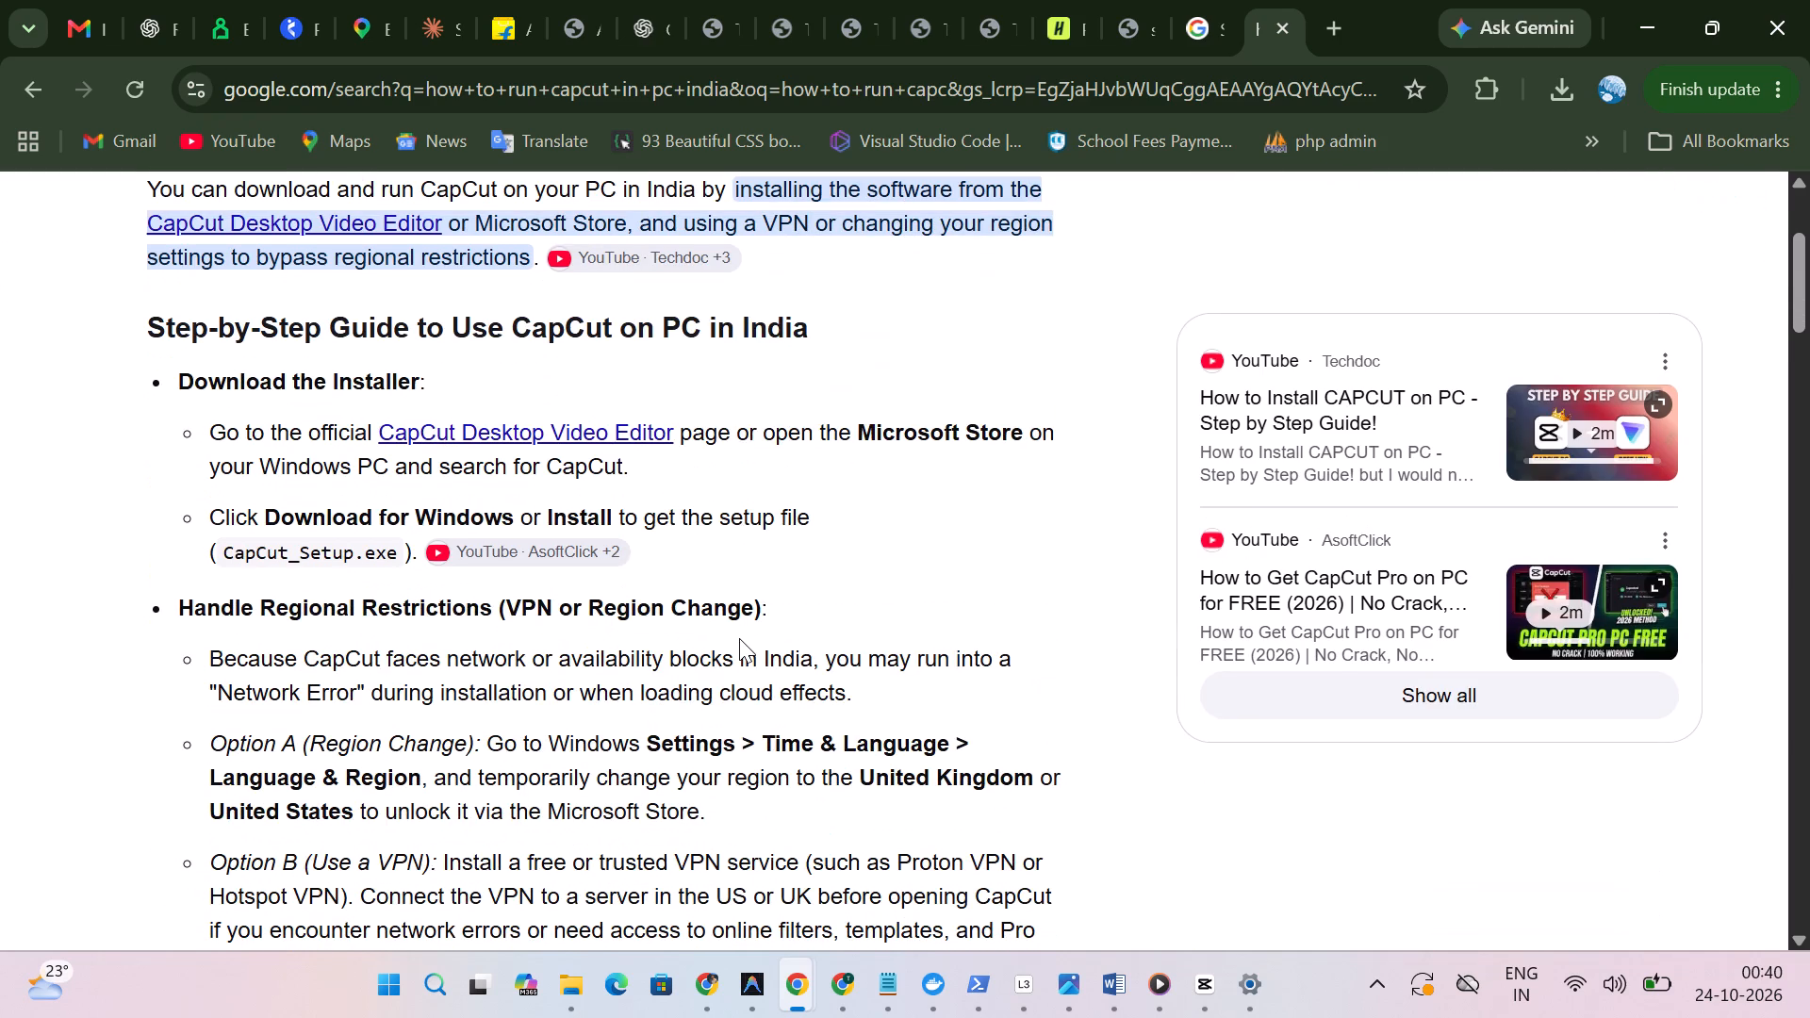
scroll(739, 638, down, 2)
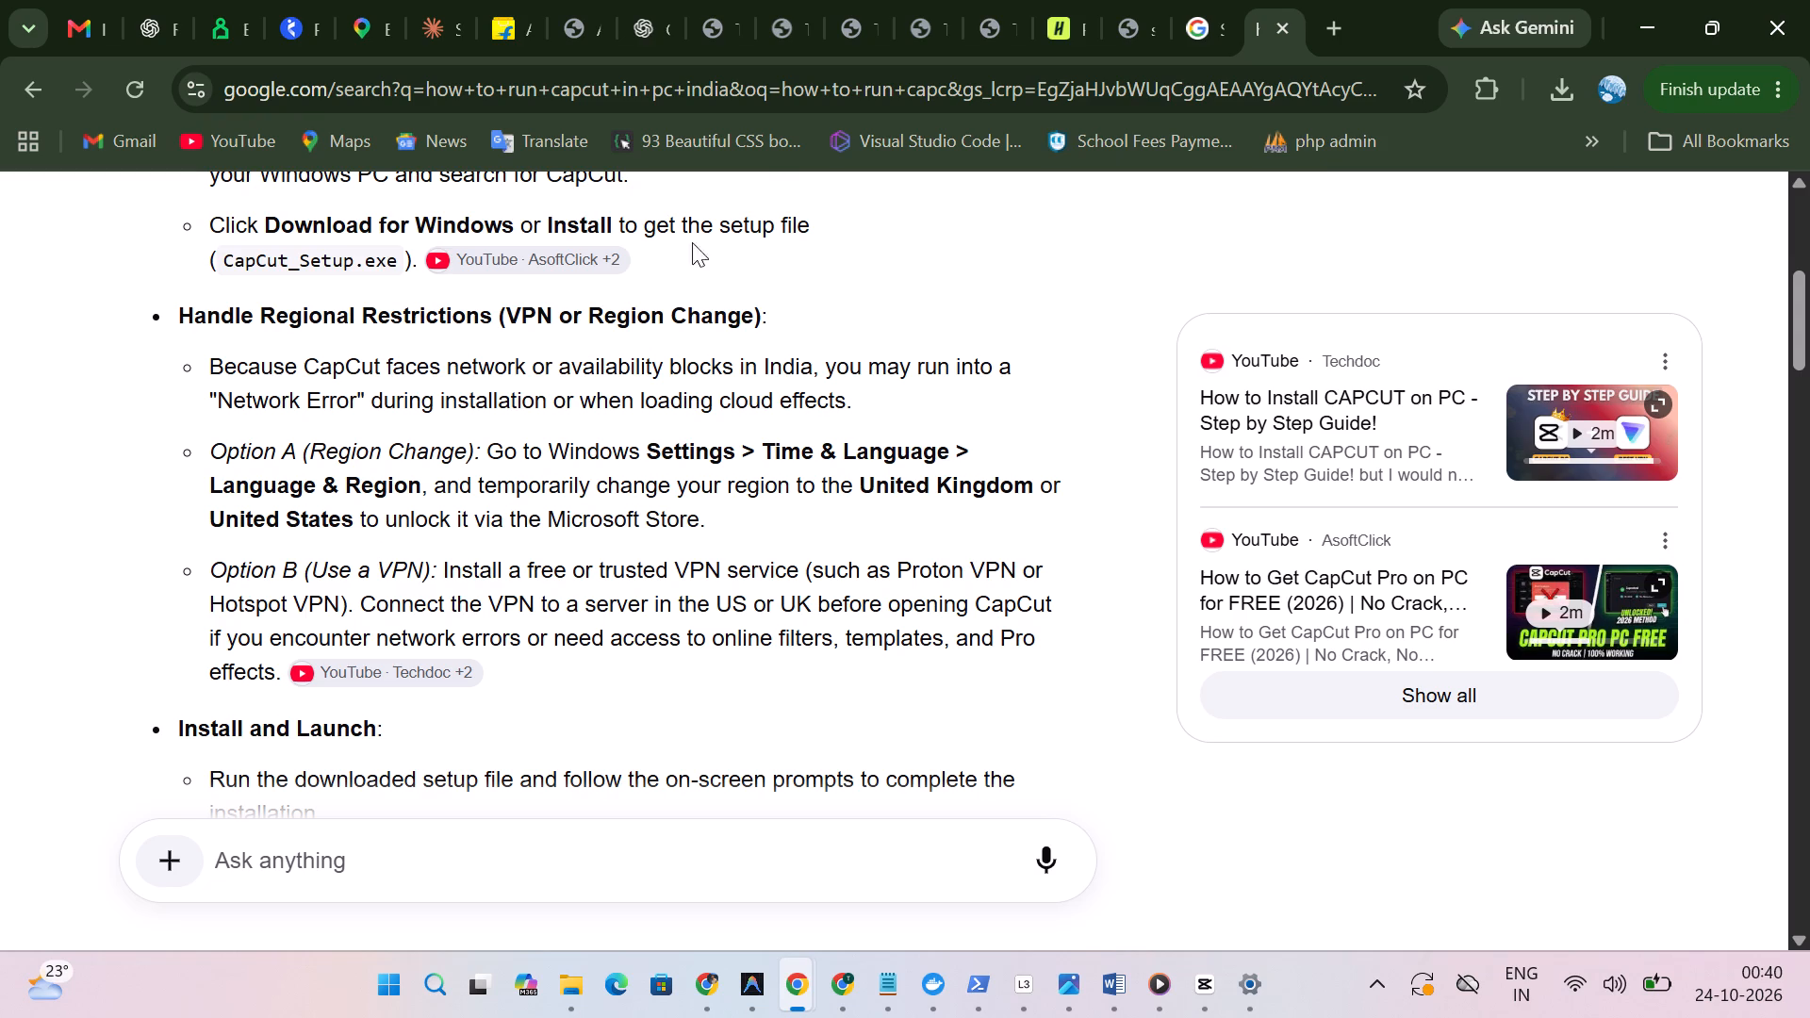
click(802, 106)
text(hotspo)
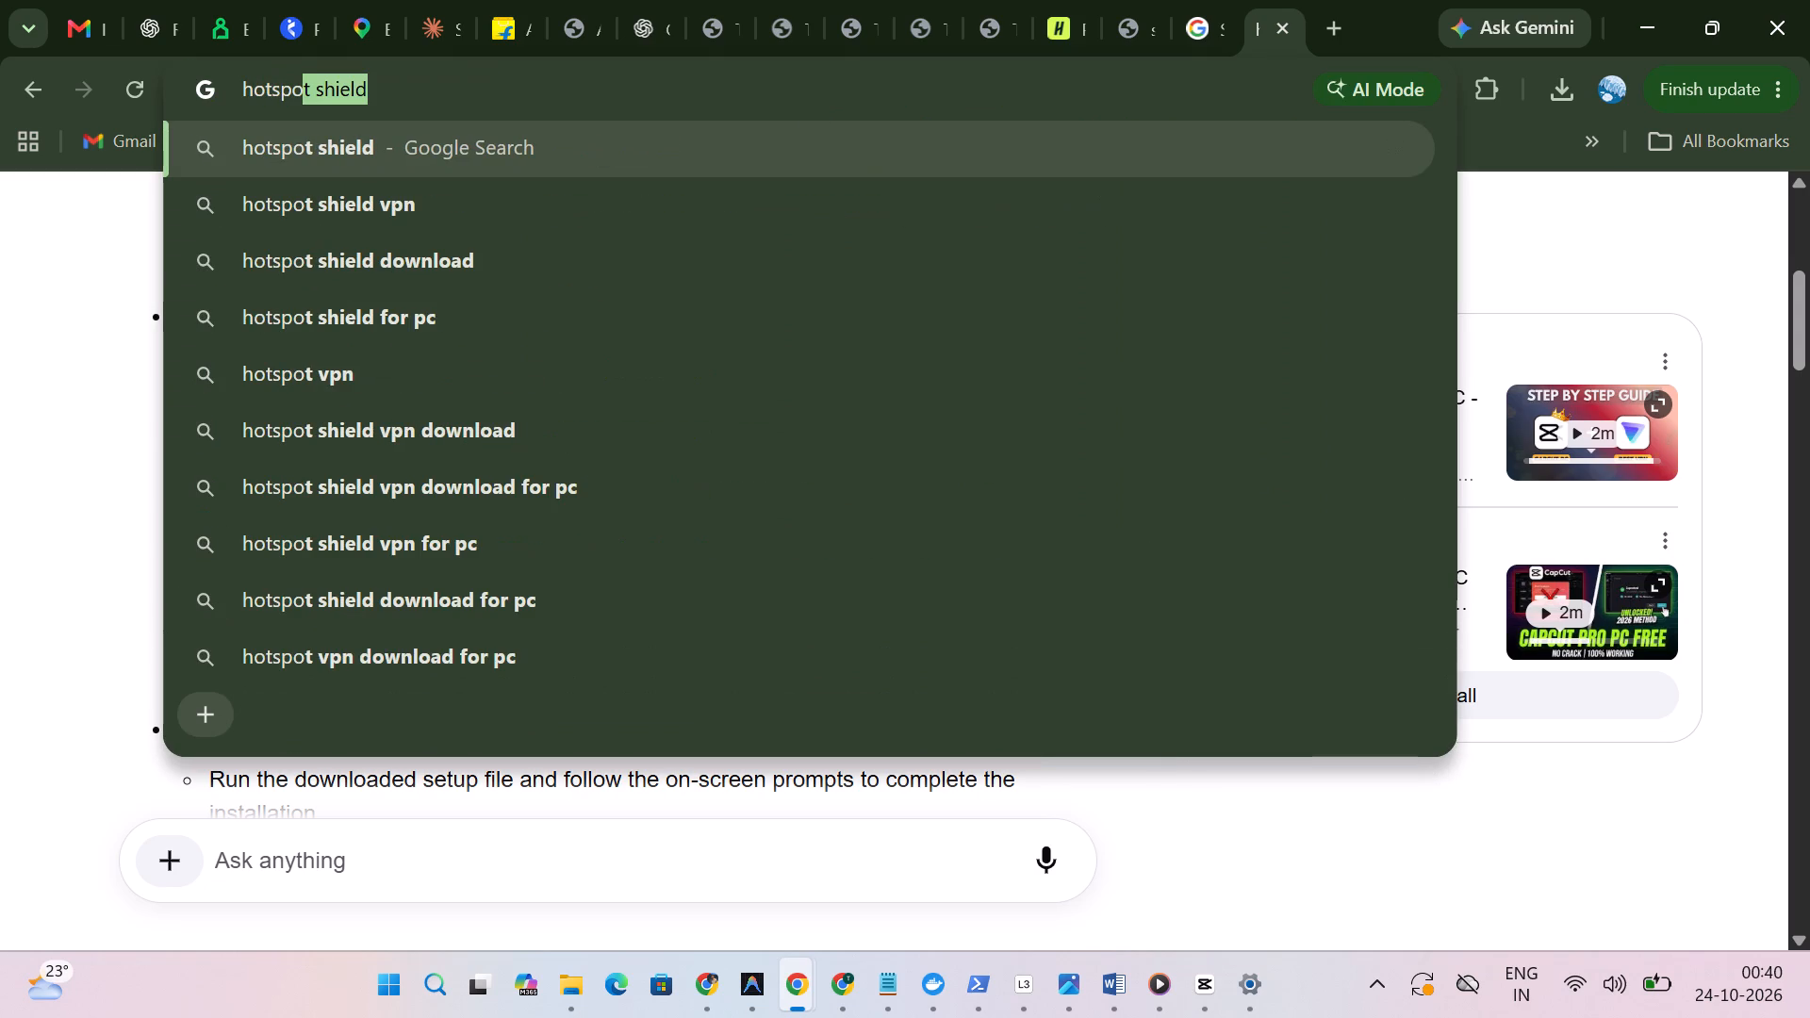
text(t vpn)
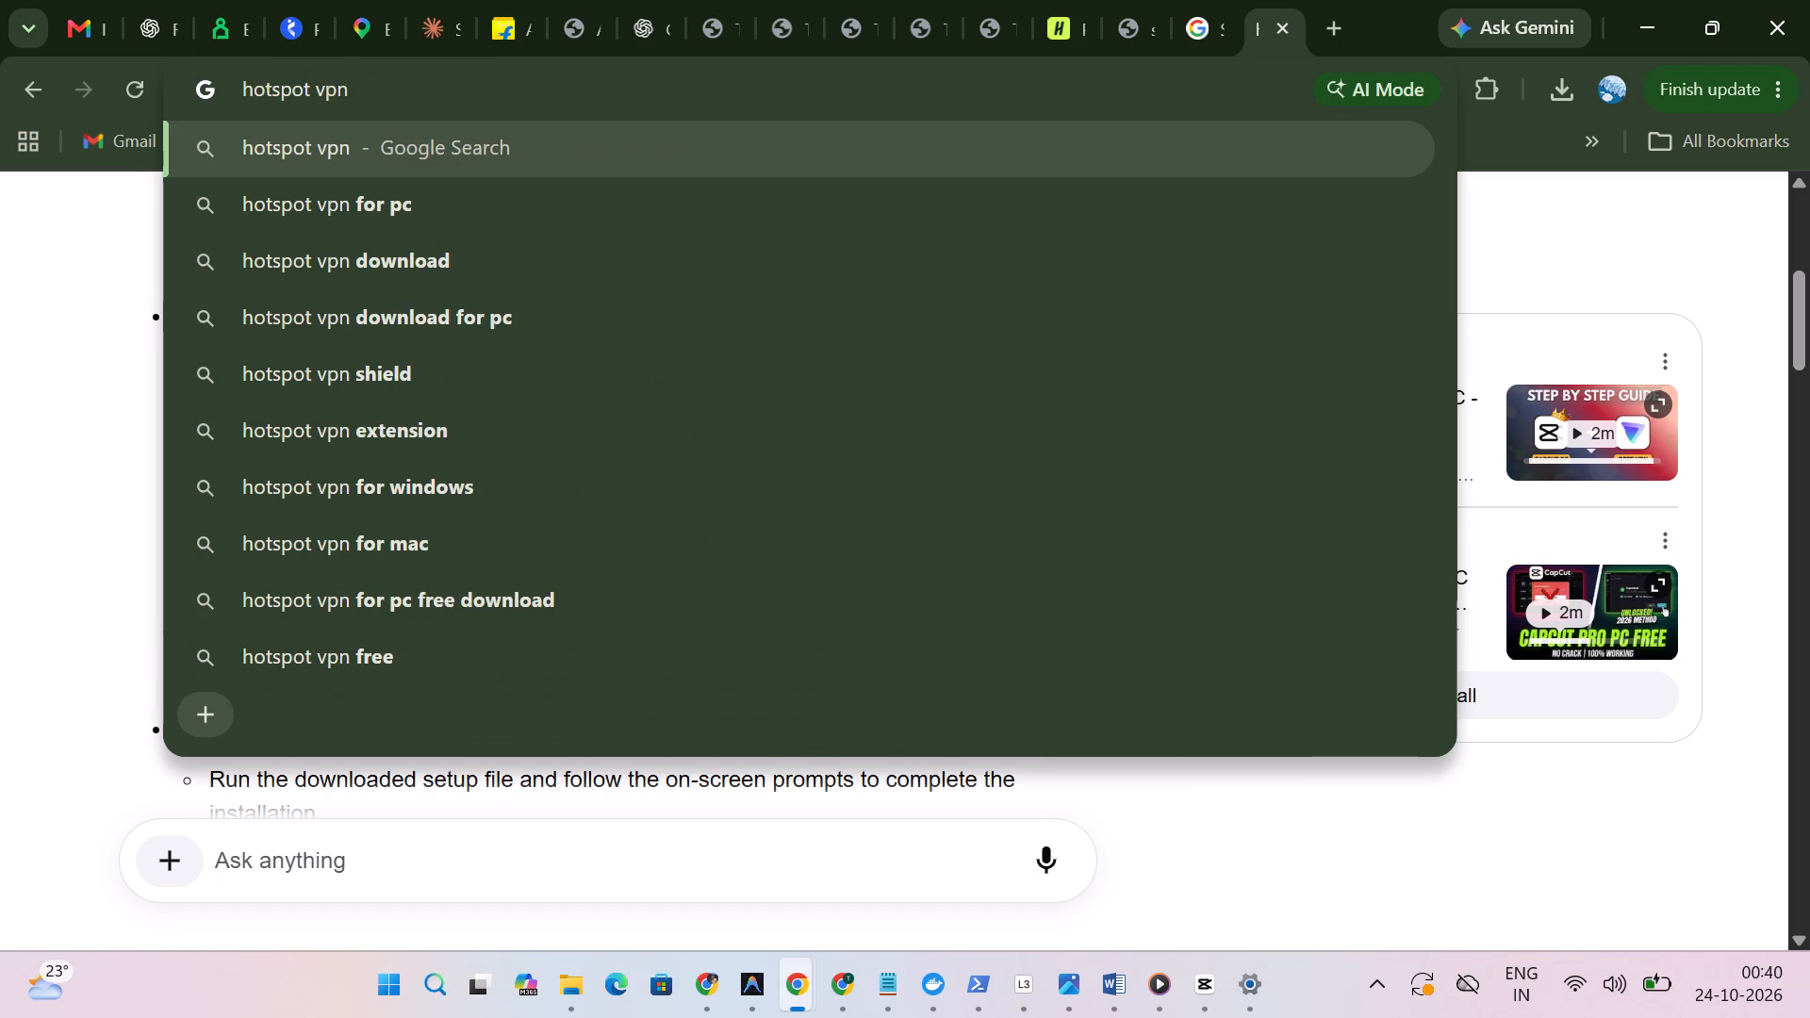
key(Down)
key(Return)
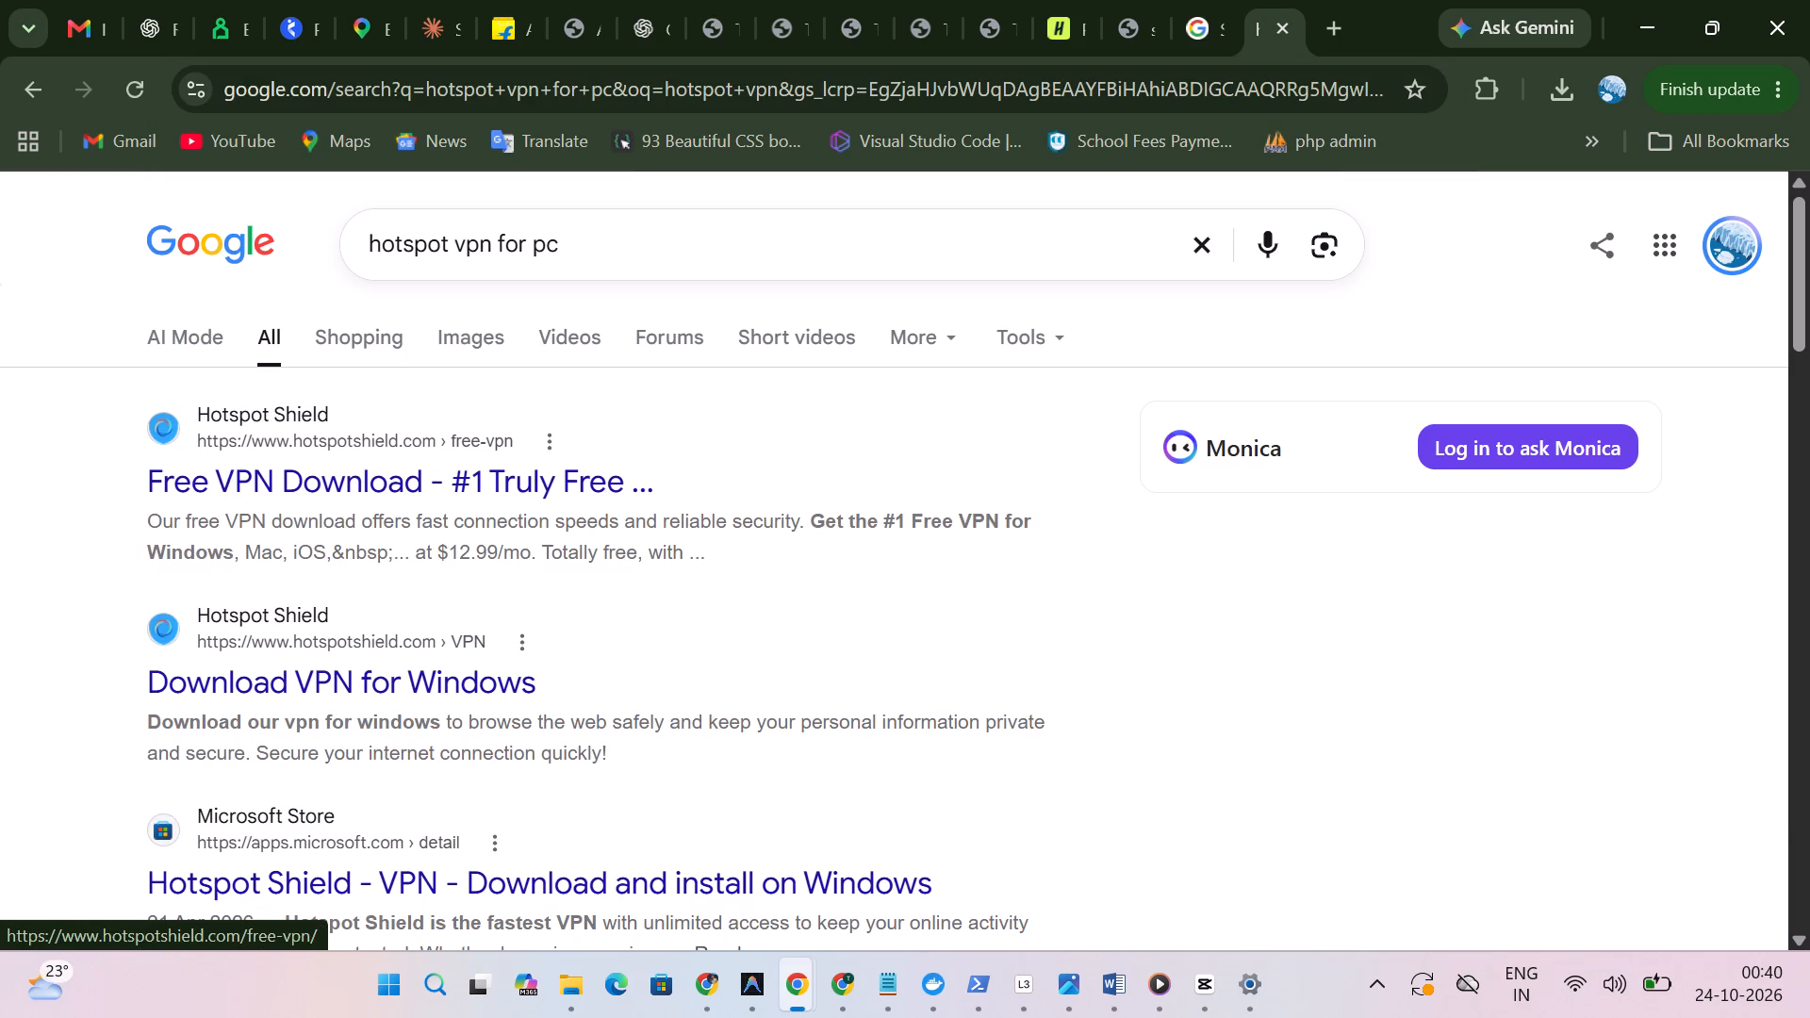
Open Hotspot Shield's "Download VPN for Windows" page from the search results and request the Hotspot Shield app.
click(357, 682)
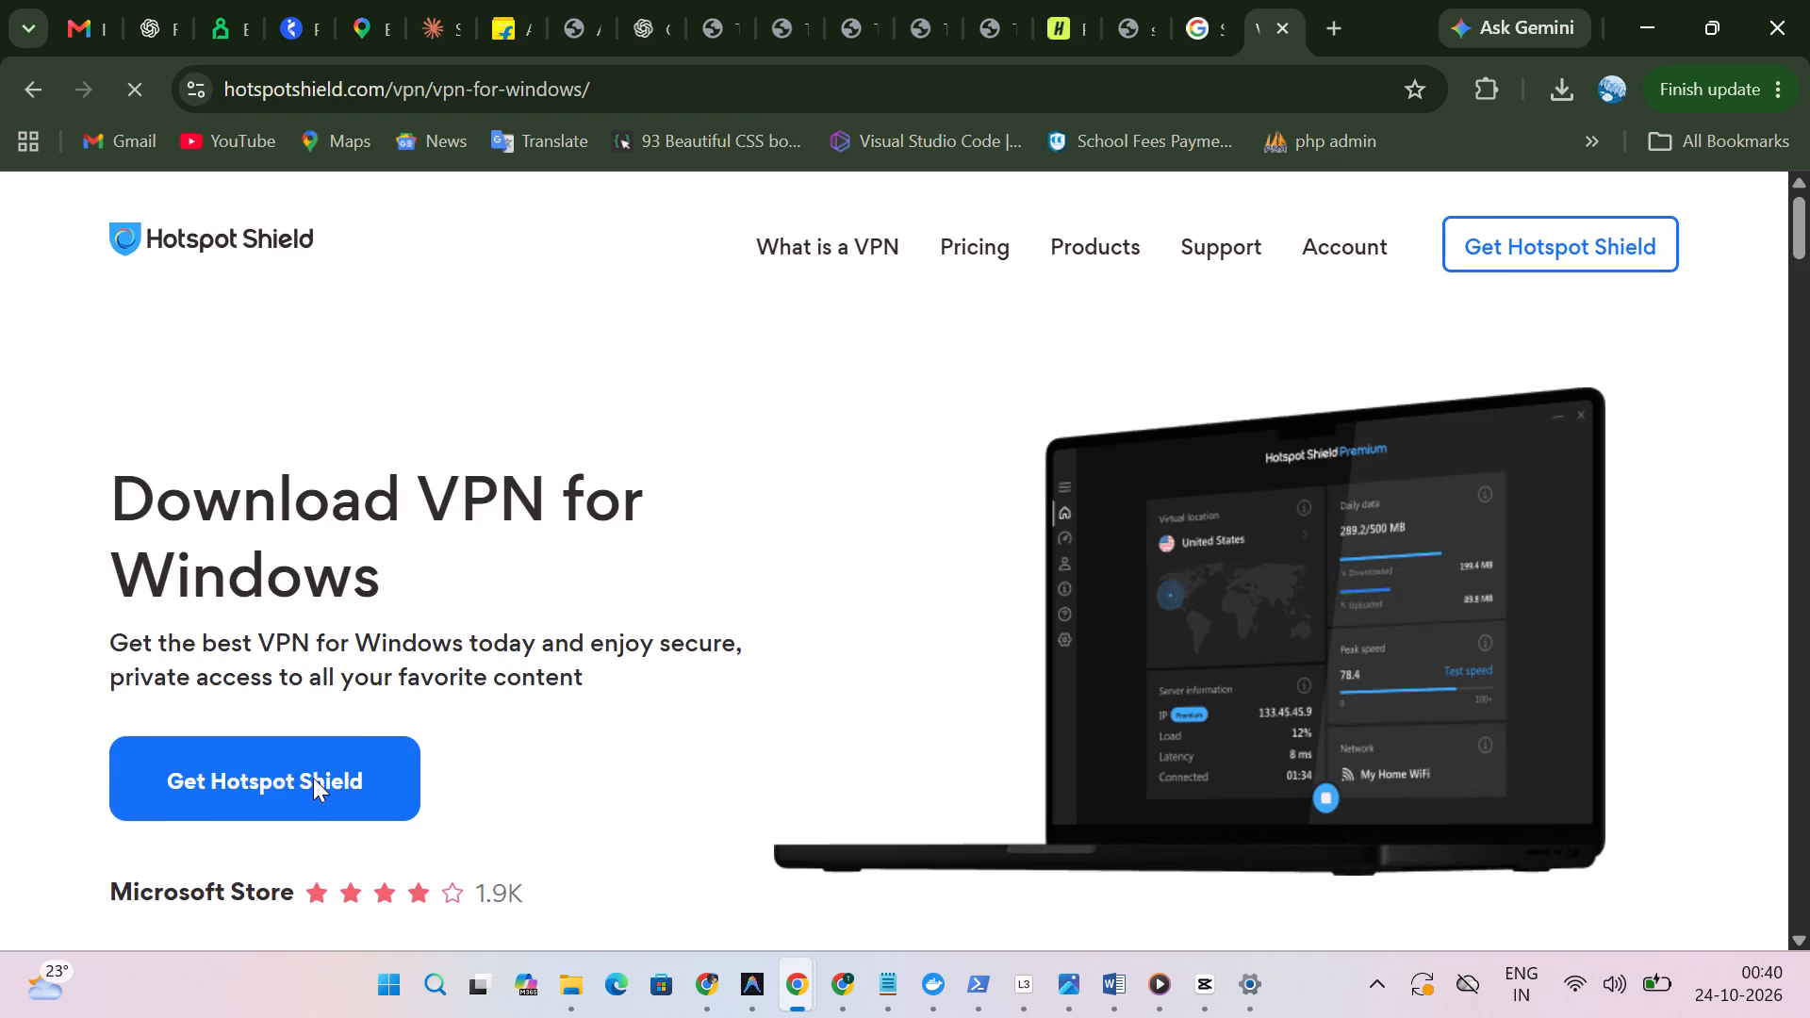
click(313, 778)
Show the hidden background apps in the system tray.
click(1394, 991)
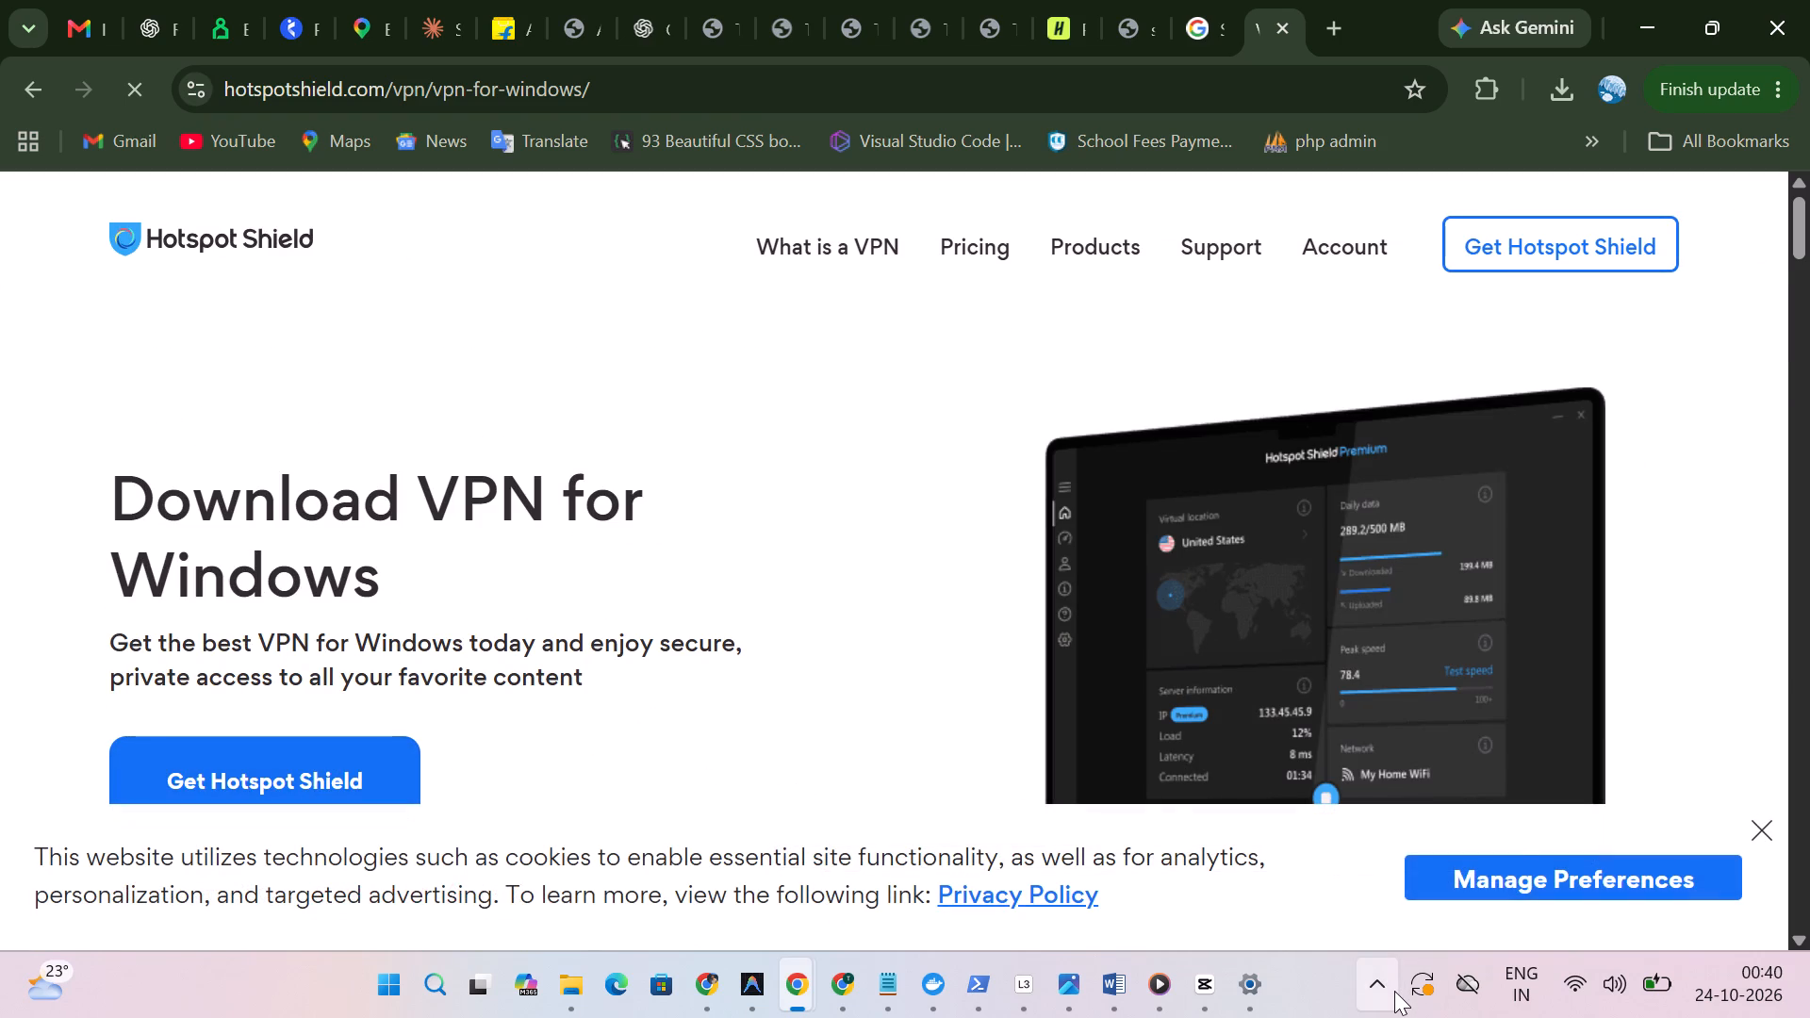
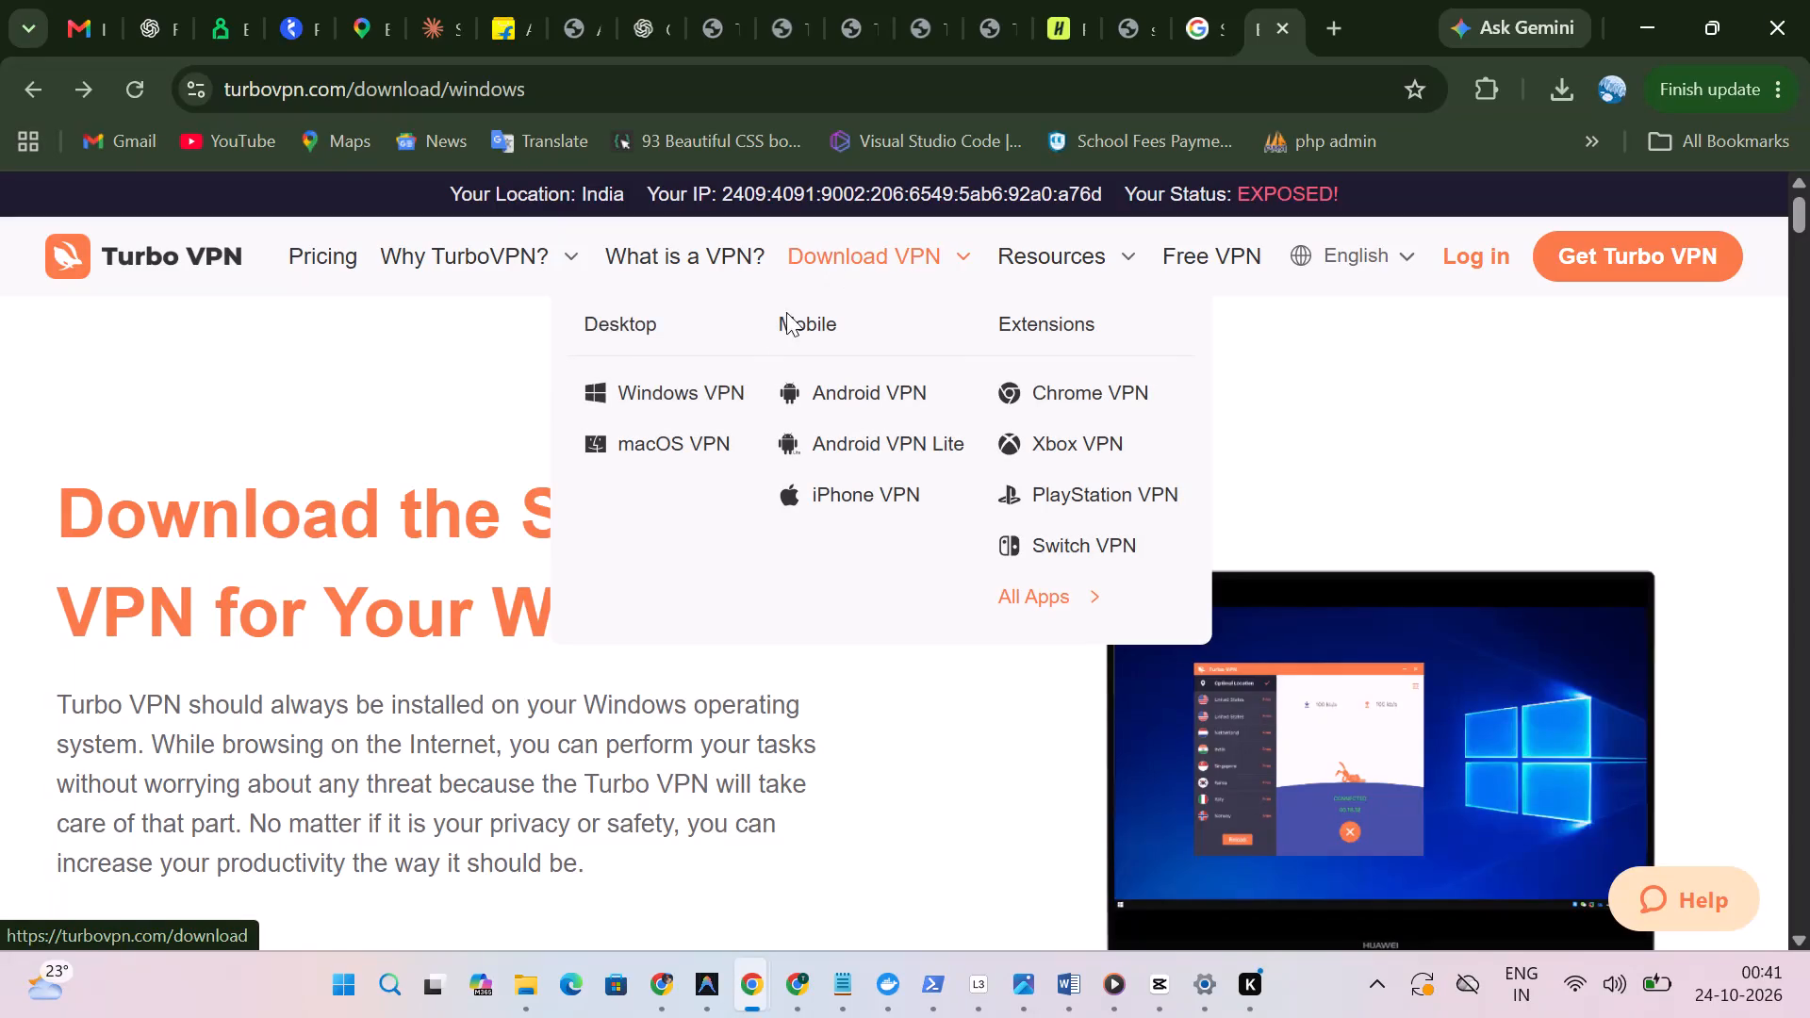
Open the Windows VPN download page on the Turbo VPN website.
click(700, 395)
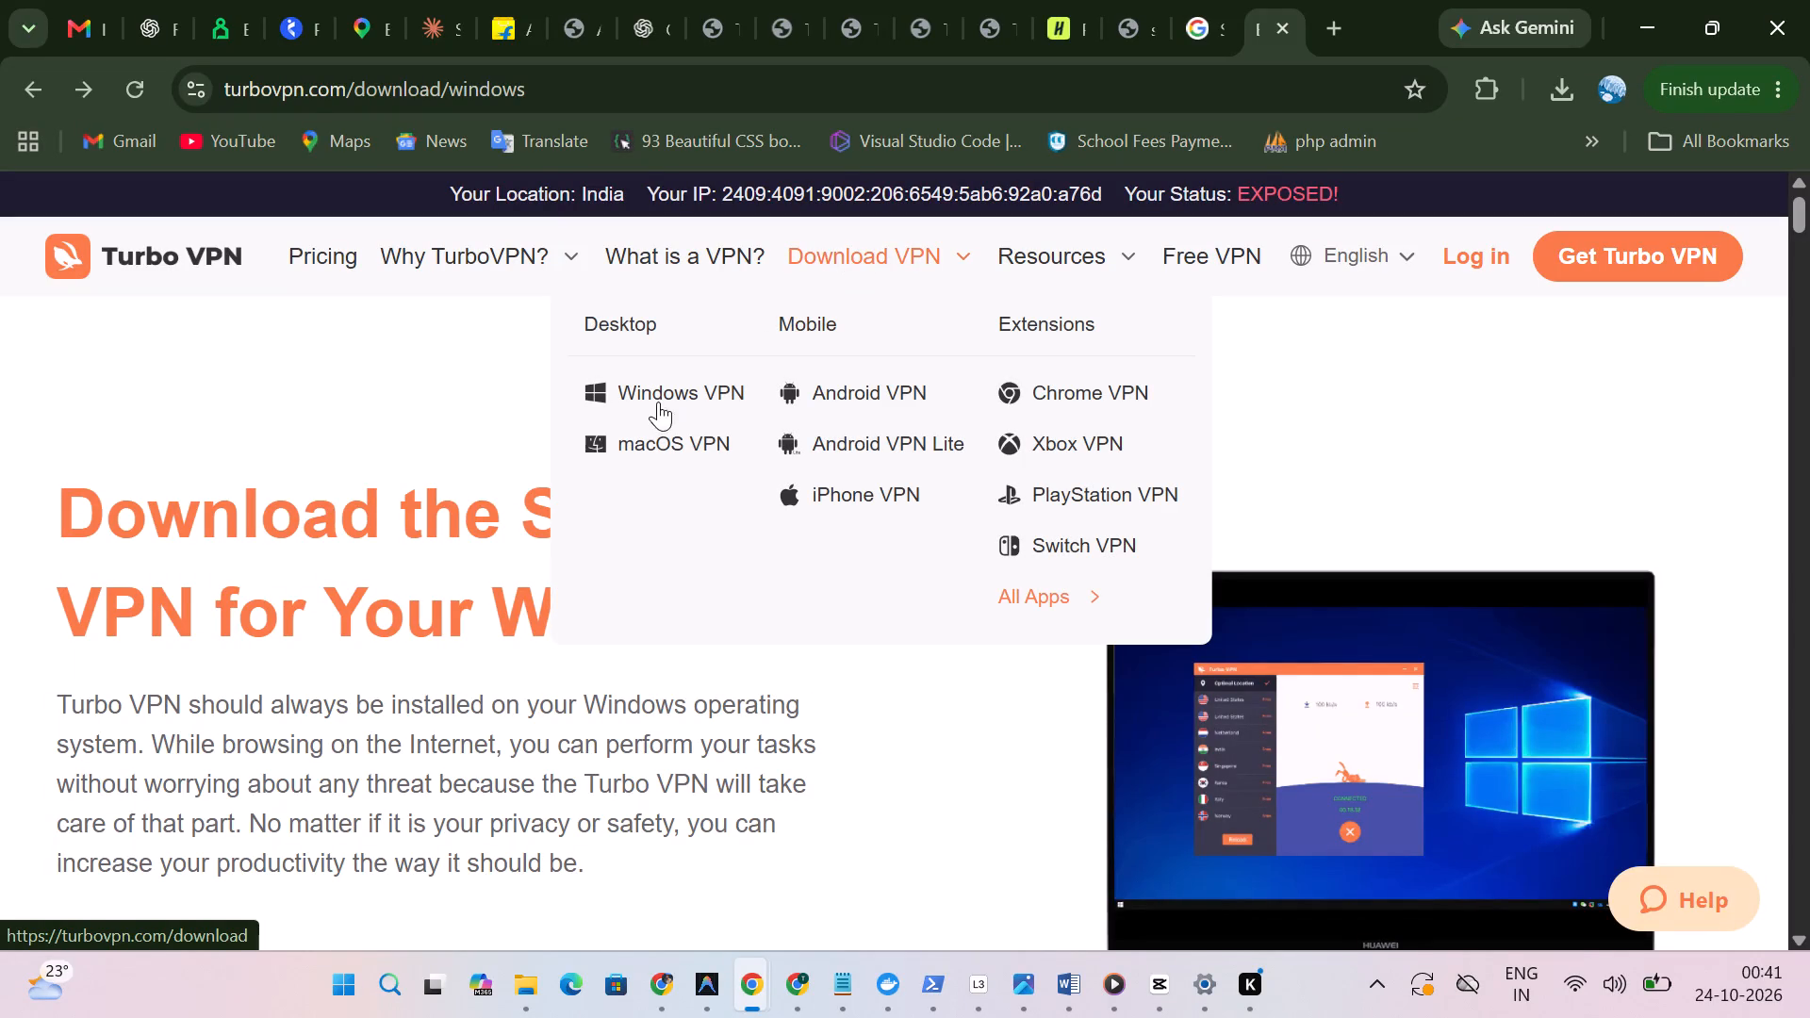
click(644, 398)
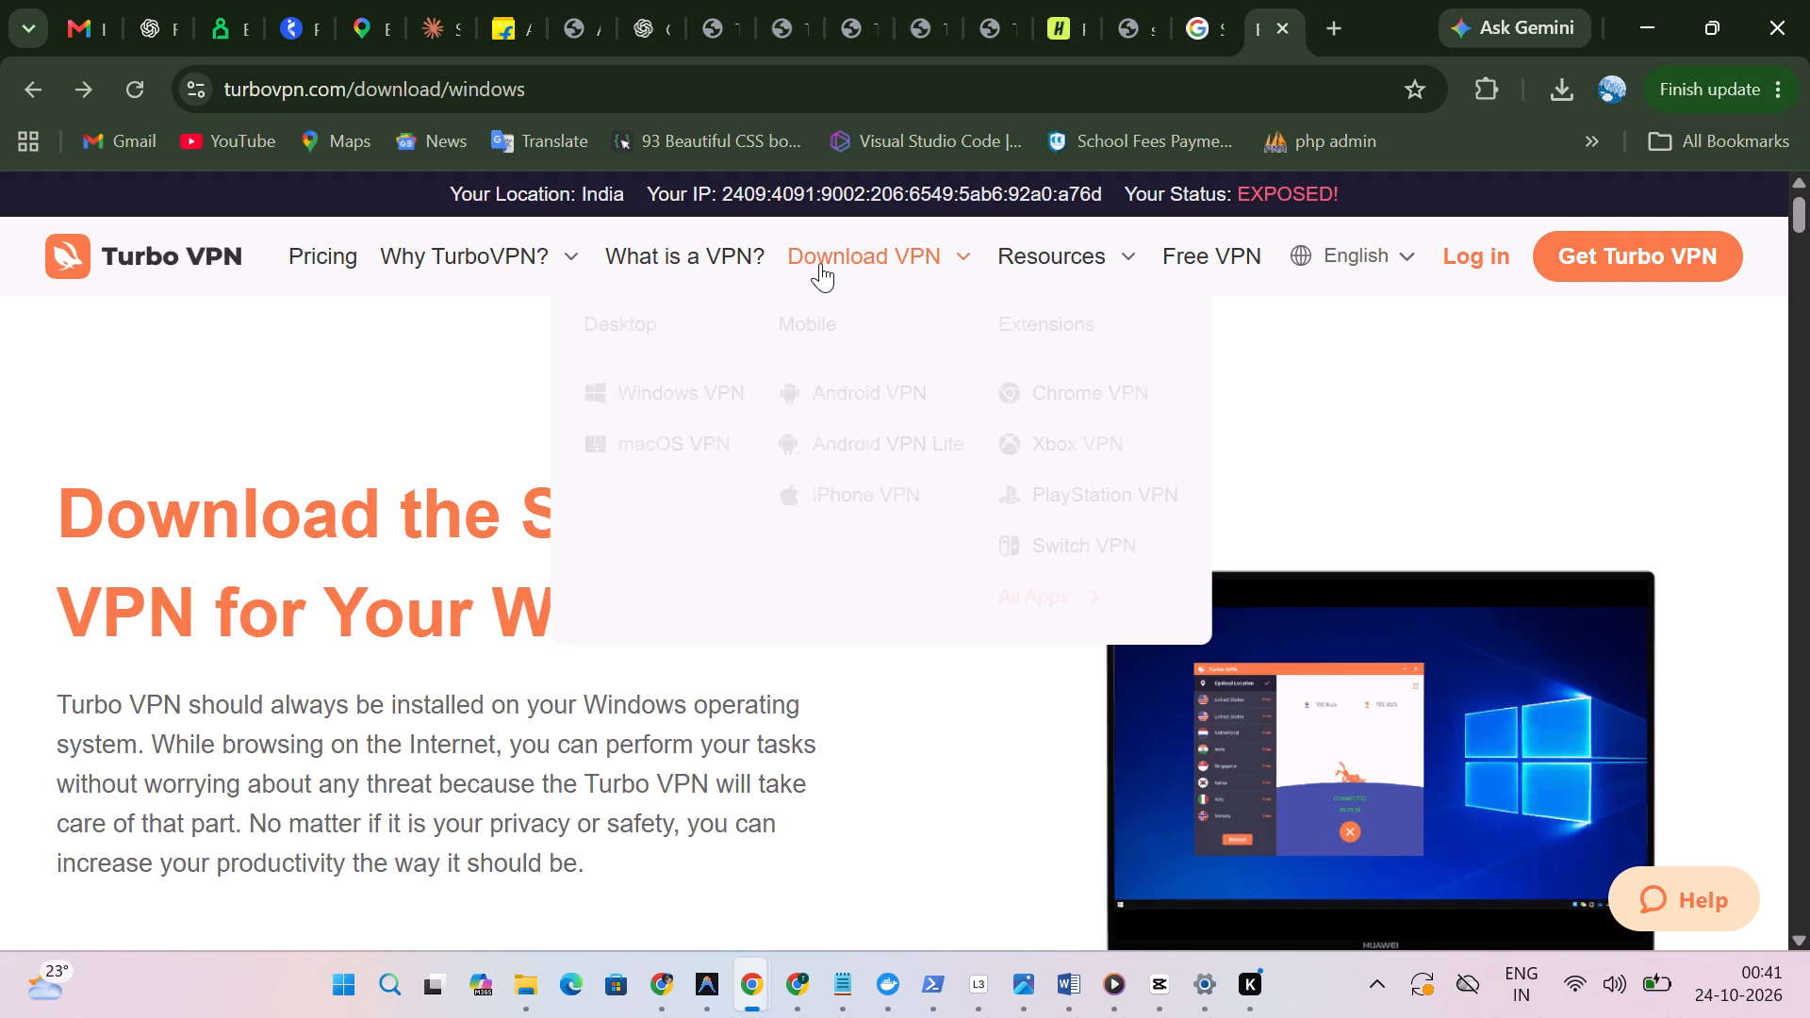
Open the Windows VPN download page in a separate tab and download Turbo VPN for PC.
right_click(674, 402)
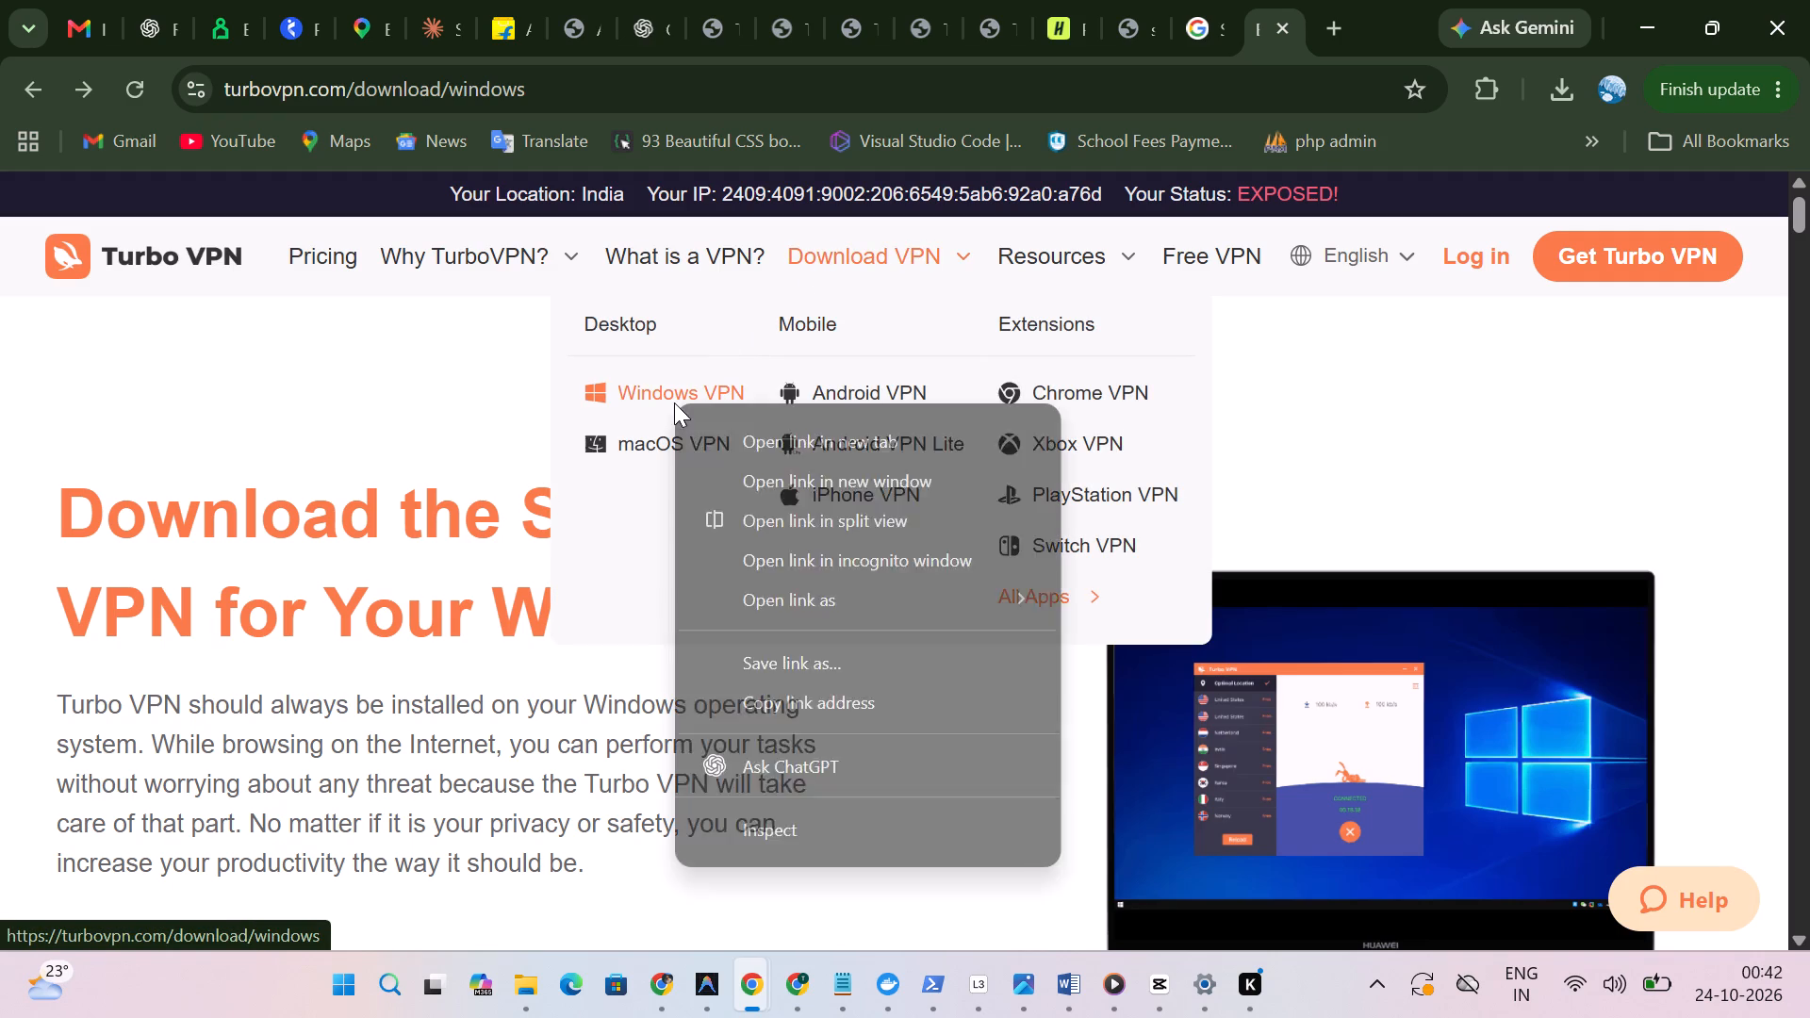
click(749, 432)
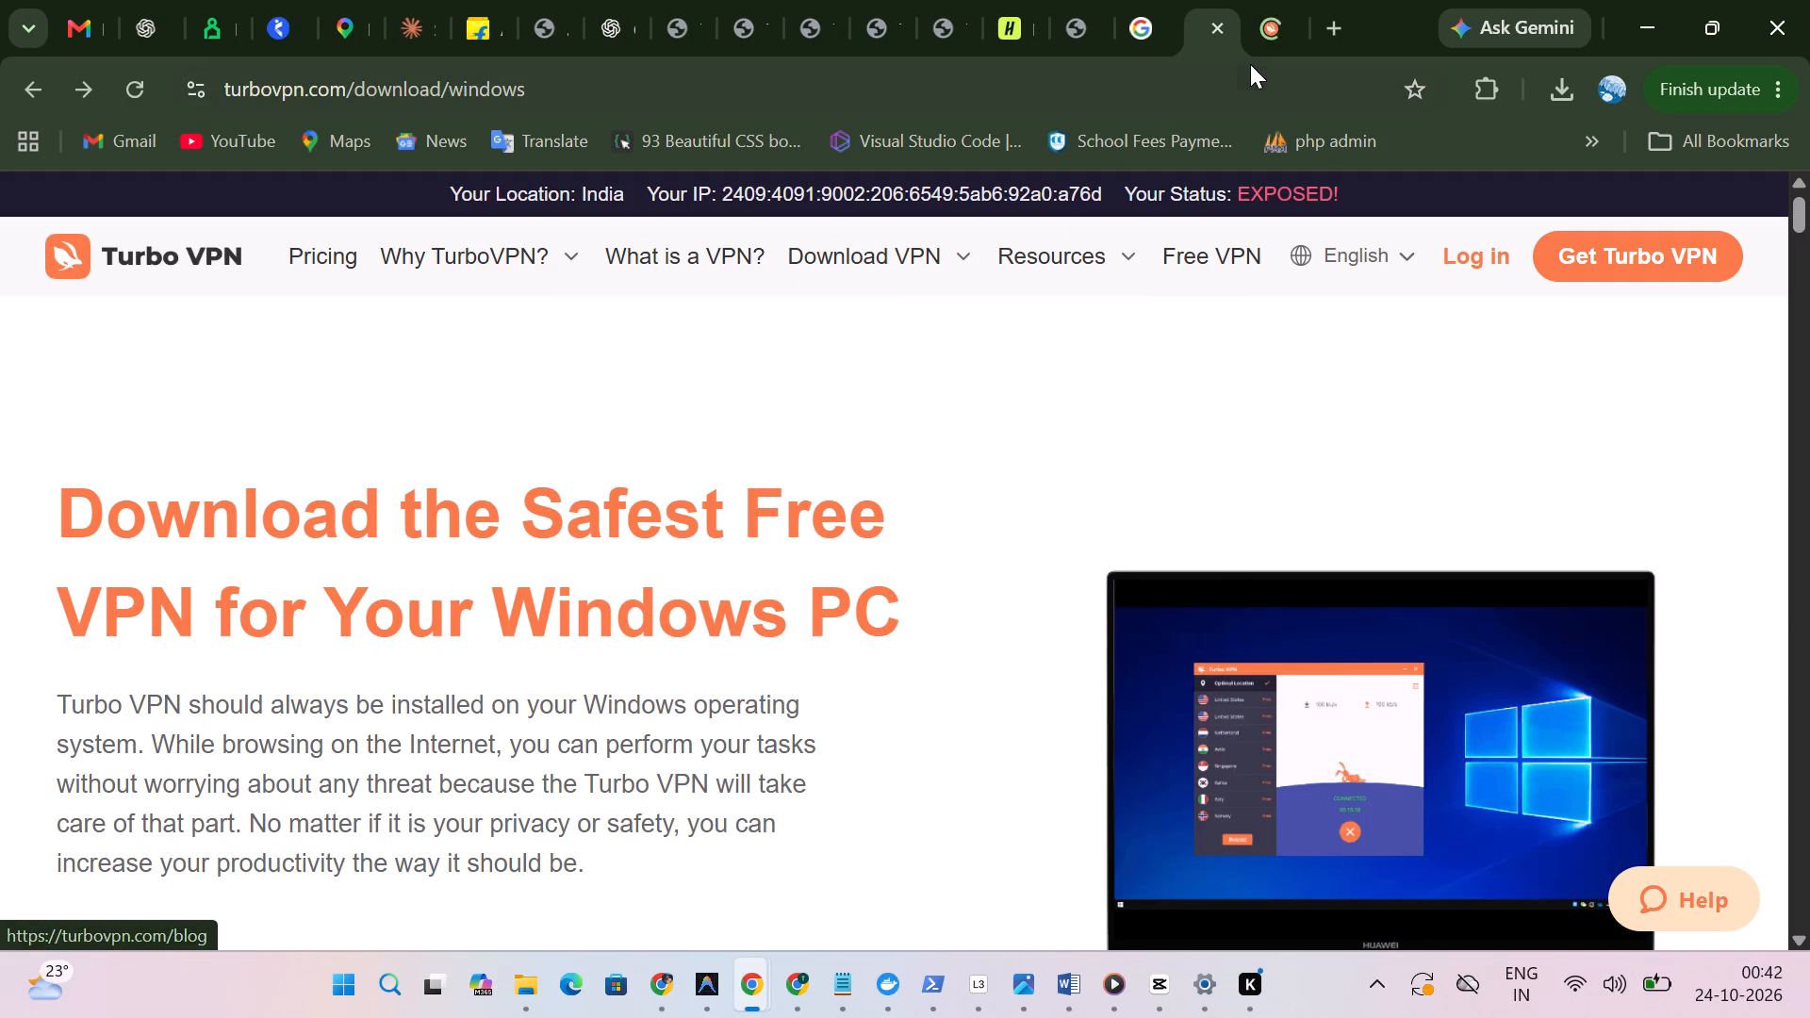
click(1274, 30)
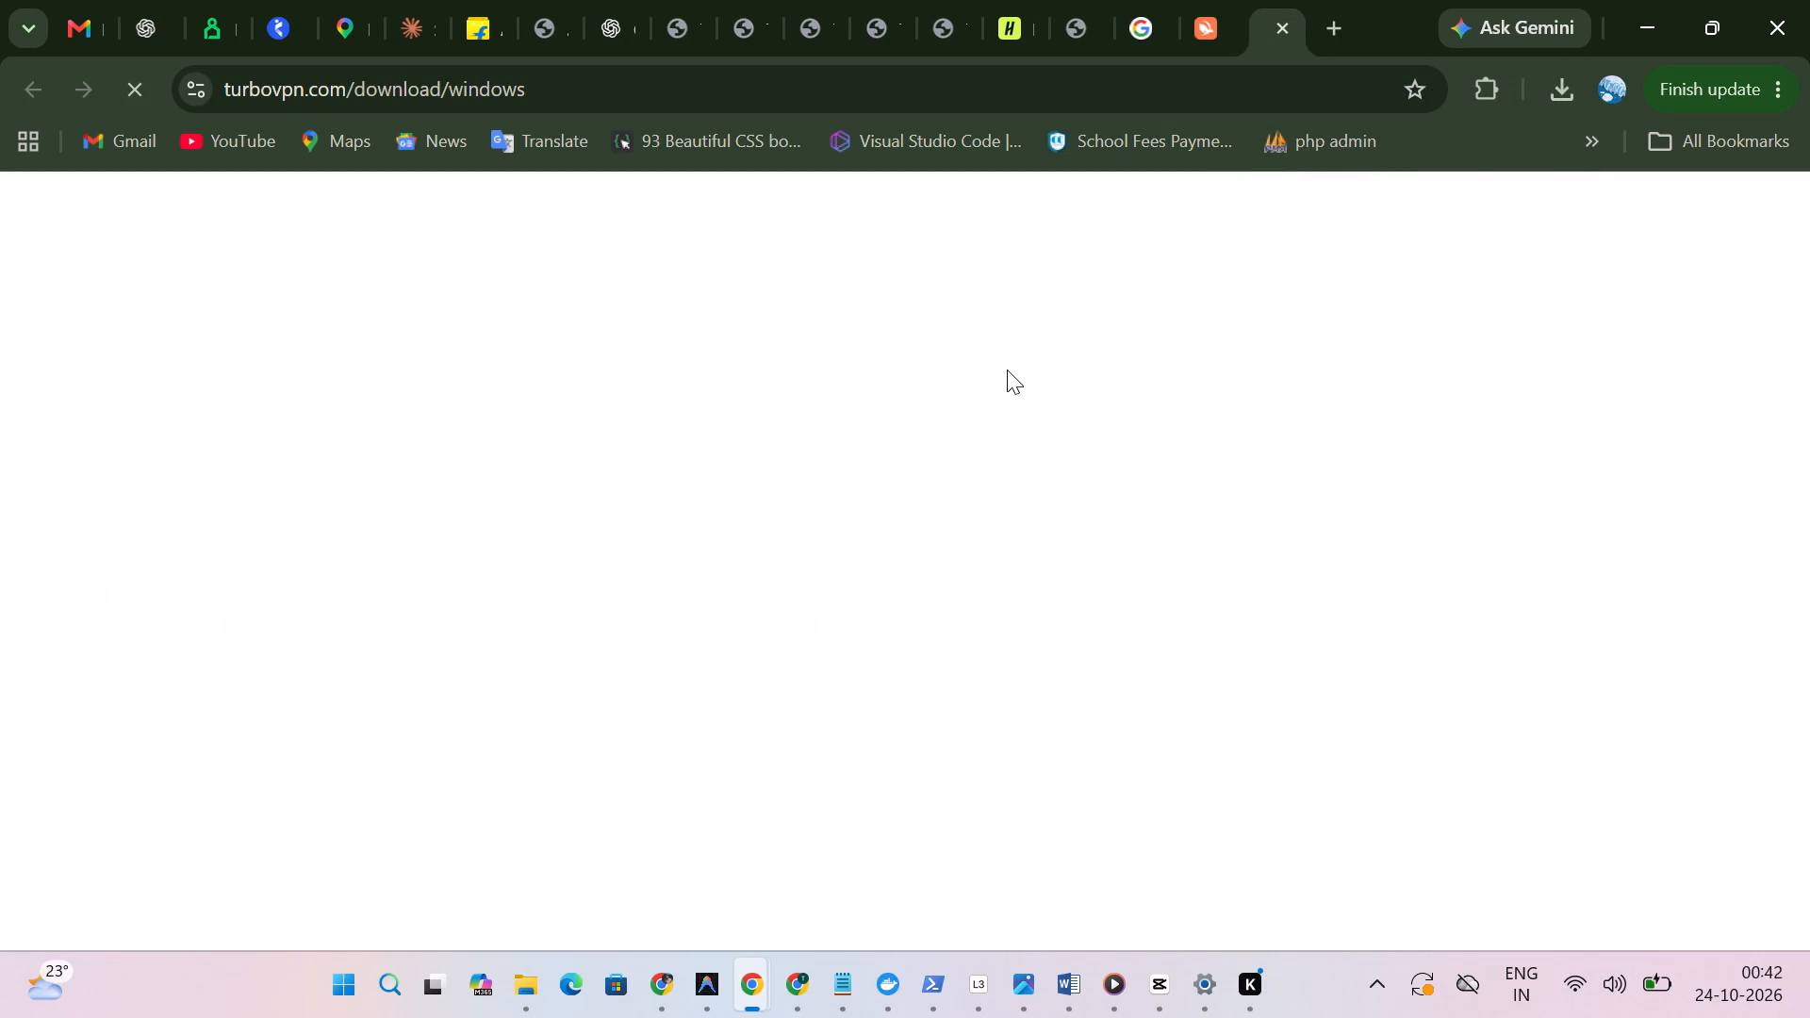
scroll(885, 599, down, 2)
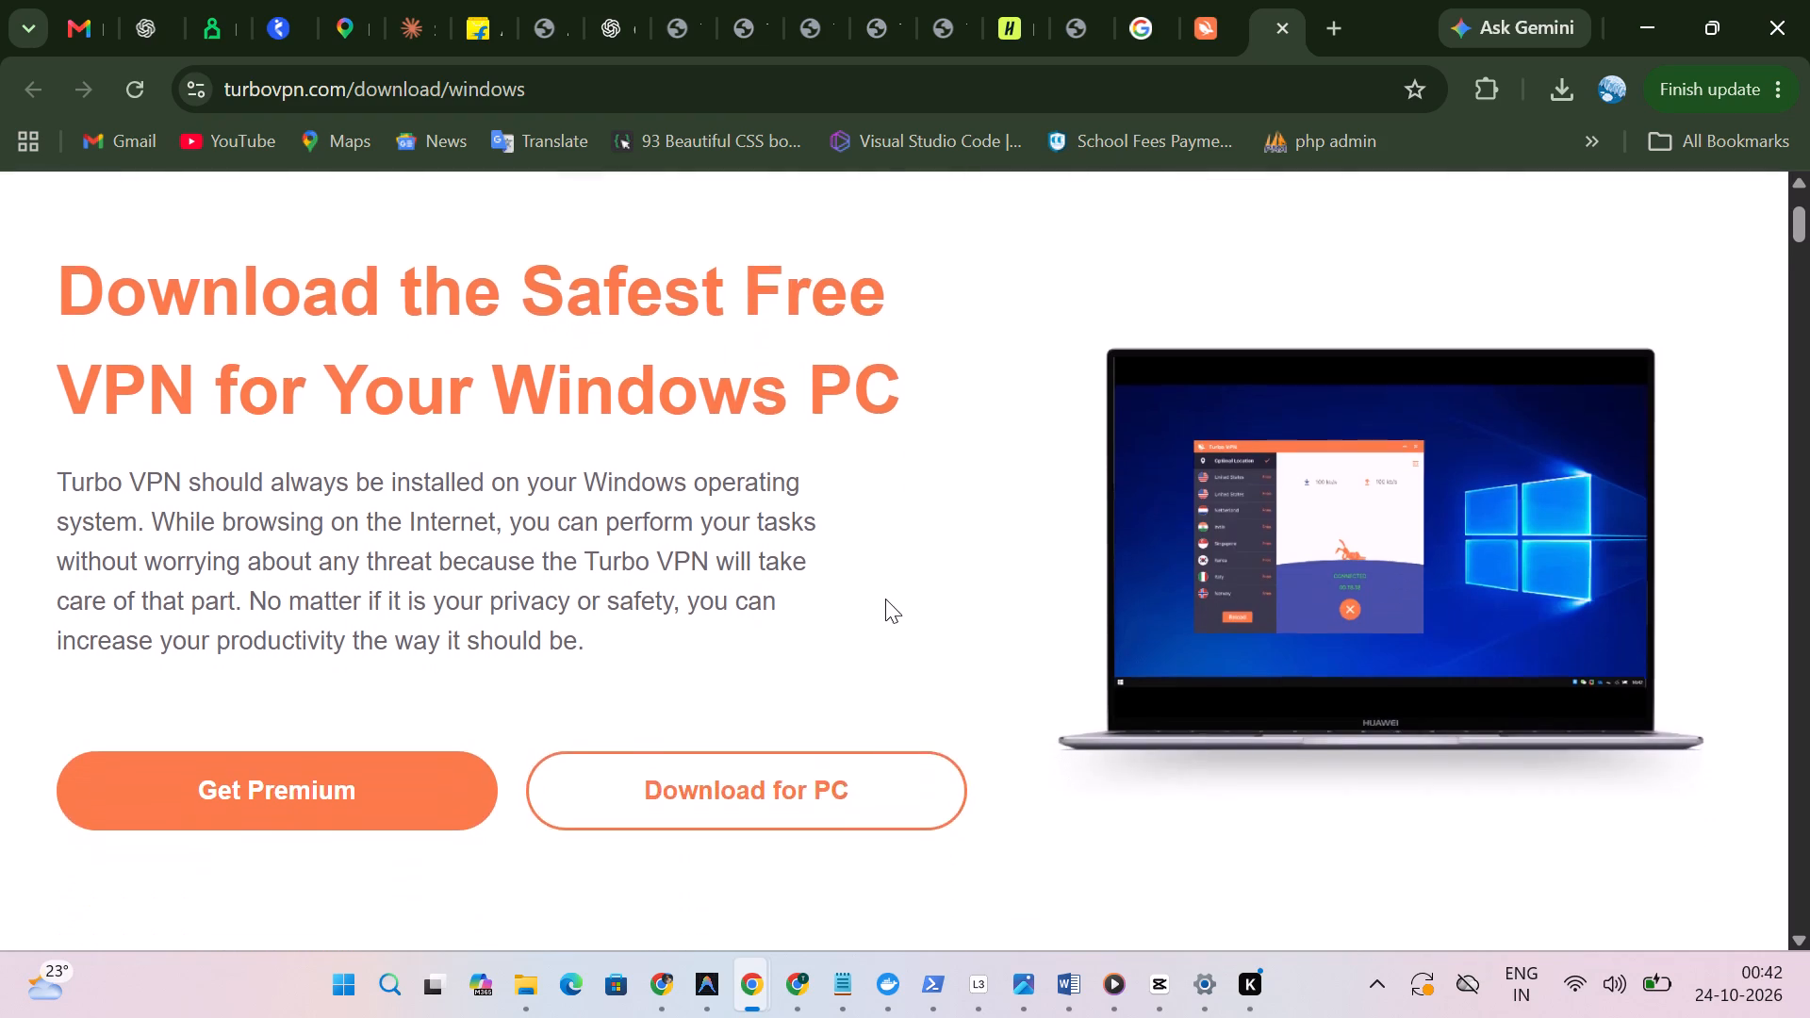
scroll(885, 599, down, 1)
click(836, 649)
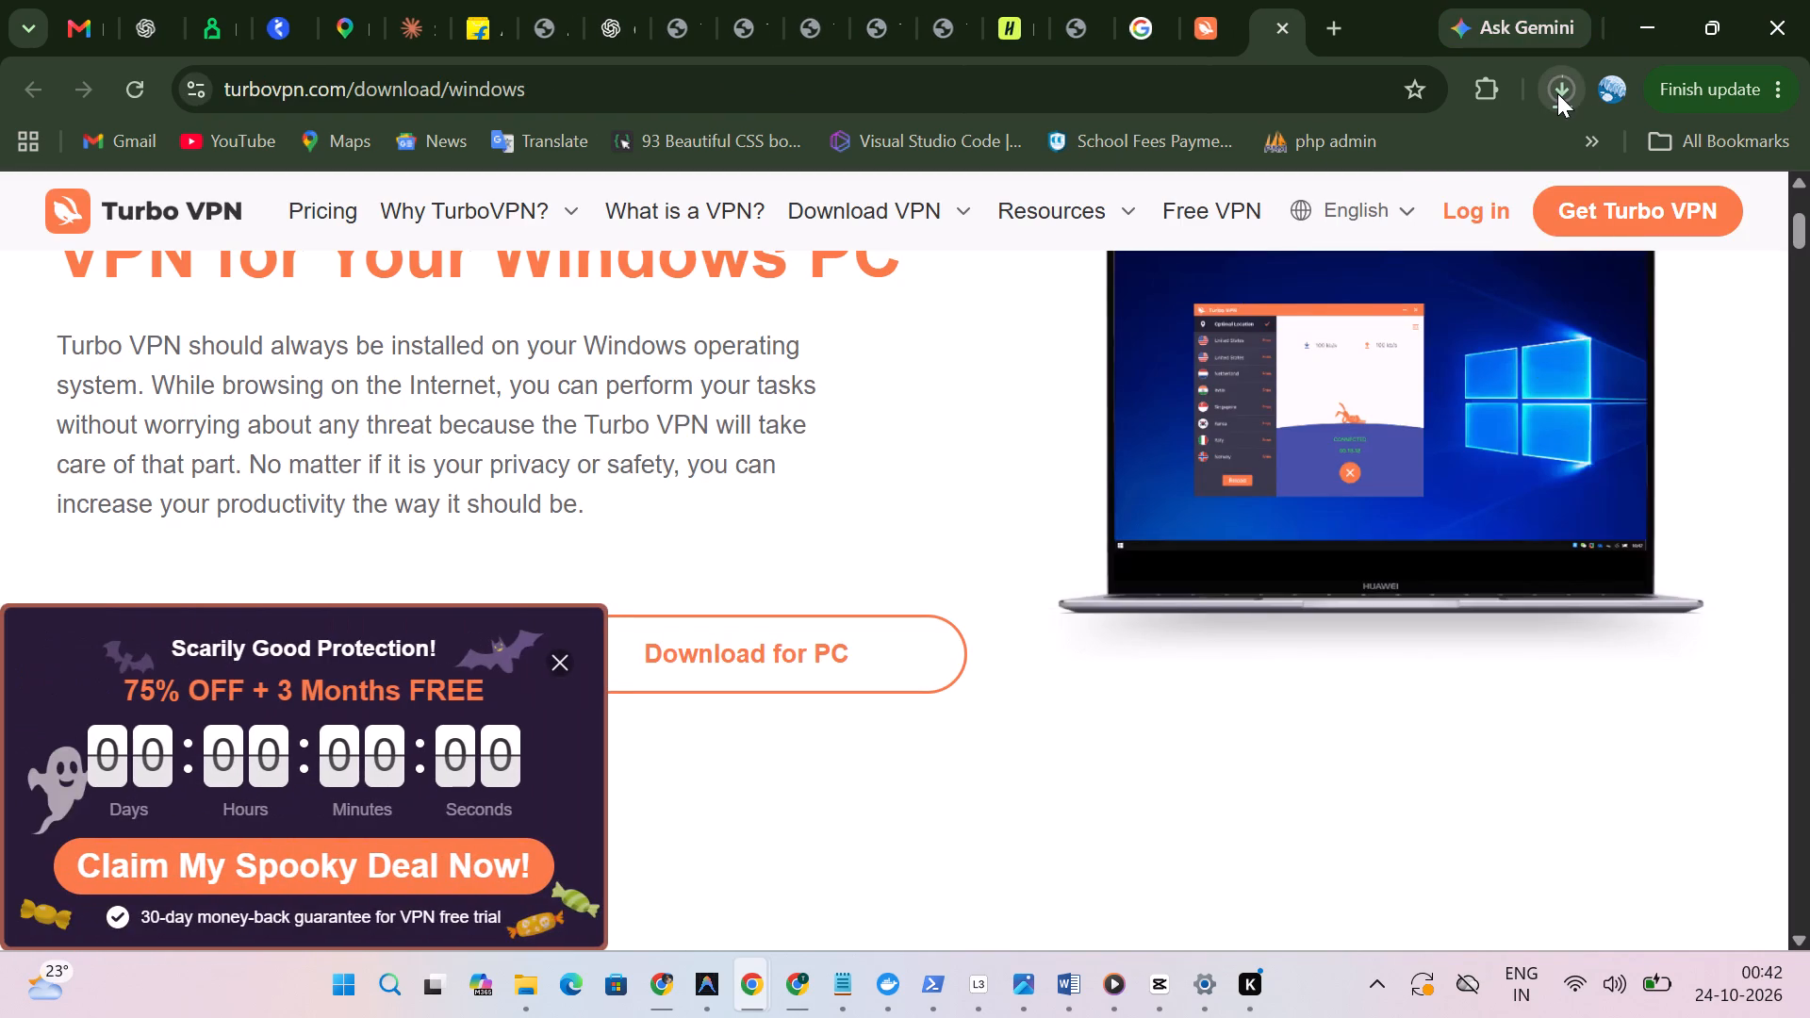
Run the downloaded TurboVPN_setup.exe from its folder and dismiss the discount pop-up on the Turbo VPN page.
click(1557, 93)
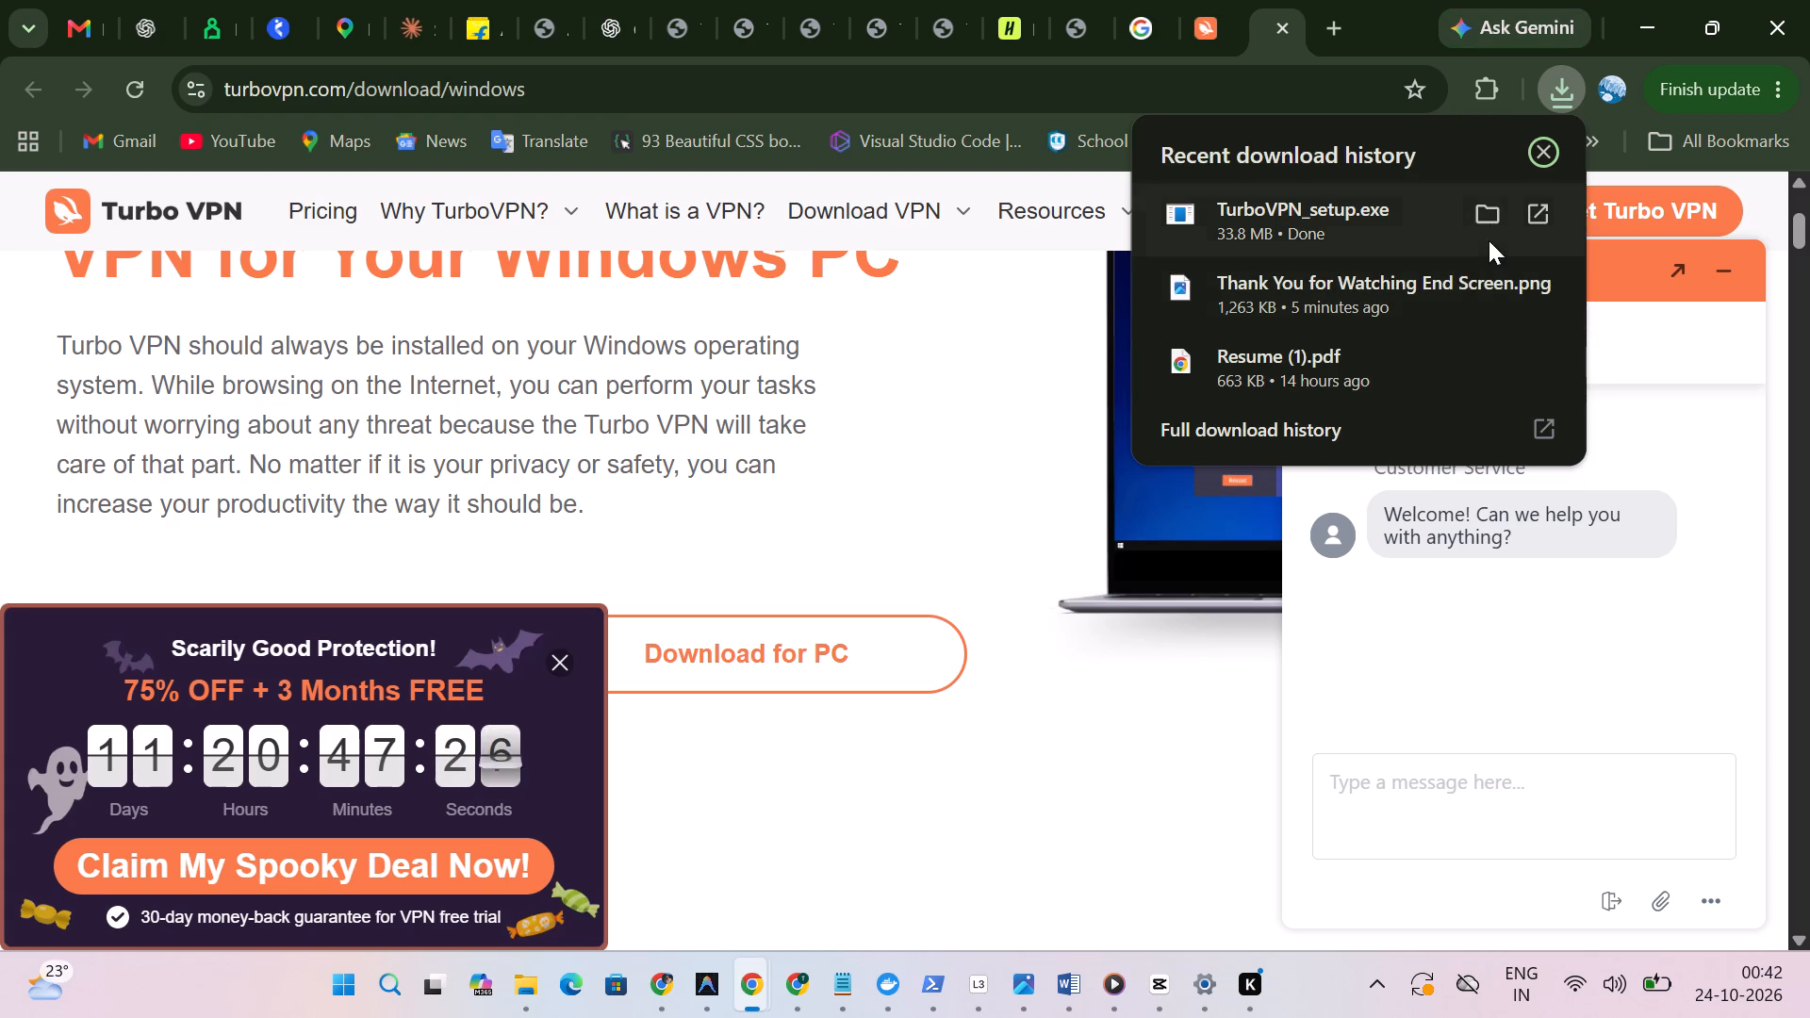
click(1481, 218)
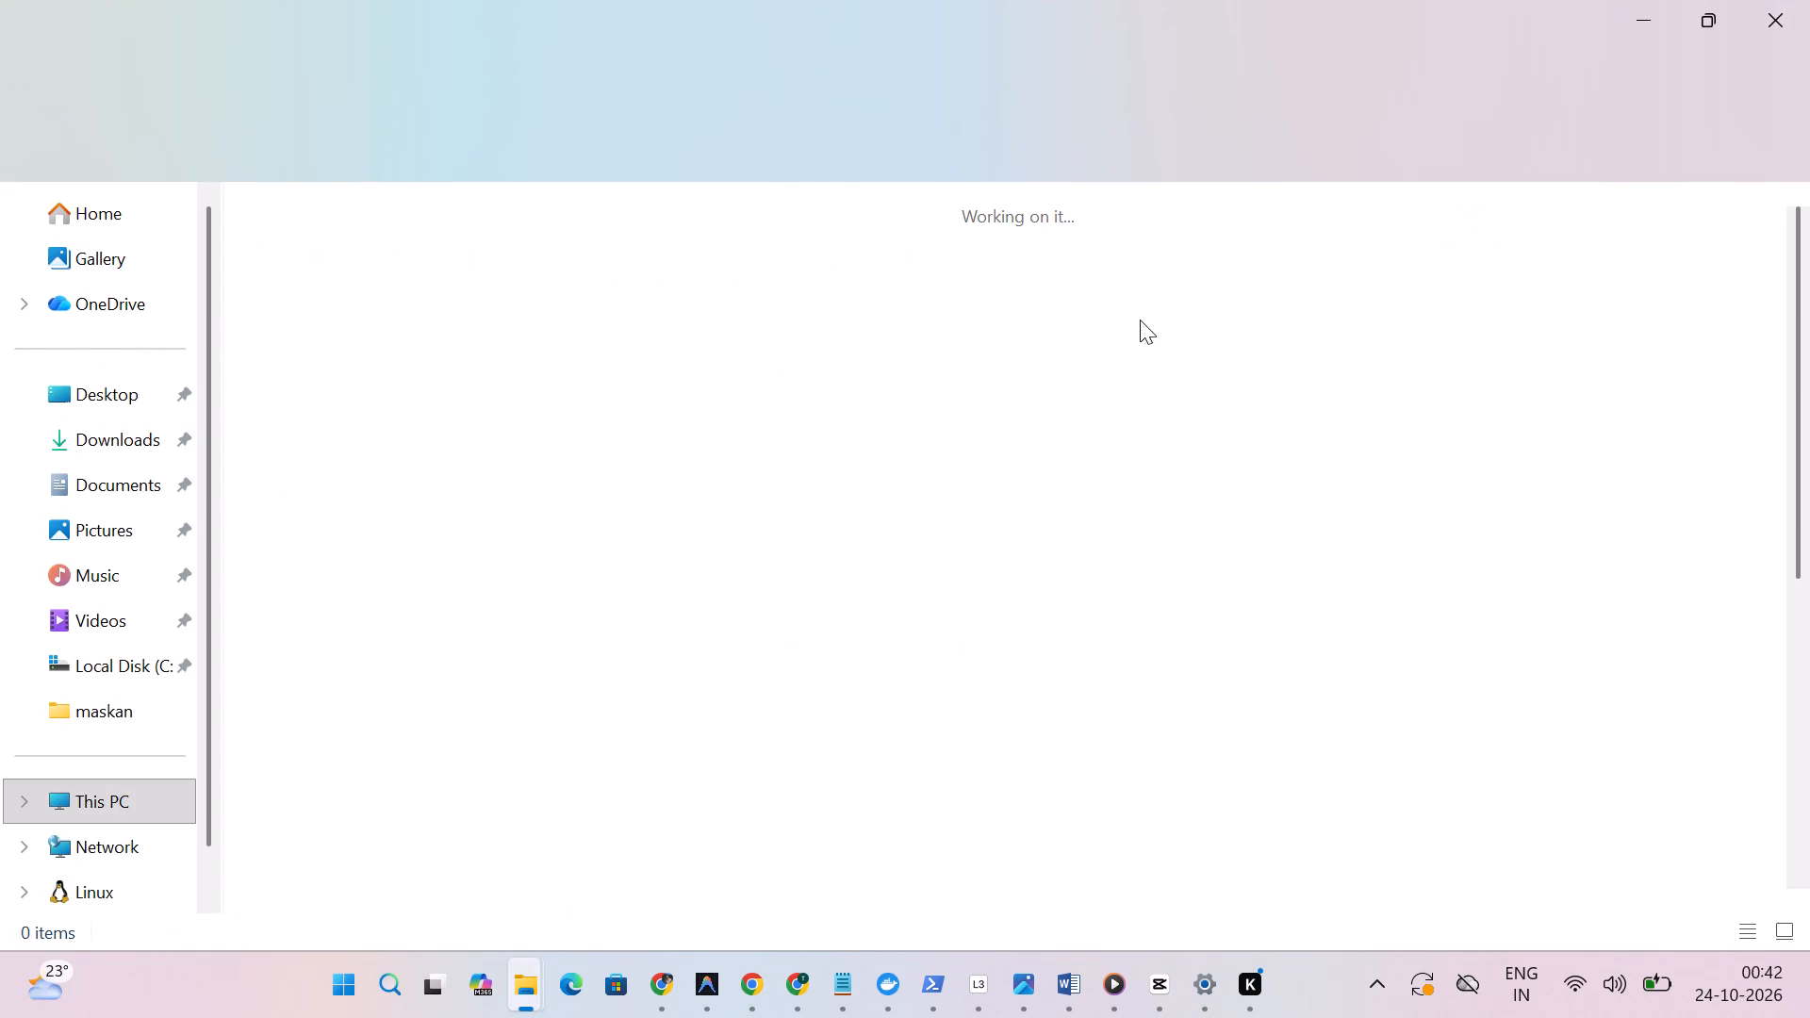
double_click(348, 303)
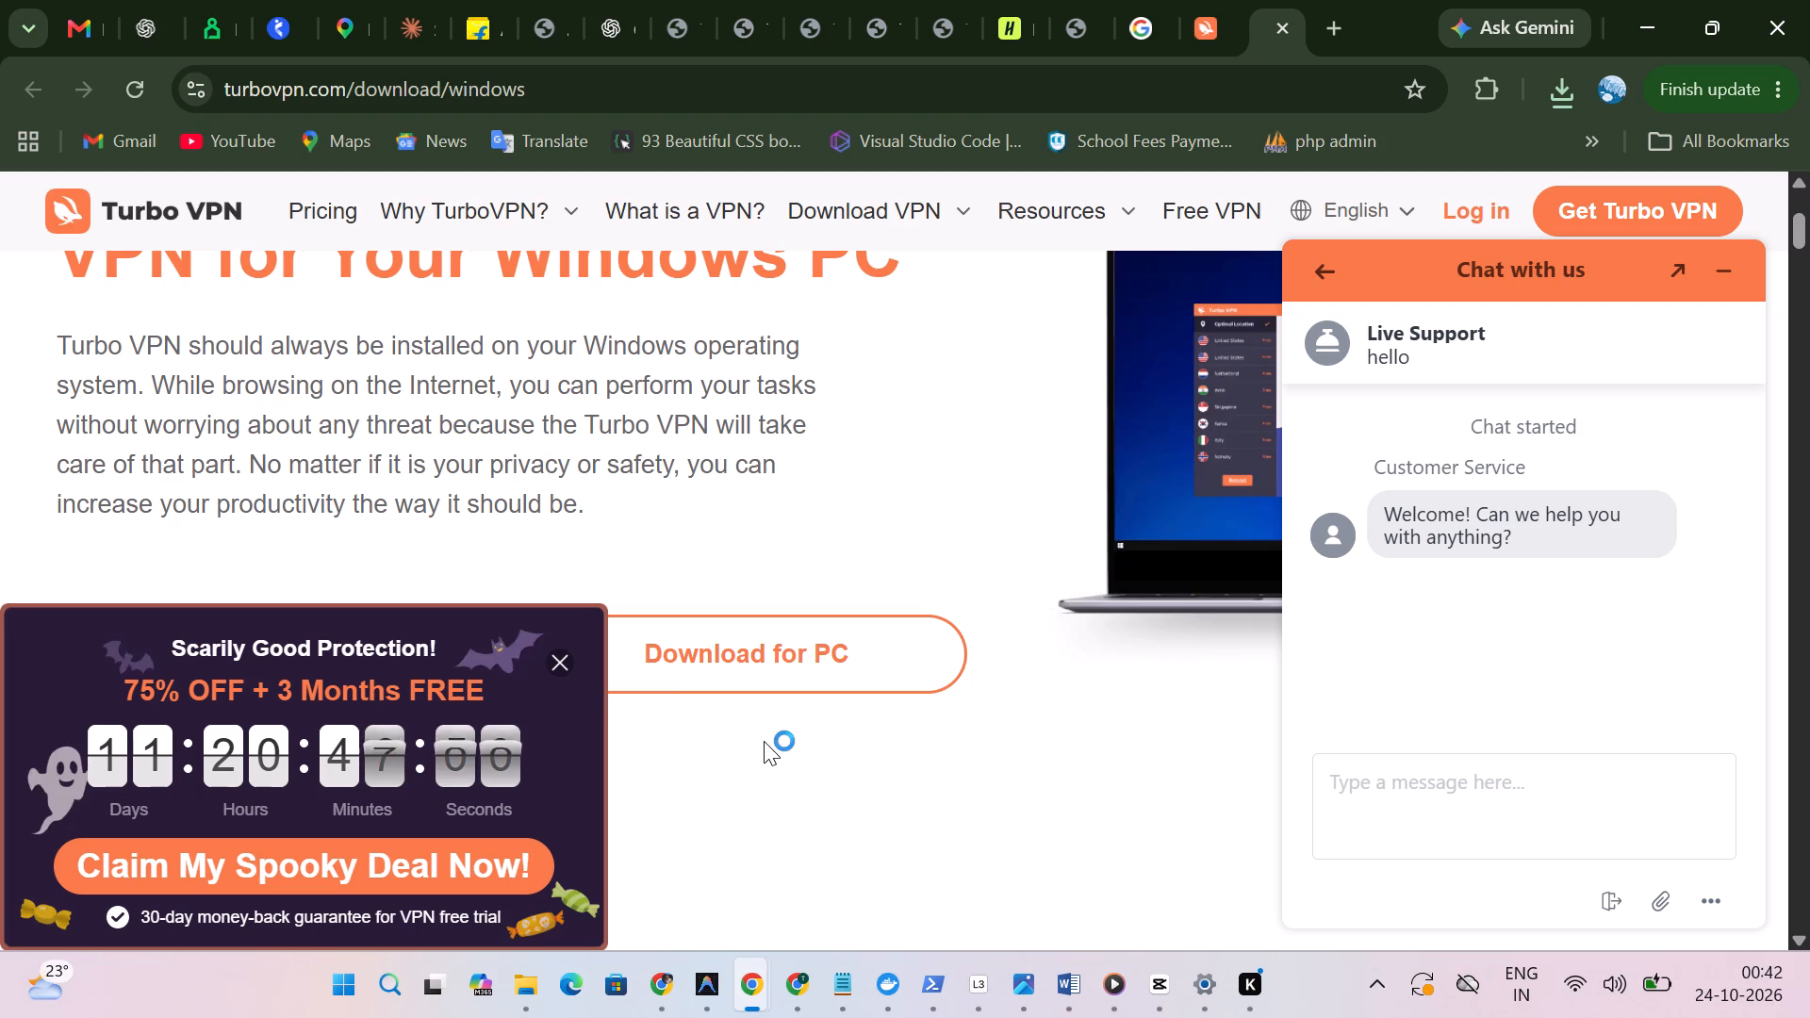
click(558, 662)
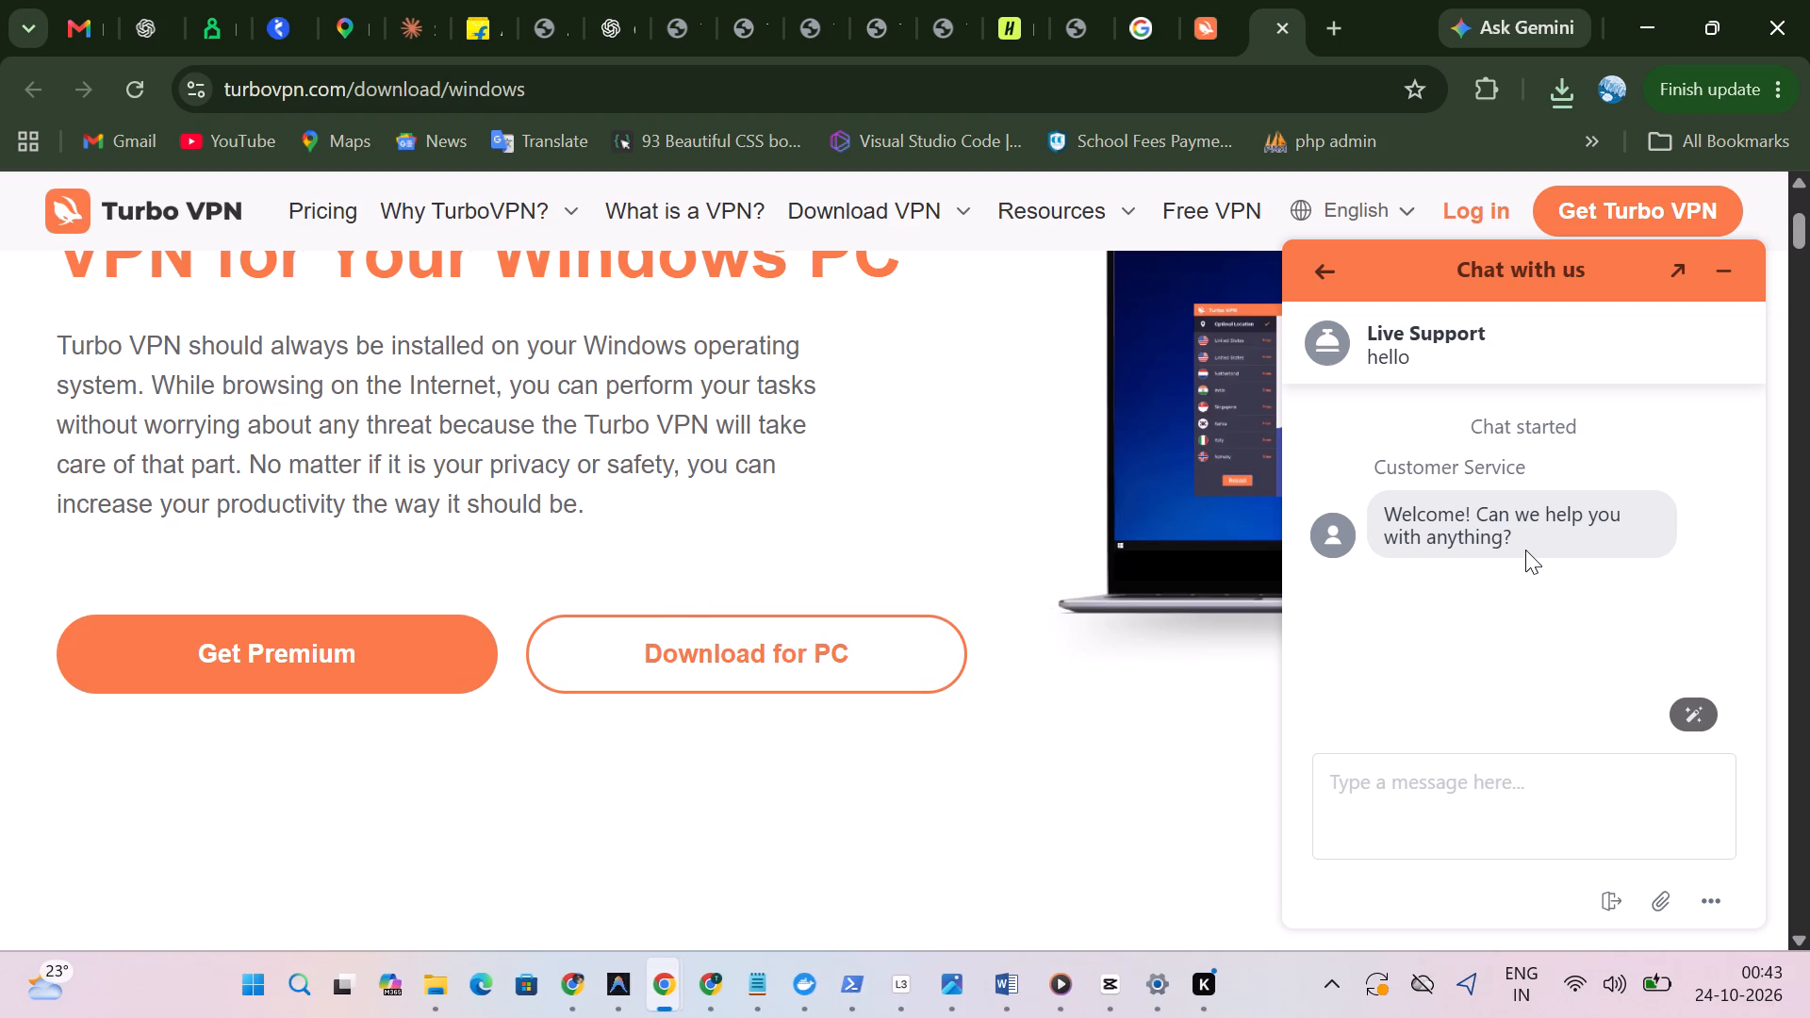
Check the Other payment methods in Turbo VPN's purchase window, then close the purchase and premium offer.
click(1220, 993)
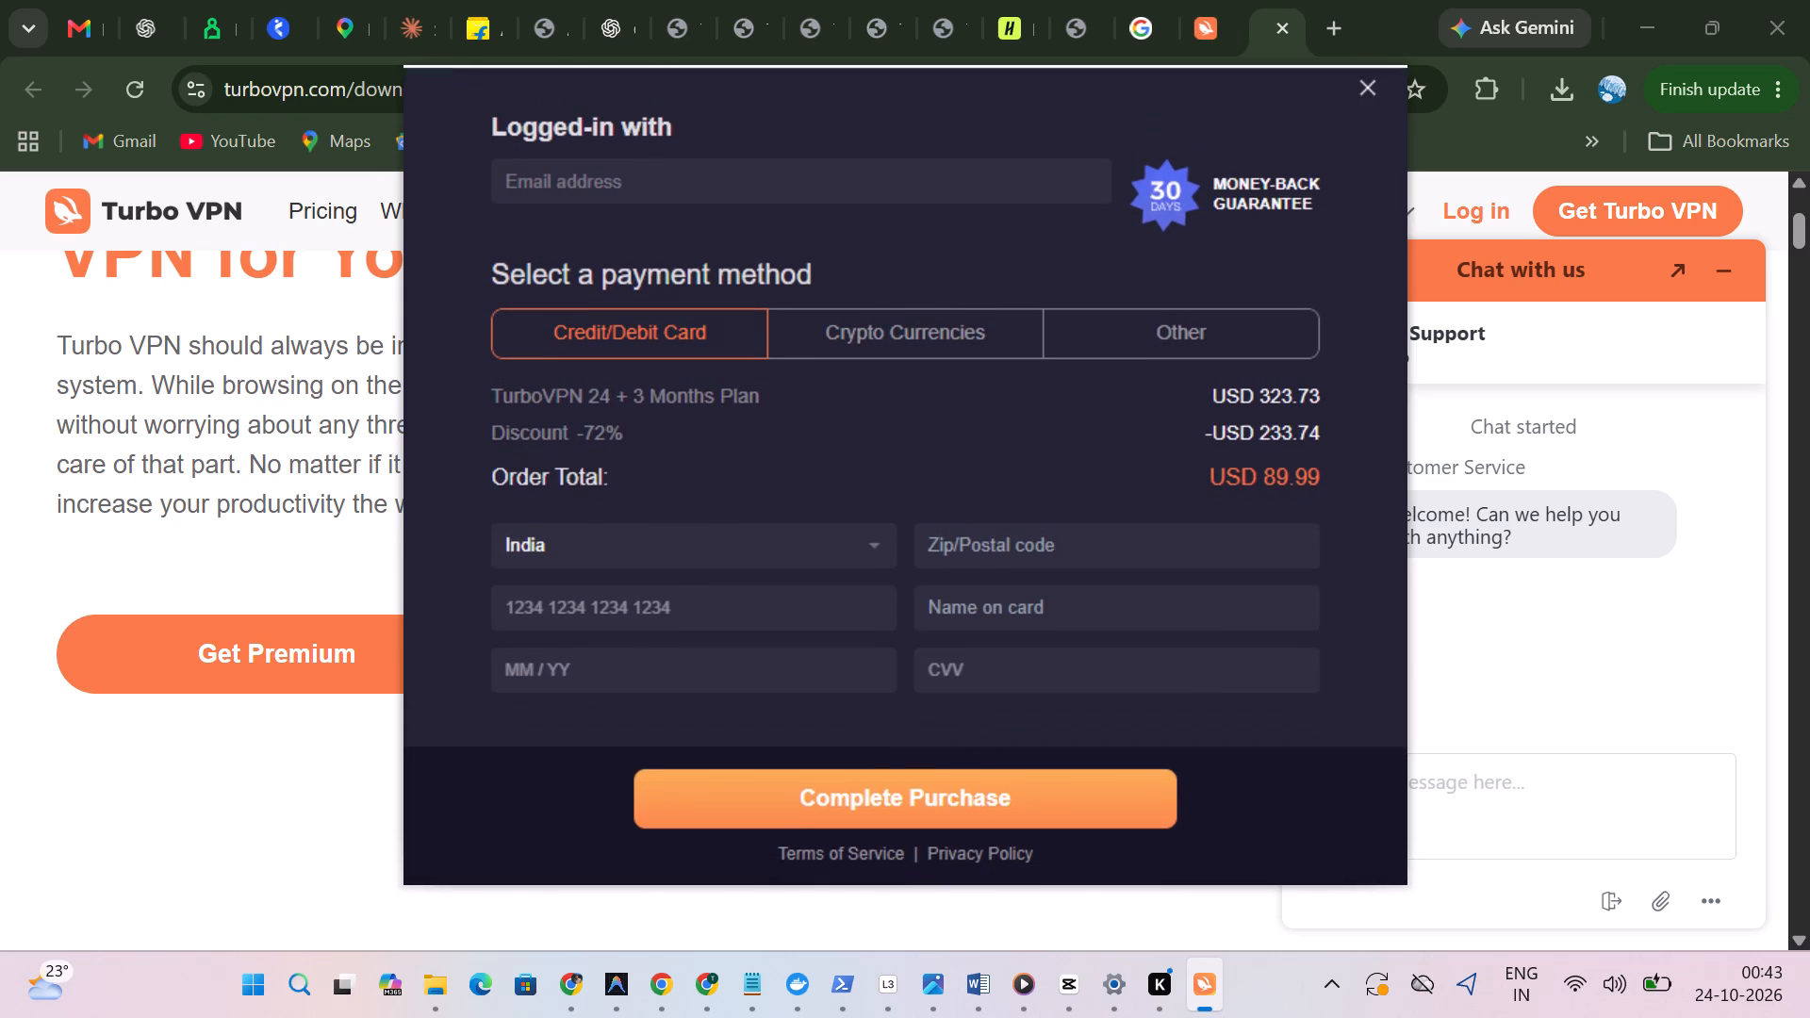
click(1203, 335)
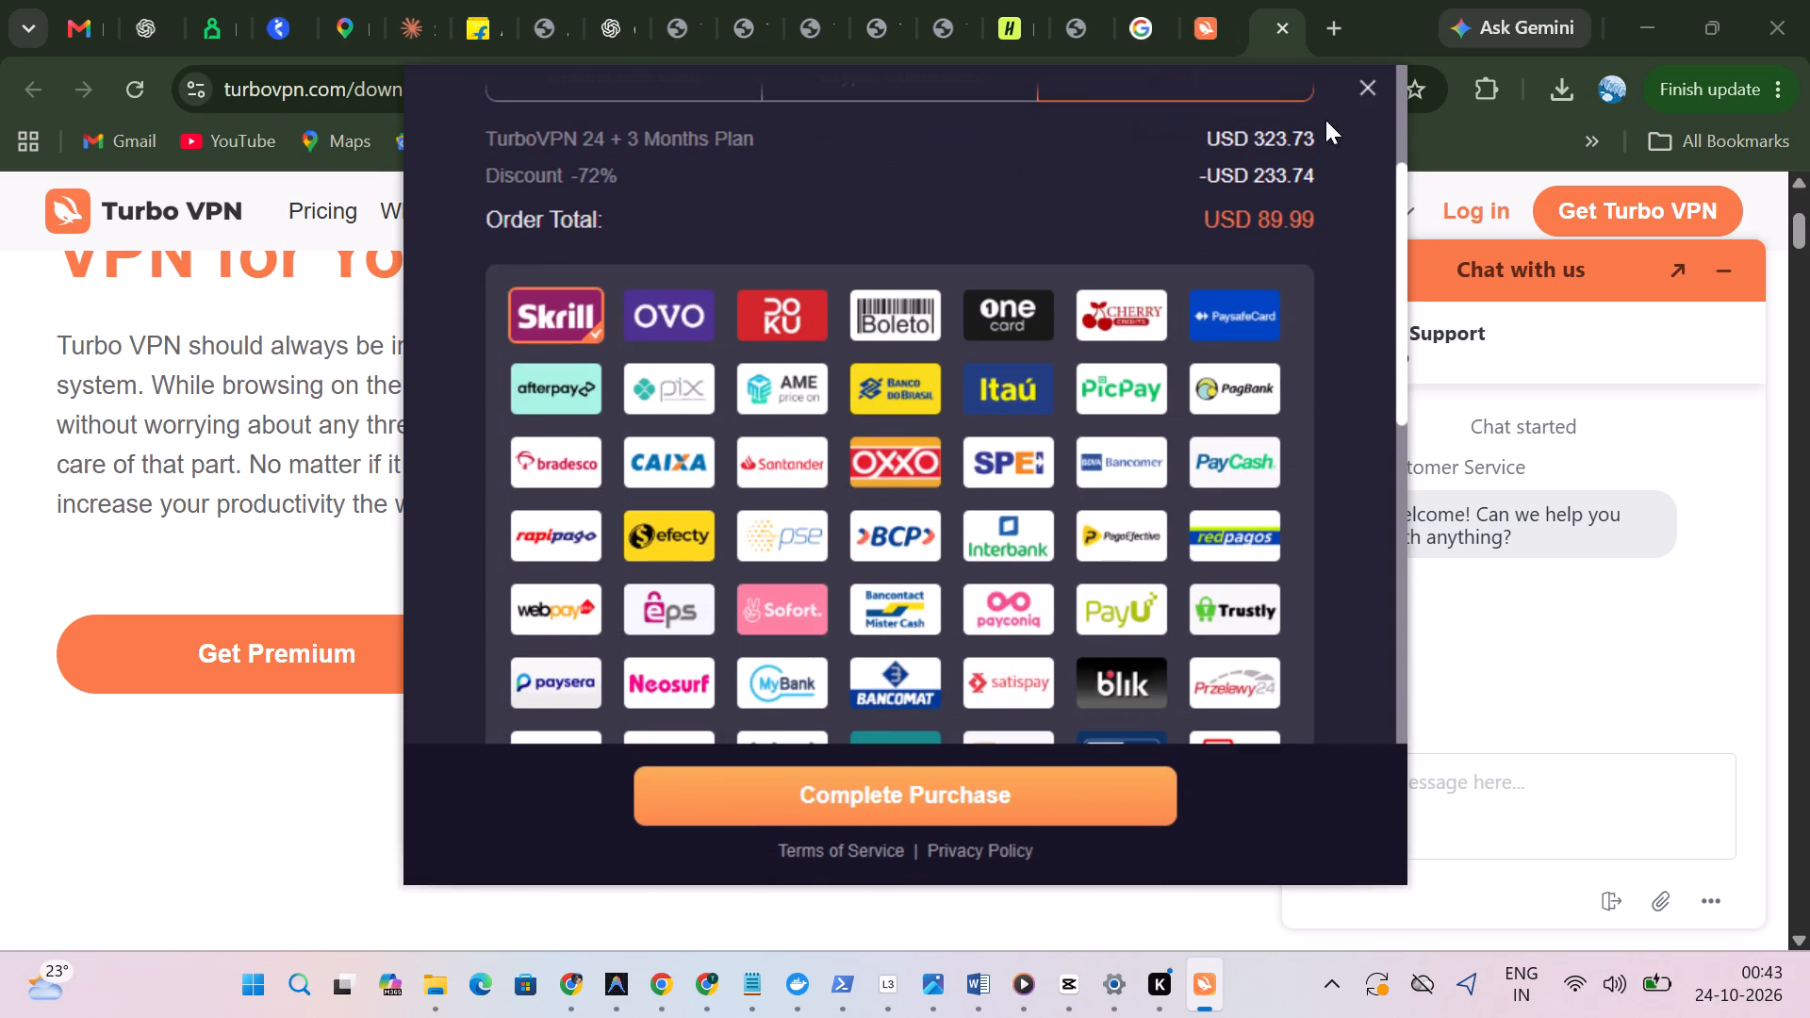
click(1358, 88)
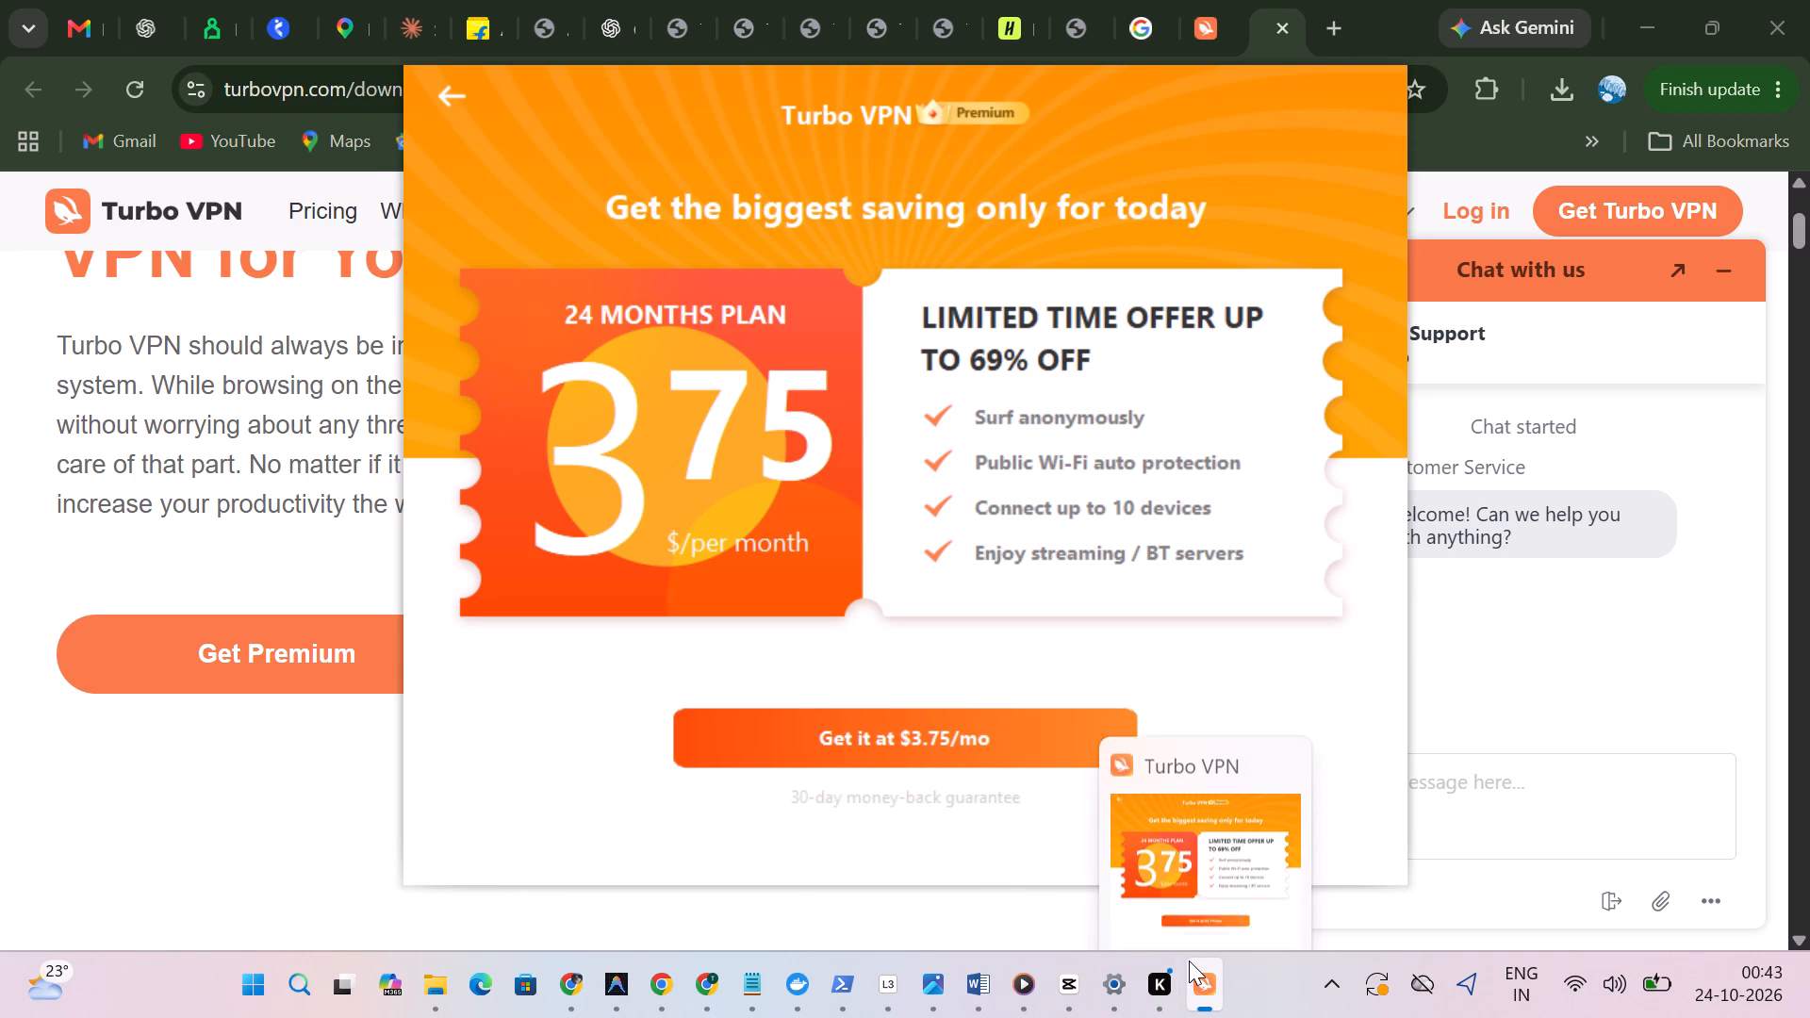
click(1298, 732)
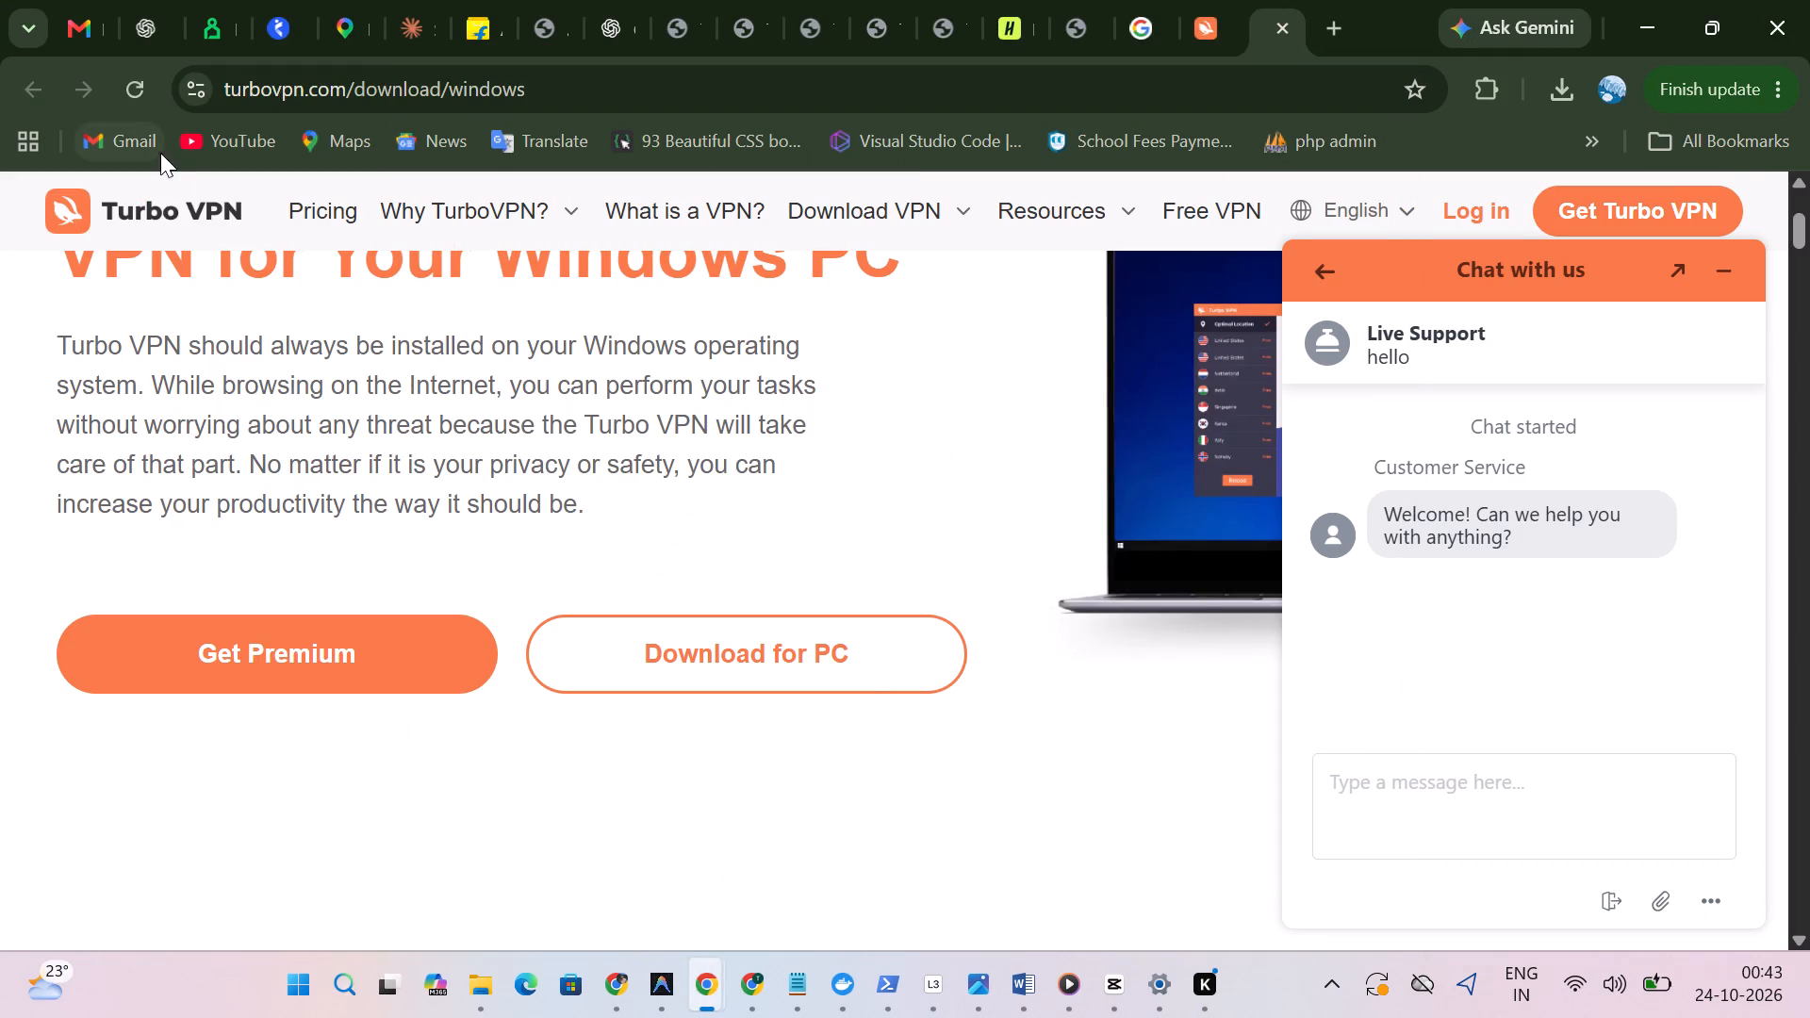
Find TurboVPN 3.7.1.0 among the installed Windows apps by searching for "tur" and start uninstalling it.
click(347, 998)
text(un)
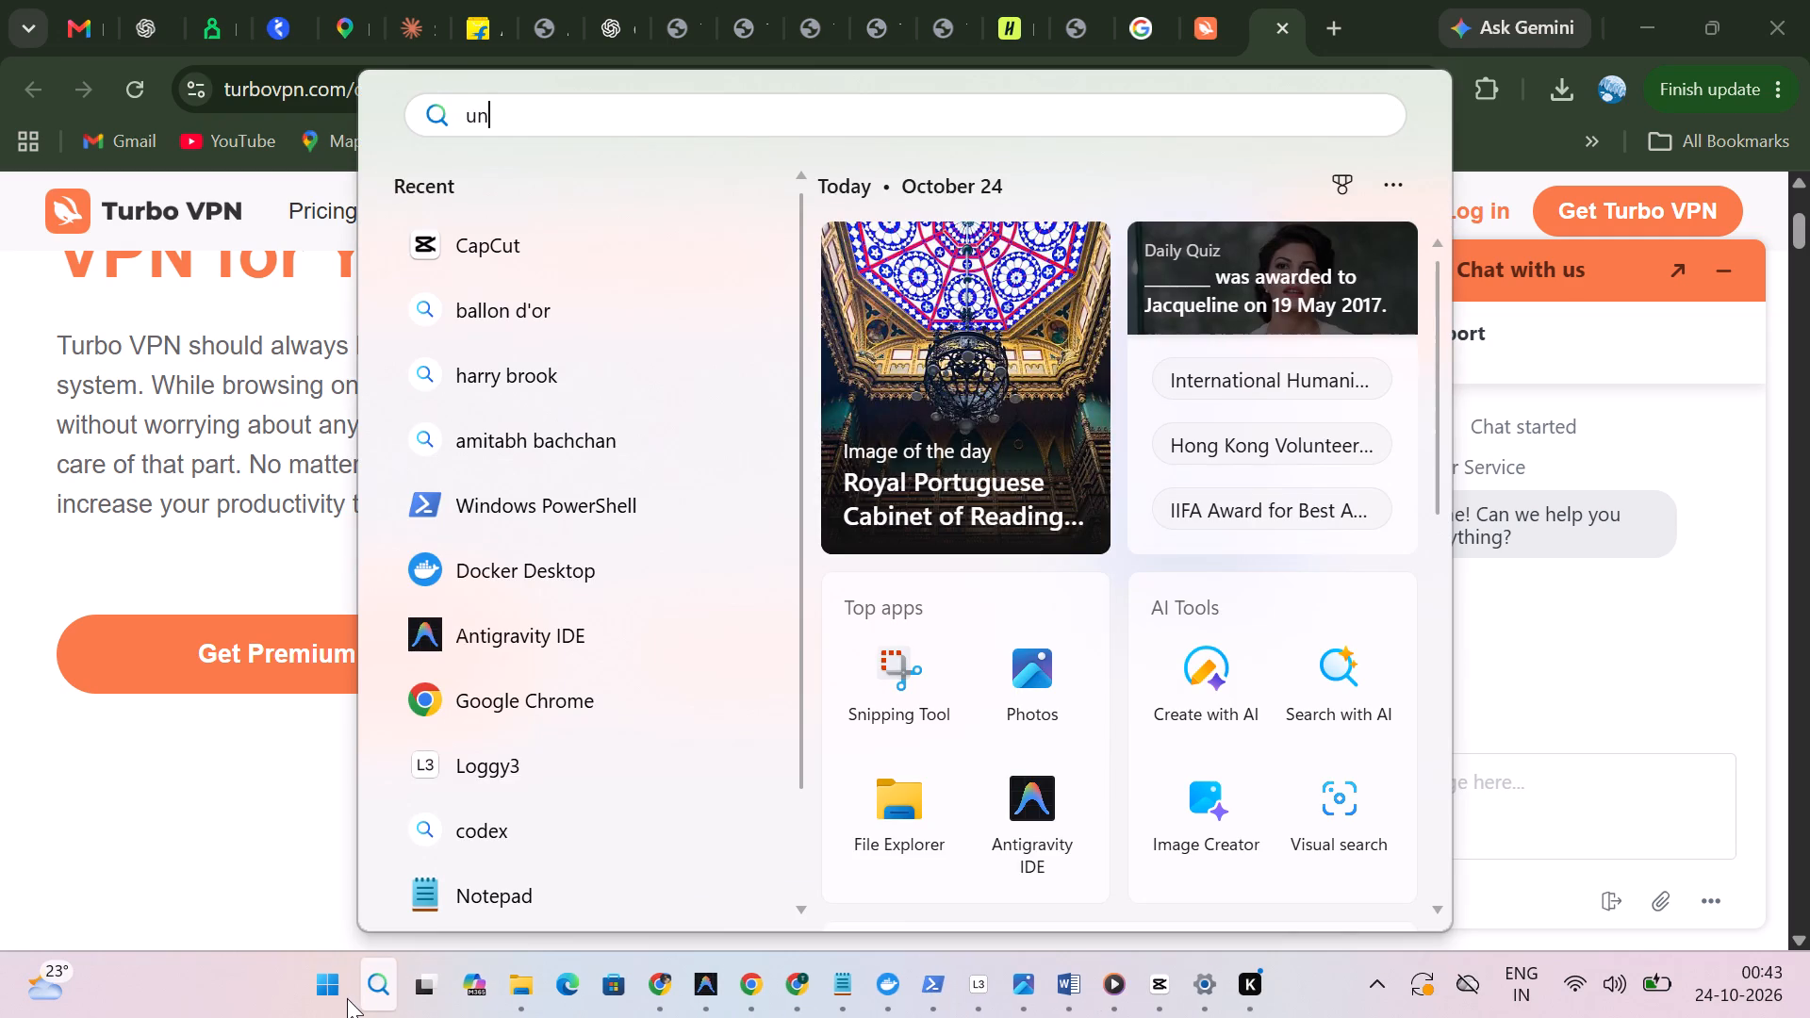
text(in)
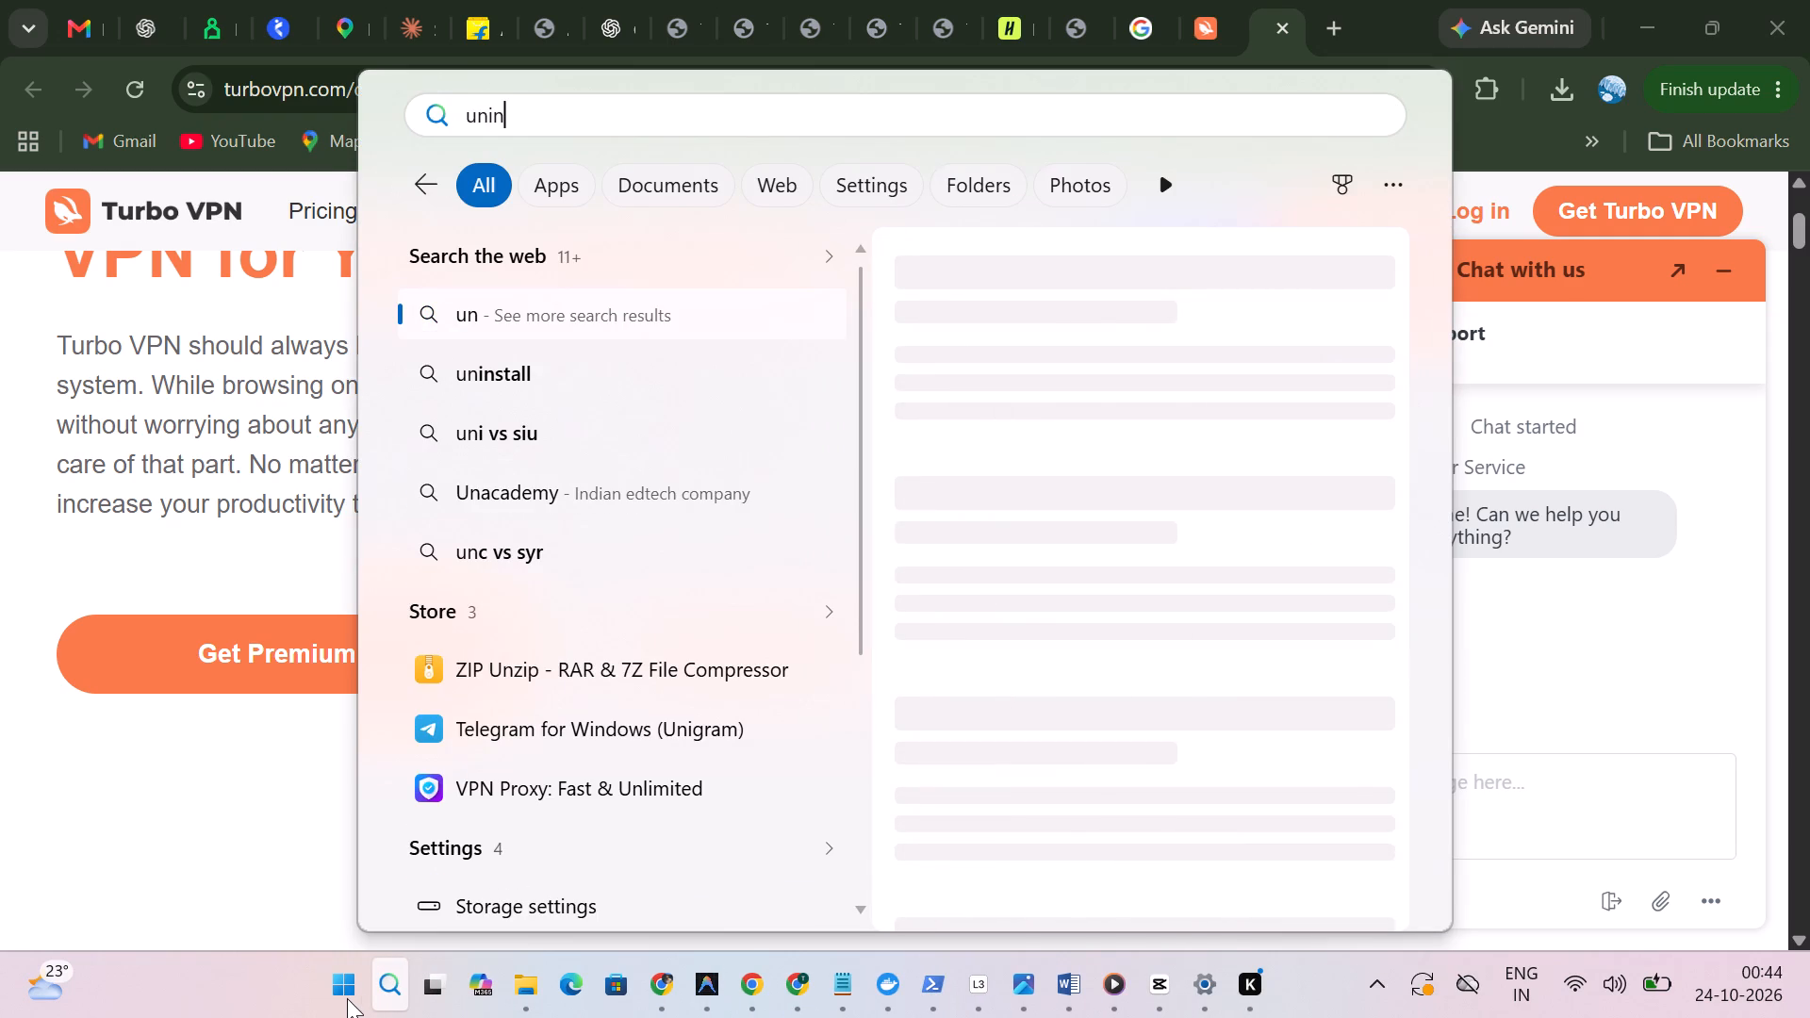
key(Return)
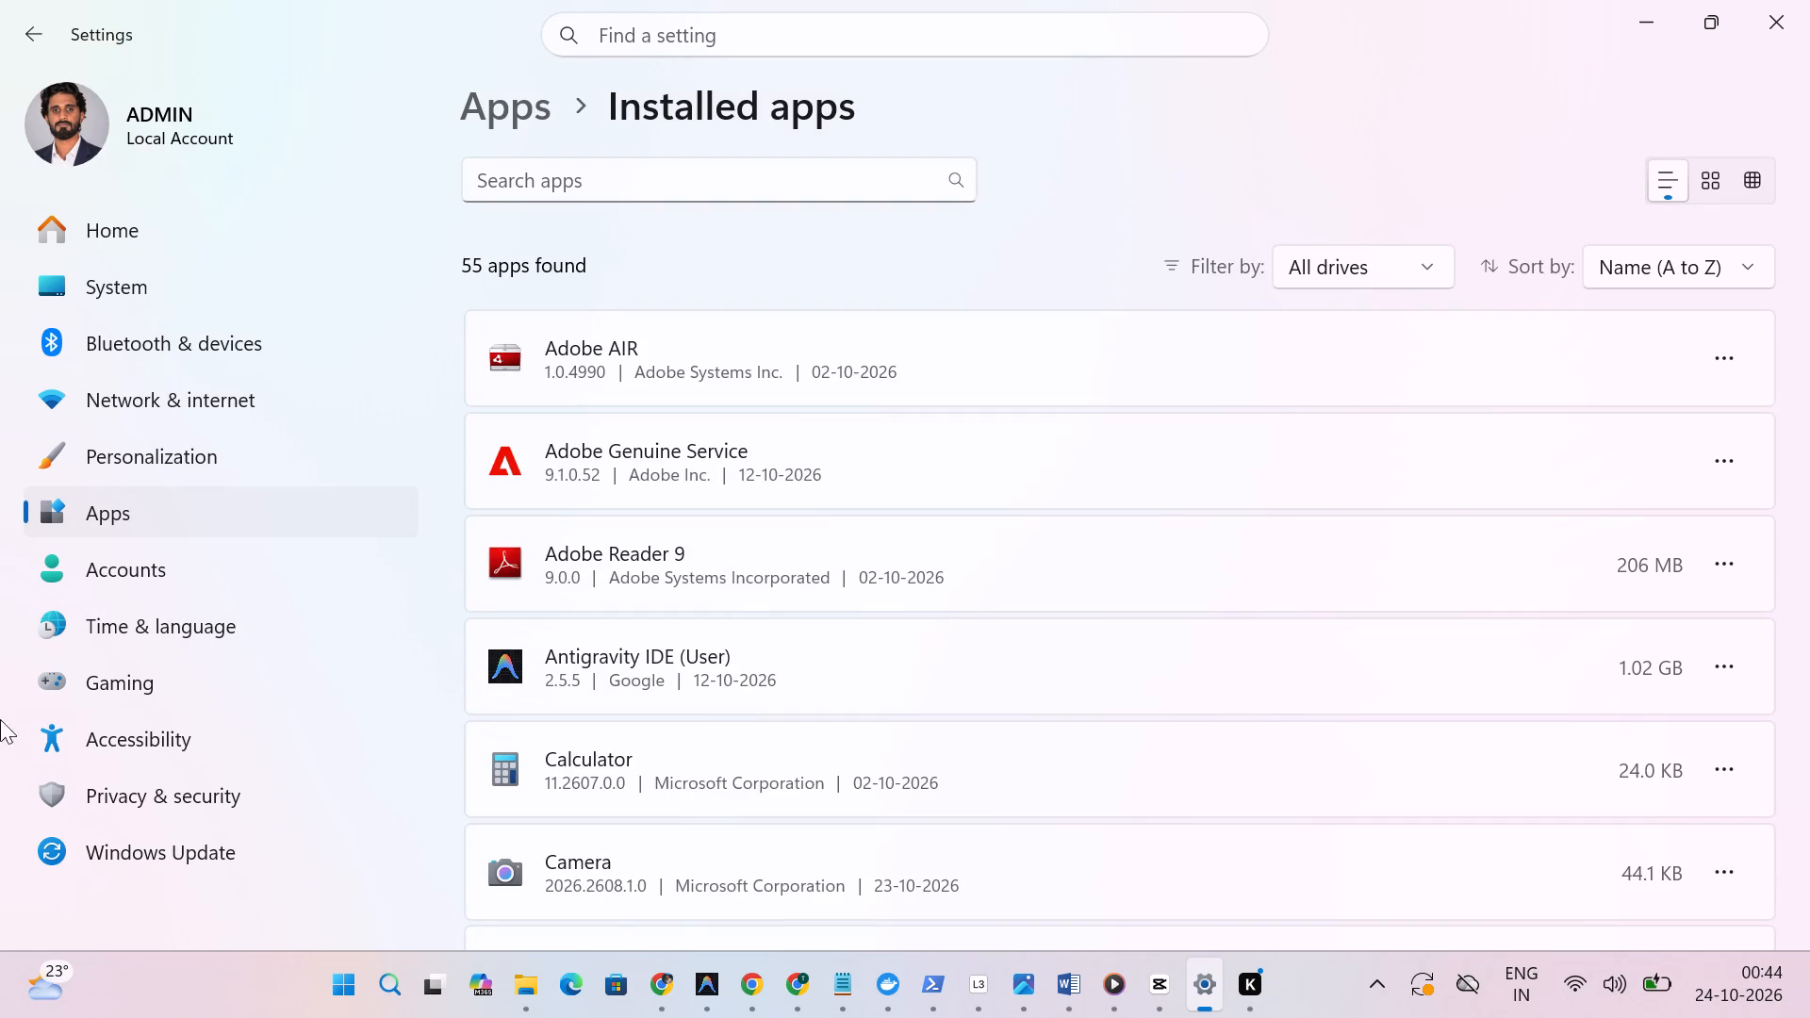
click(625, 183)
text(tur)
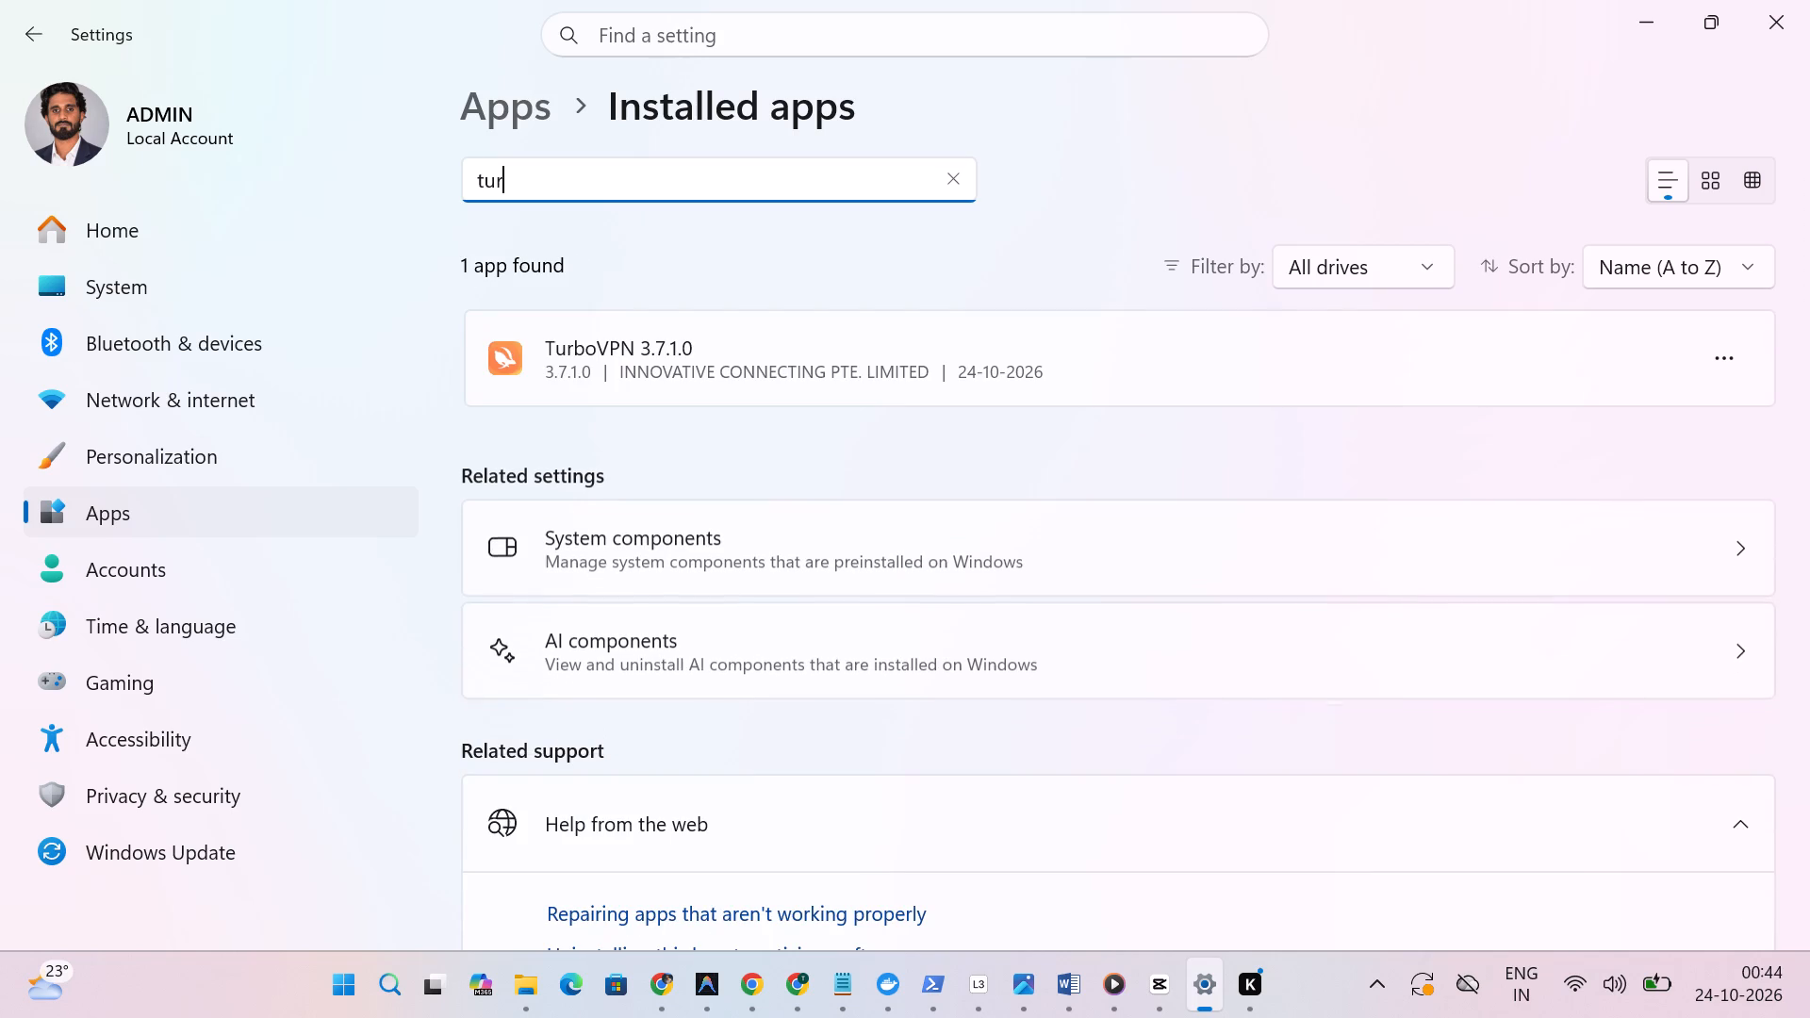
click(1742, 344)
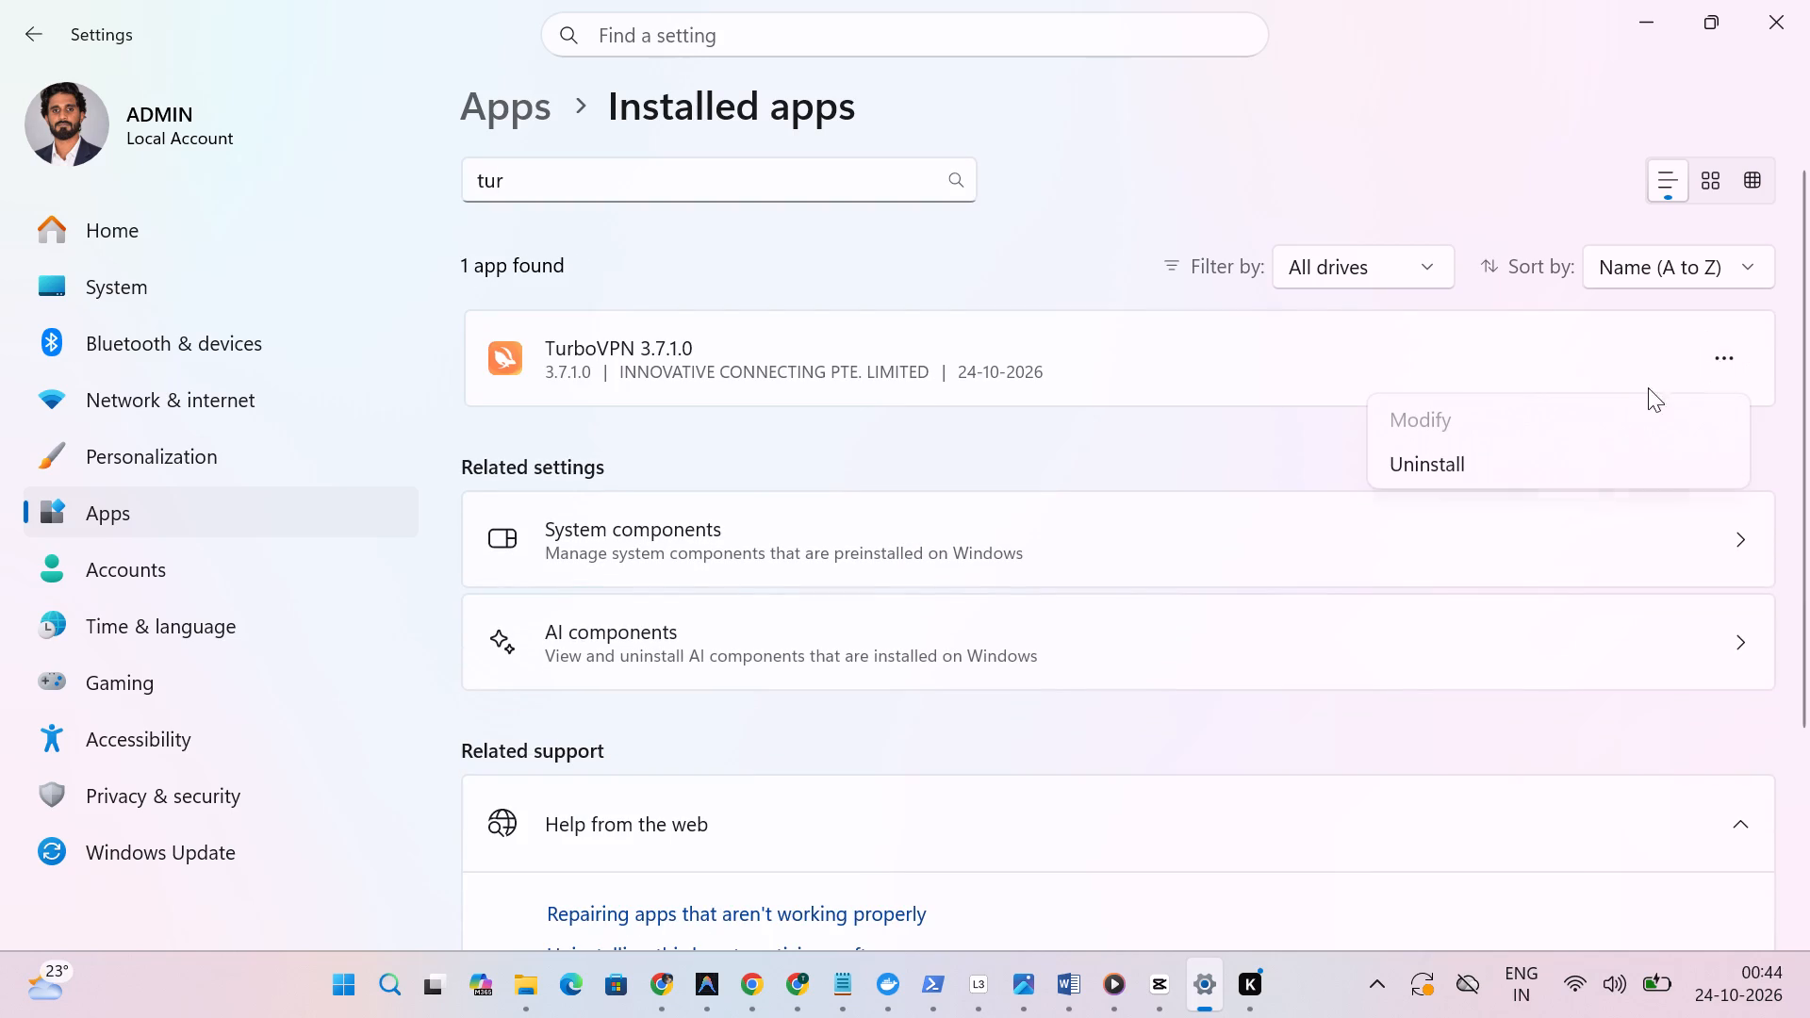
click(1489, 480)
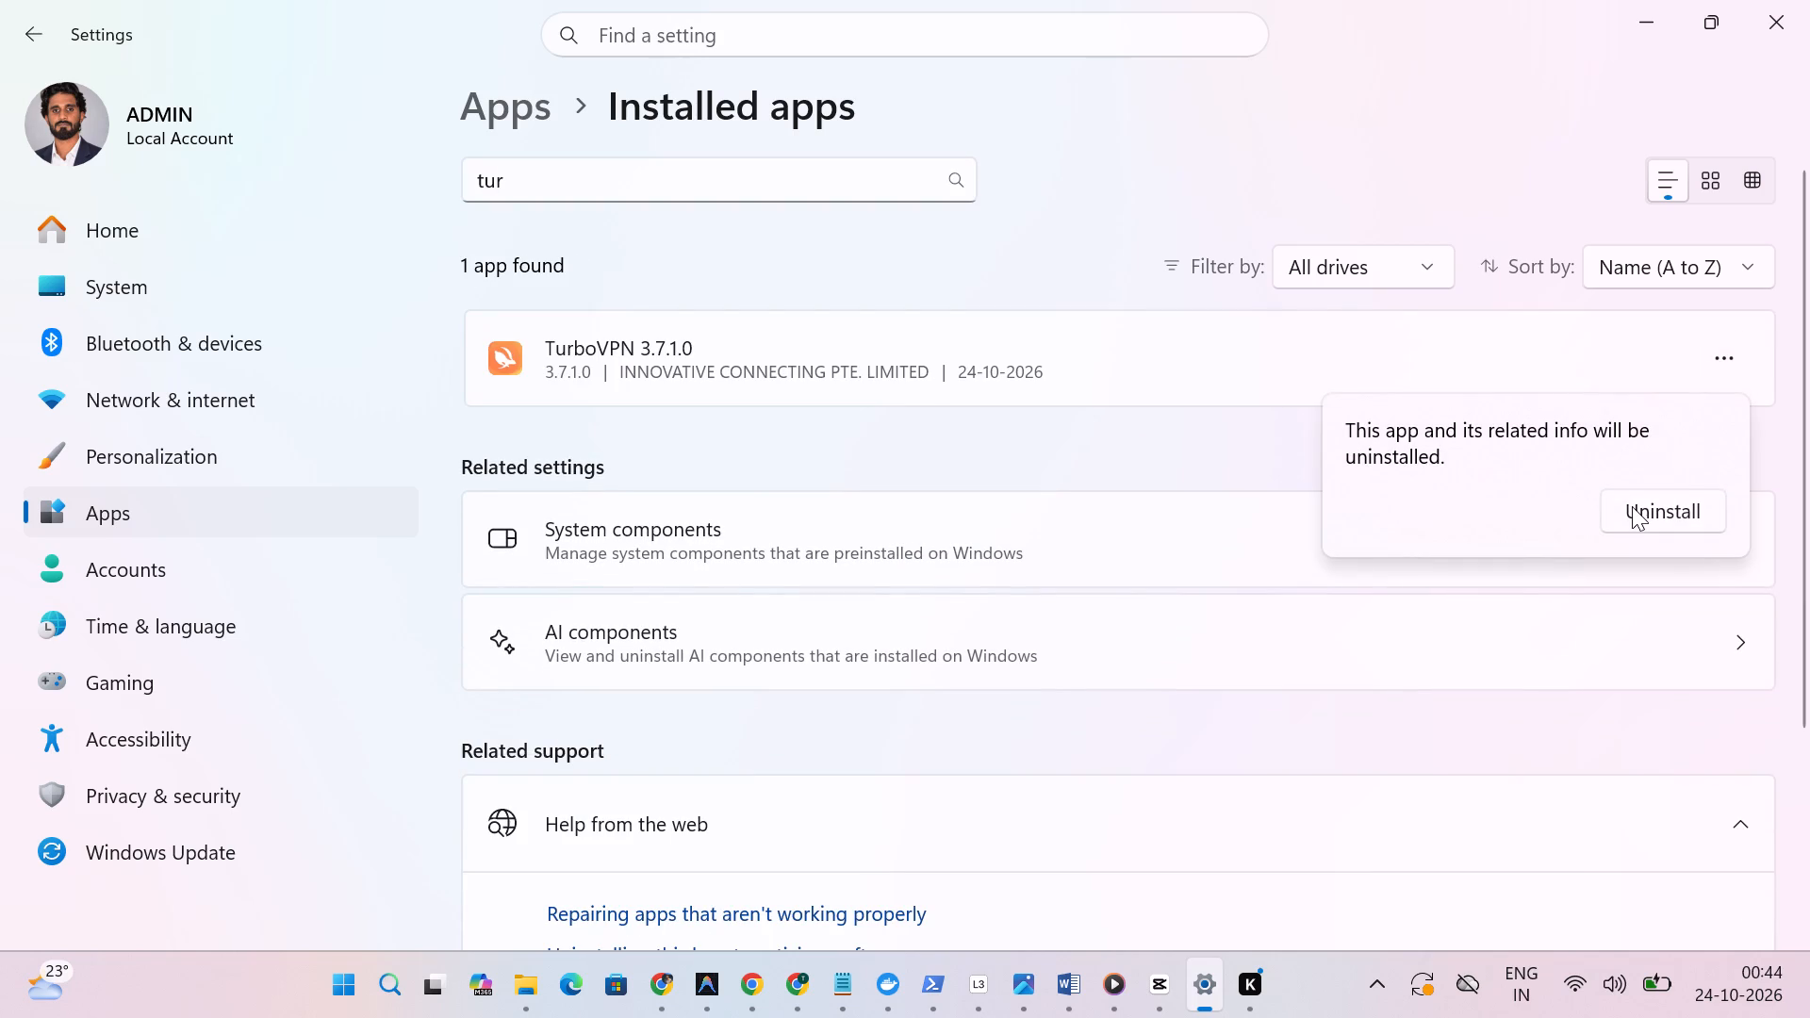